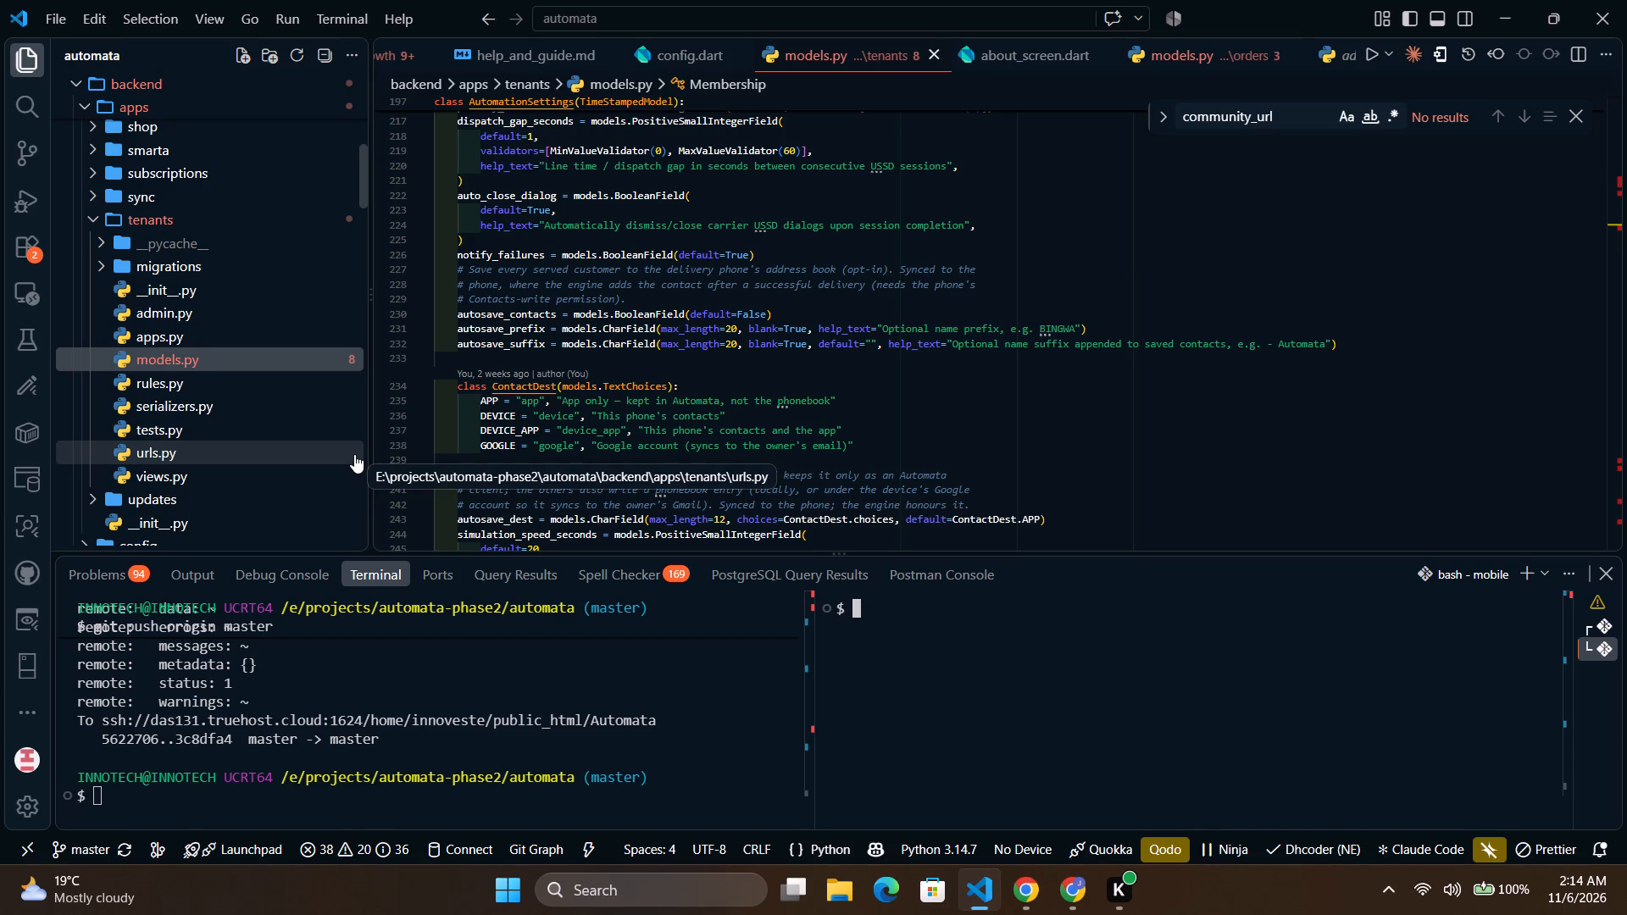
Switch to Chrome and look over Simulation 8's chart and IS Summary results.
left_click(1061, 898)
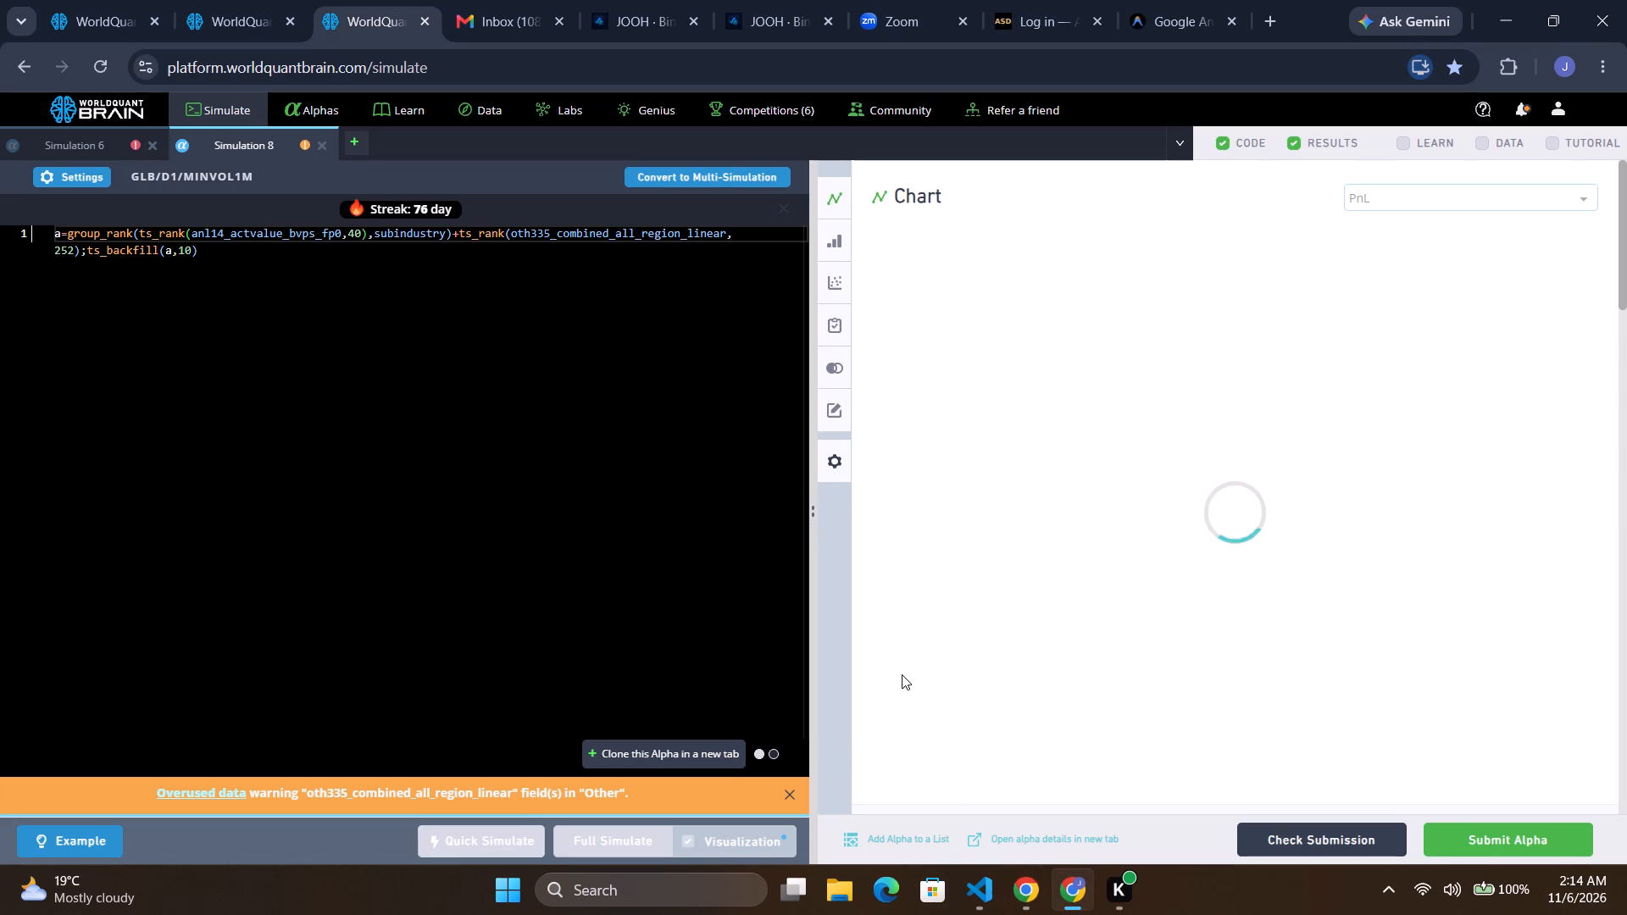
scroll(1164, 672, "down", 1)
scroll(1164, 672, "up", 5)
scroll(1153, 672, "down", 3)
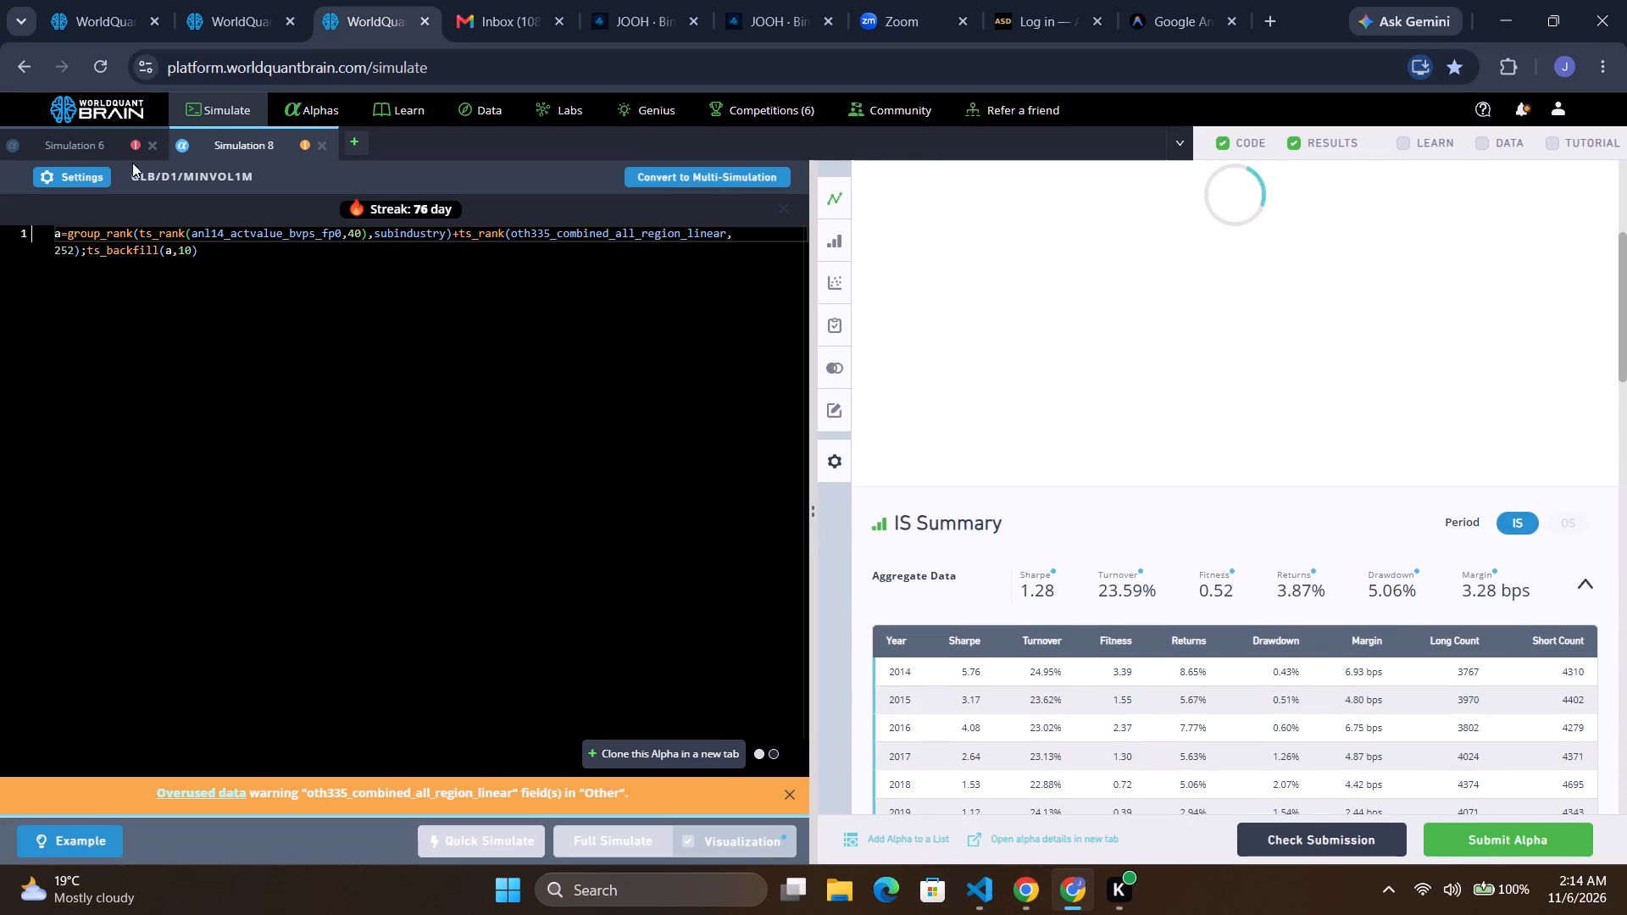
Rerun the full simulation of the alpha in Simulation 6.
left_click(113, 139)
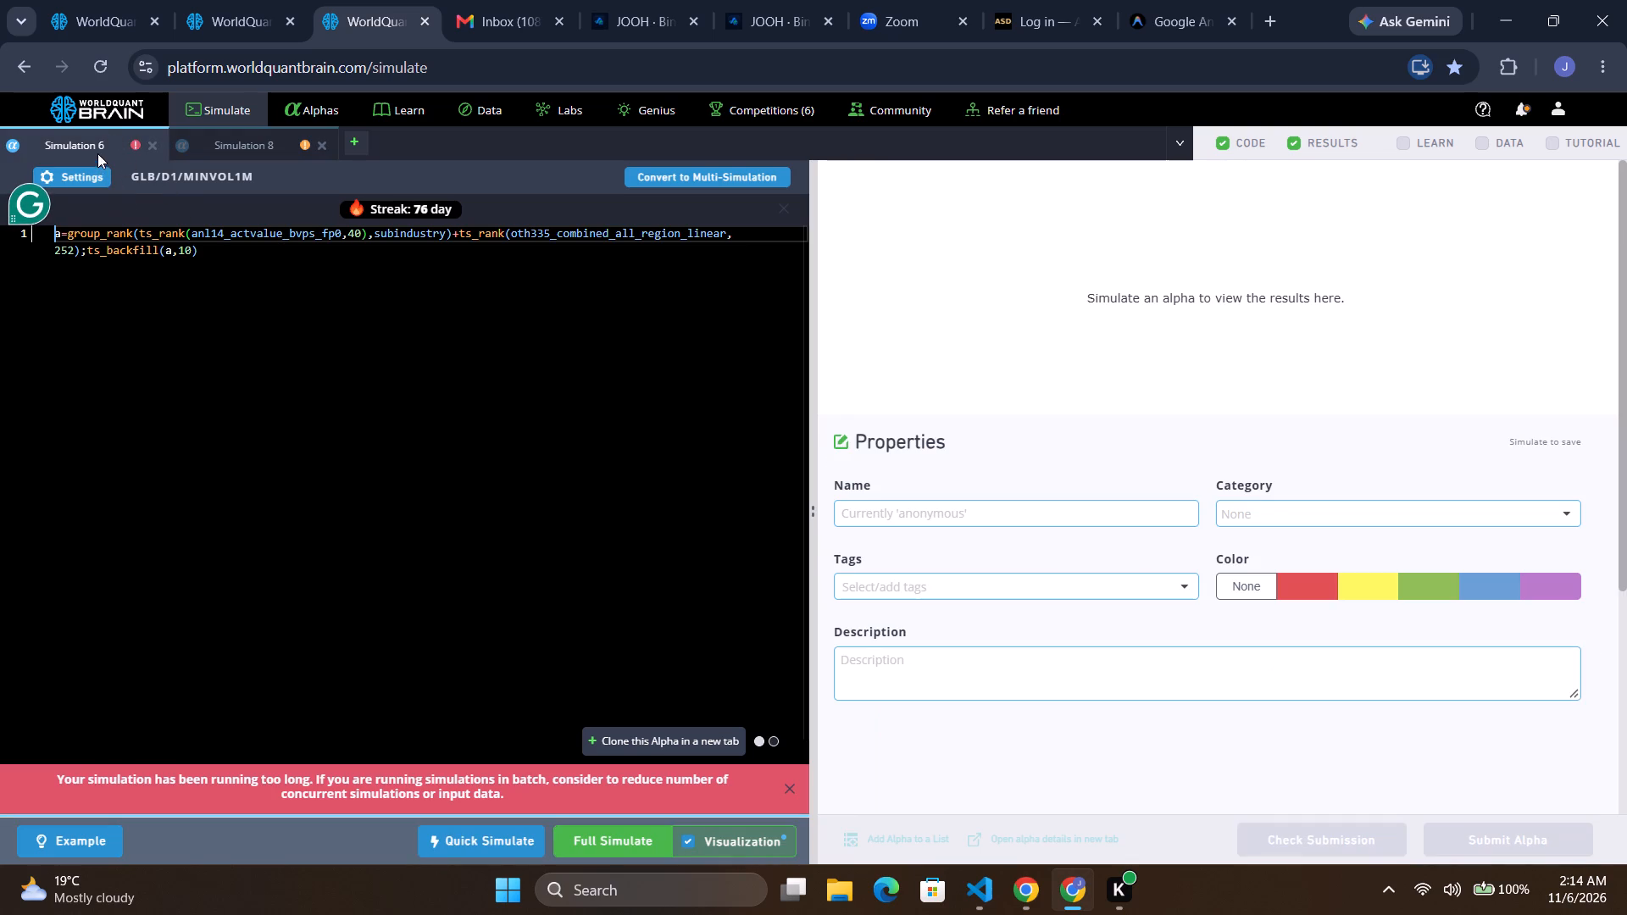
left_click(598, 837)
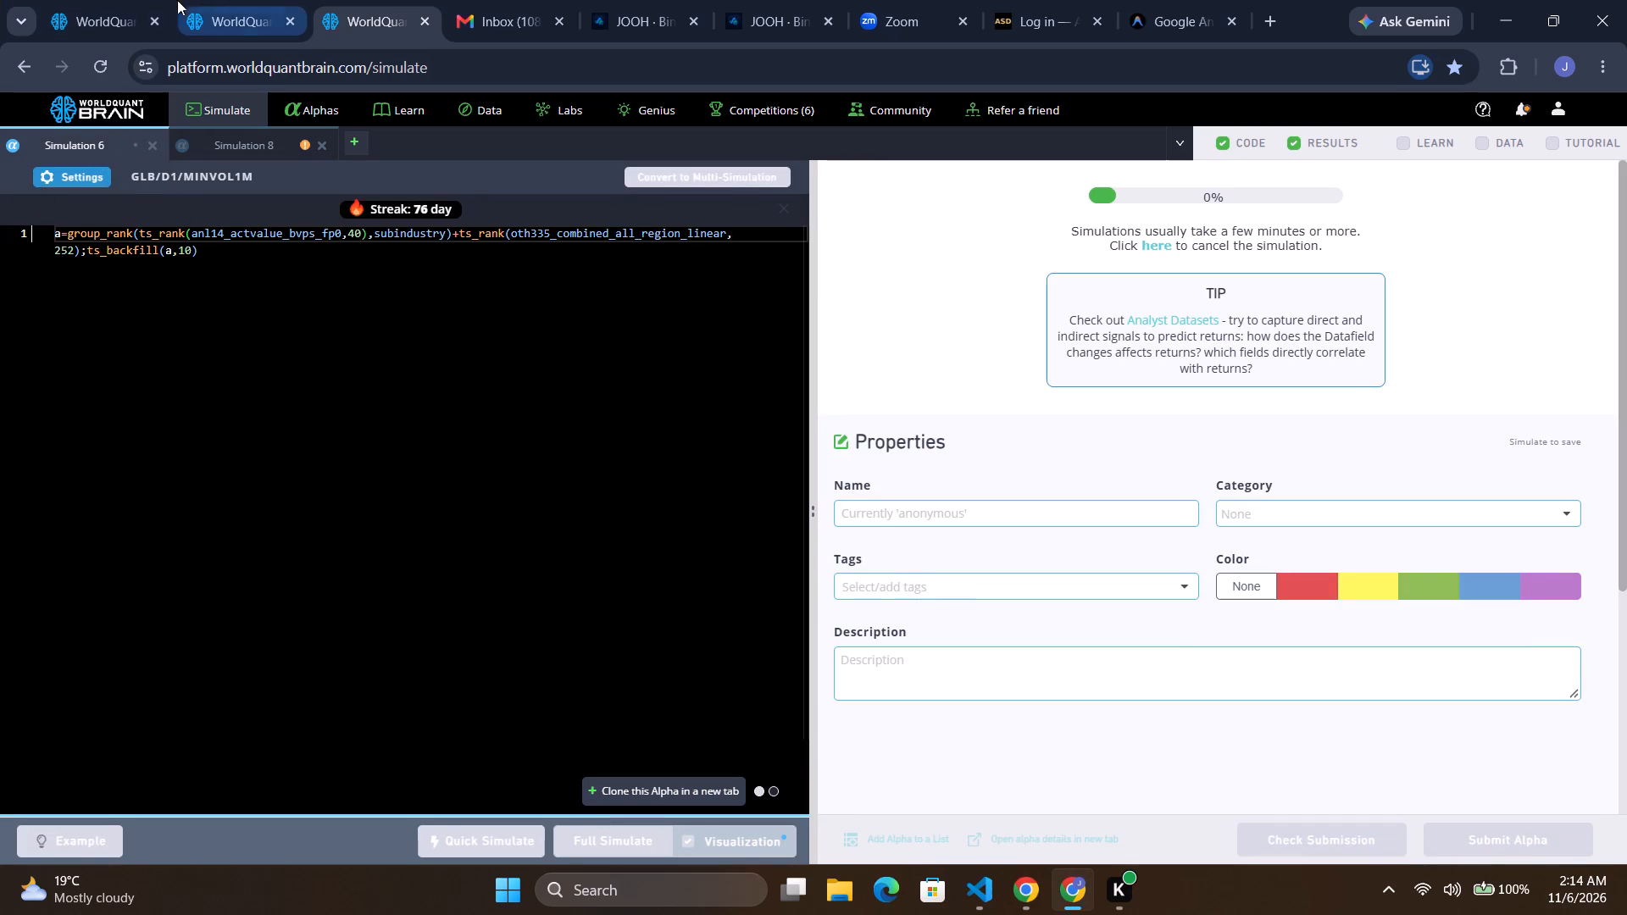
Review the IS testing status, regional aggregate data and code of the unsubmitted super alpha P0oM1qrq in its browser tab.
left_click(216, 20)
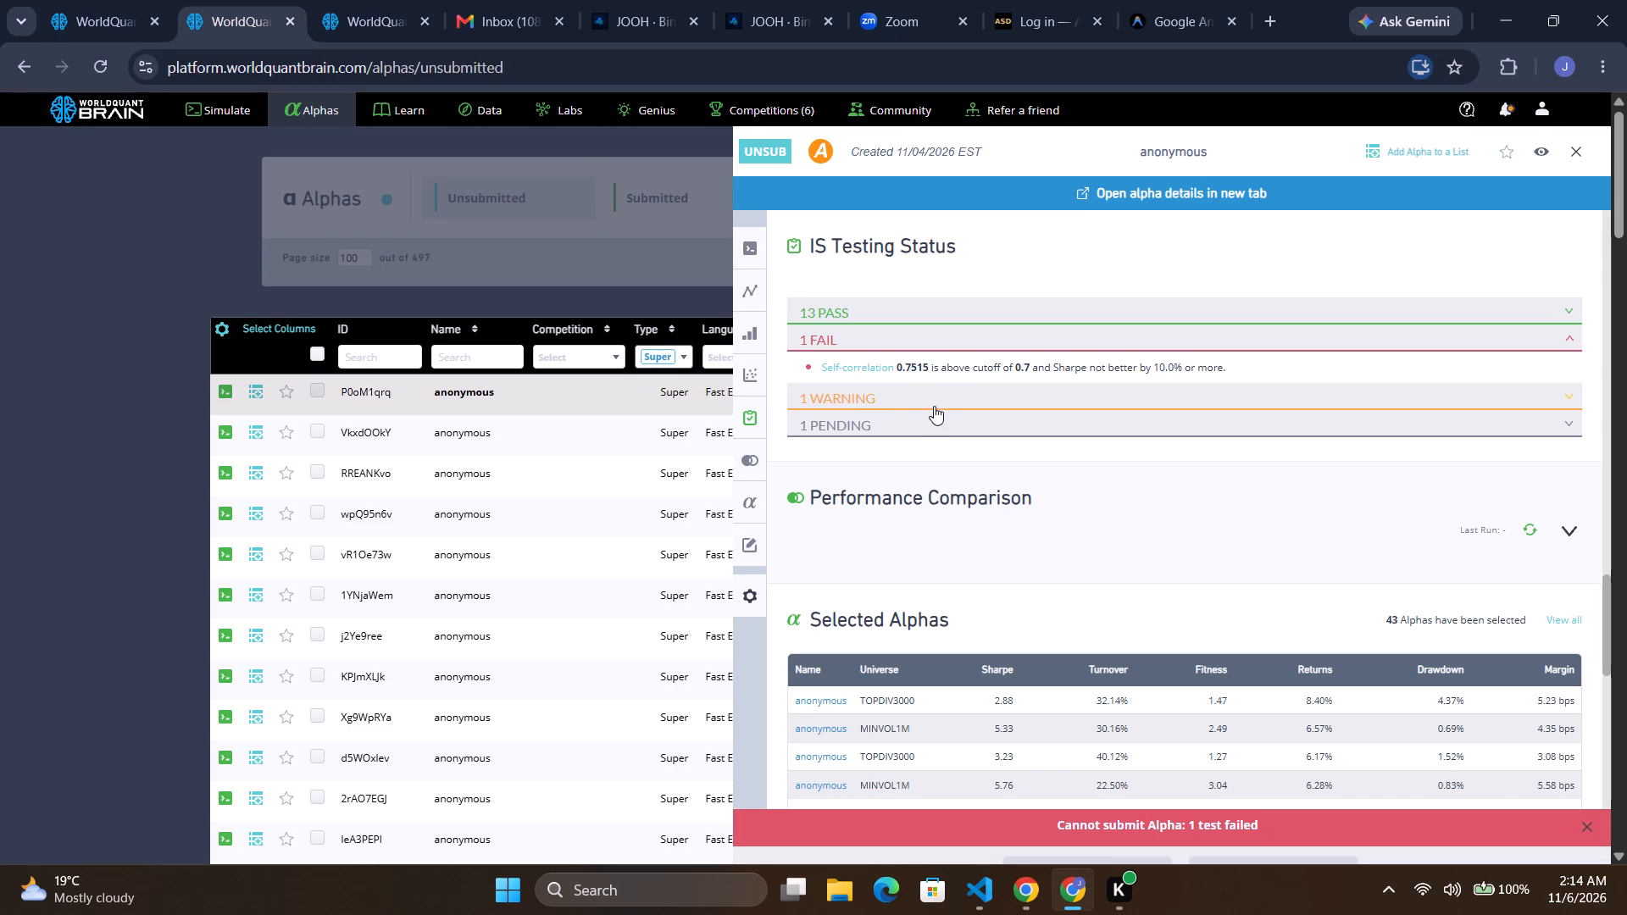
scroll(950, 480, "up", 7)
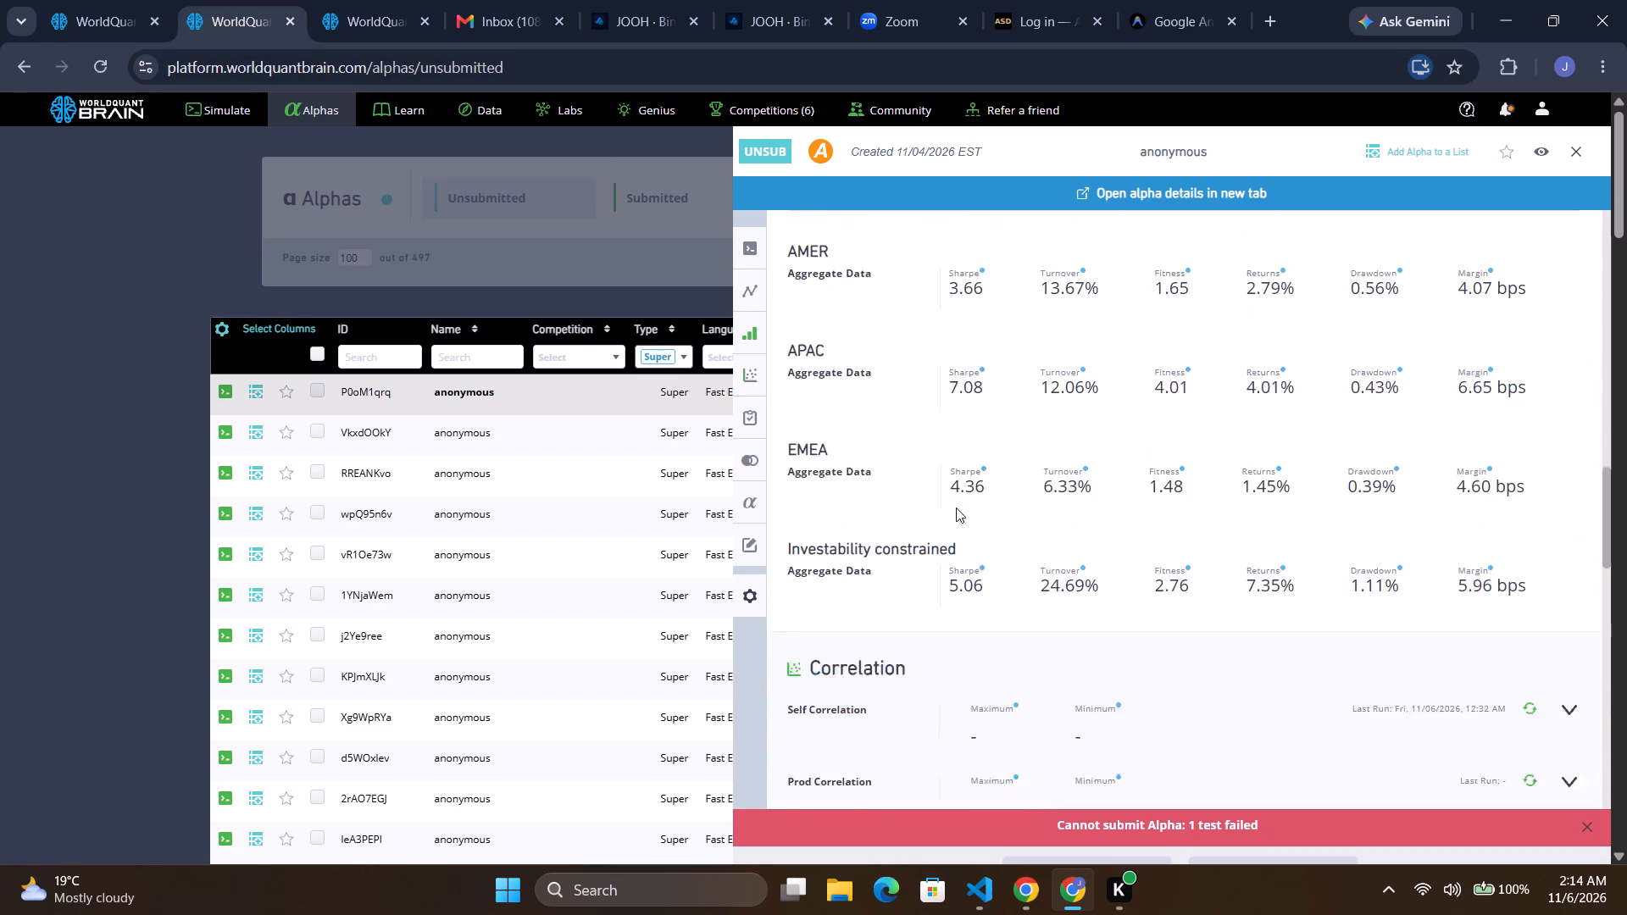
scroll(956, 507, "up", 17)
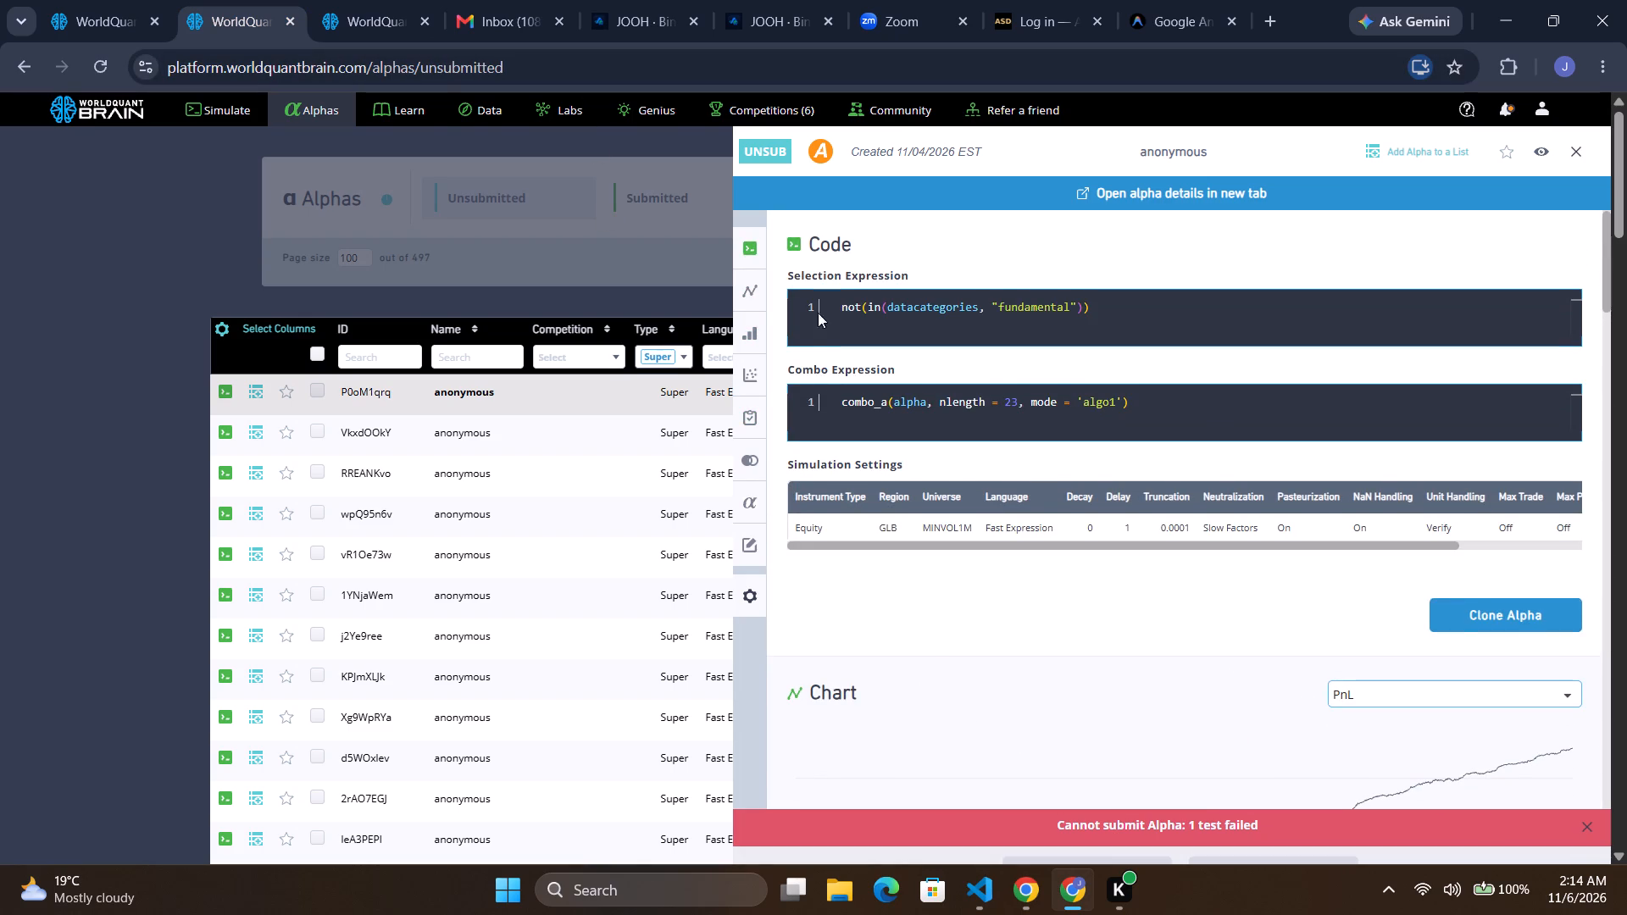
Return to the simulation page and view Simulation 8's PnL chart.
left_click(369, 11)
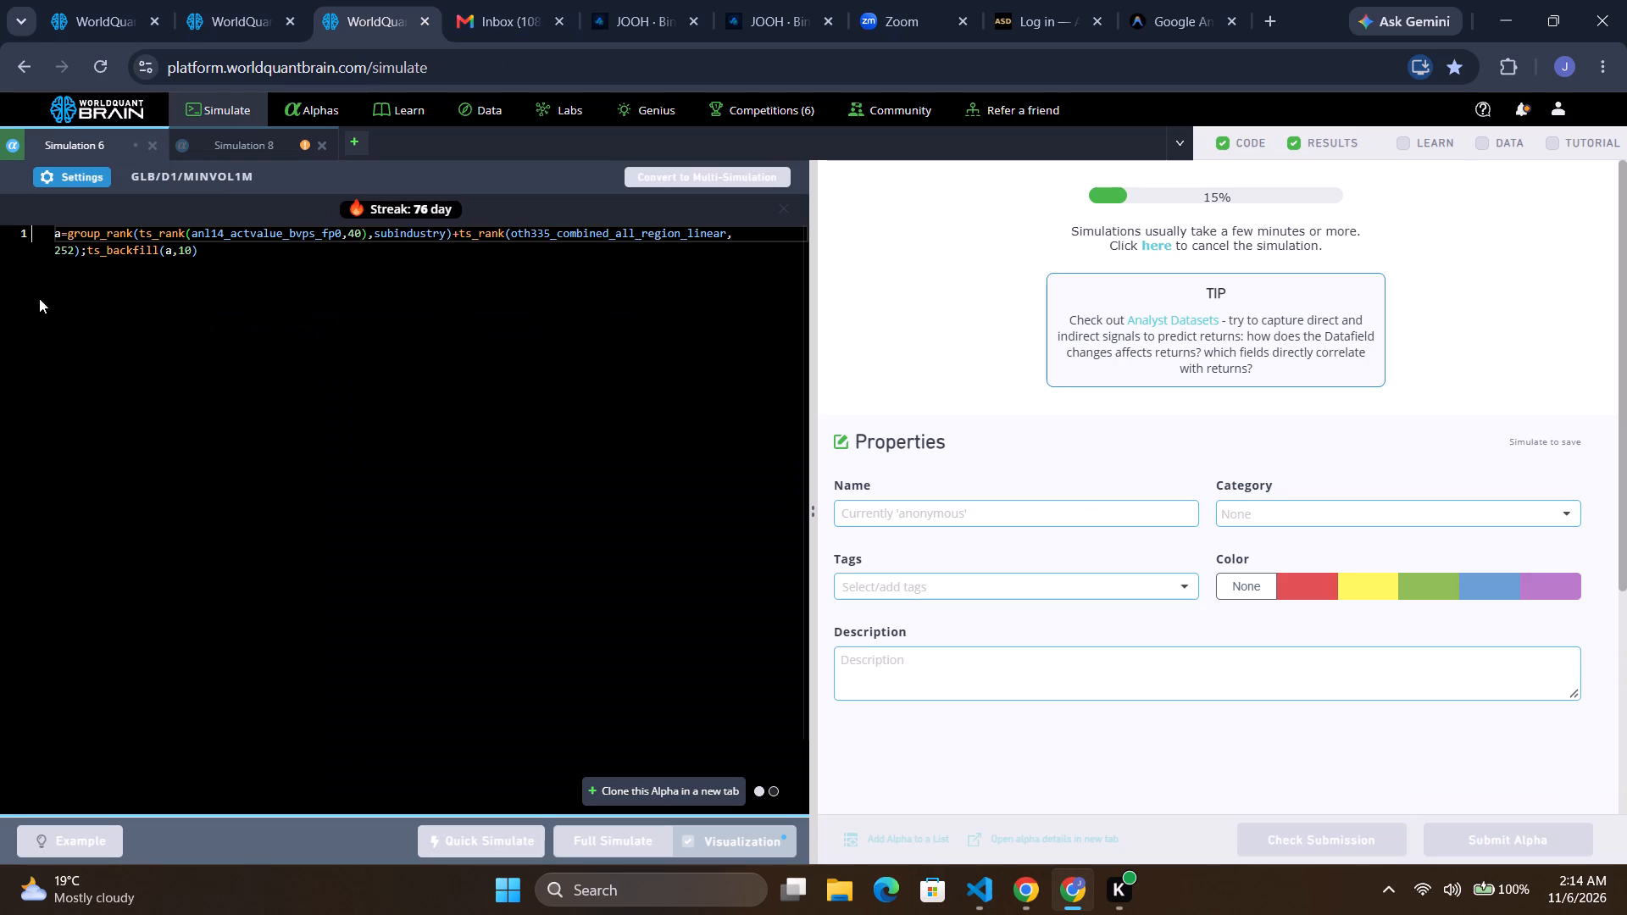
left_click(249, 149)
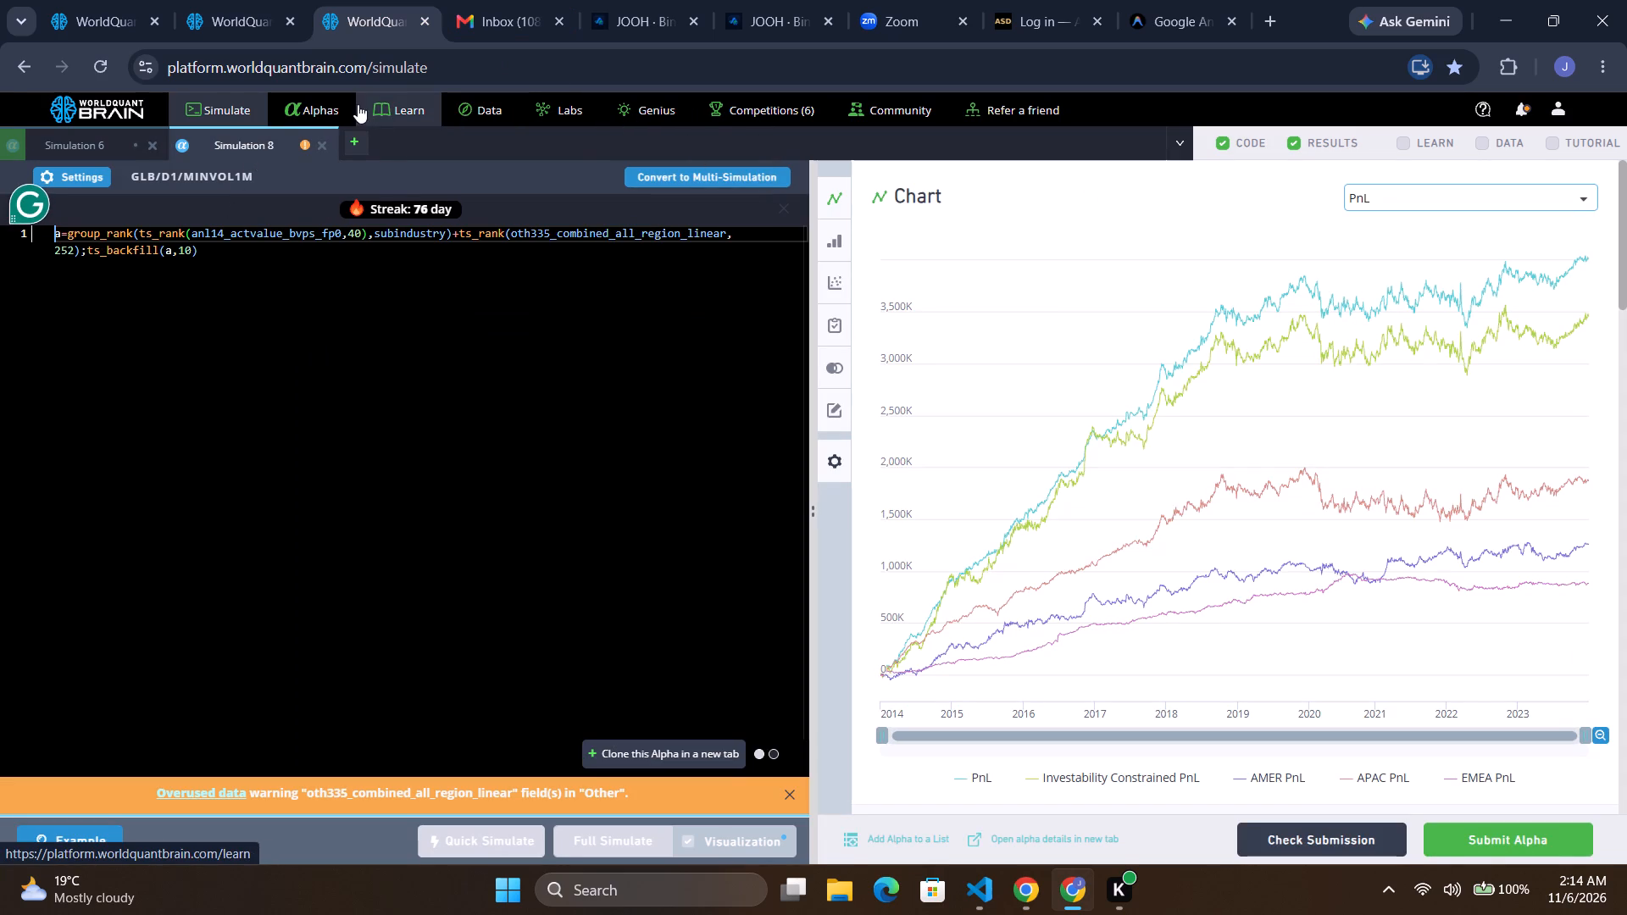
Open the Alphas page and filter the unsubmitted alphas with Favorite set to True.
left_click(479, 105)
left_click(576, 108)
left_click(335, 118)
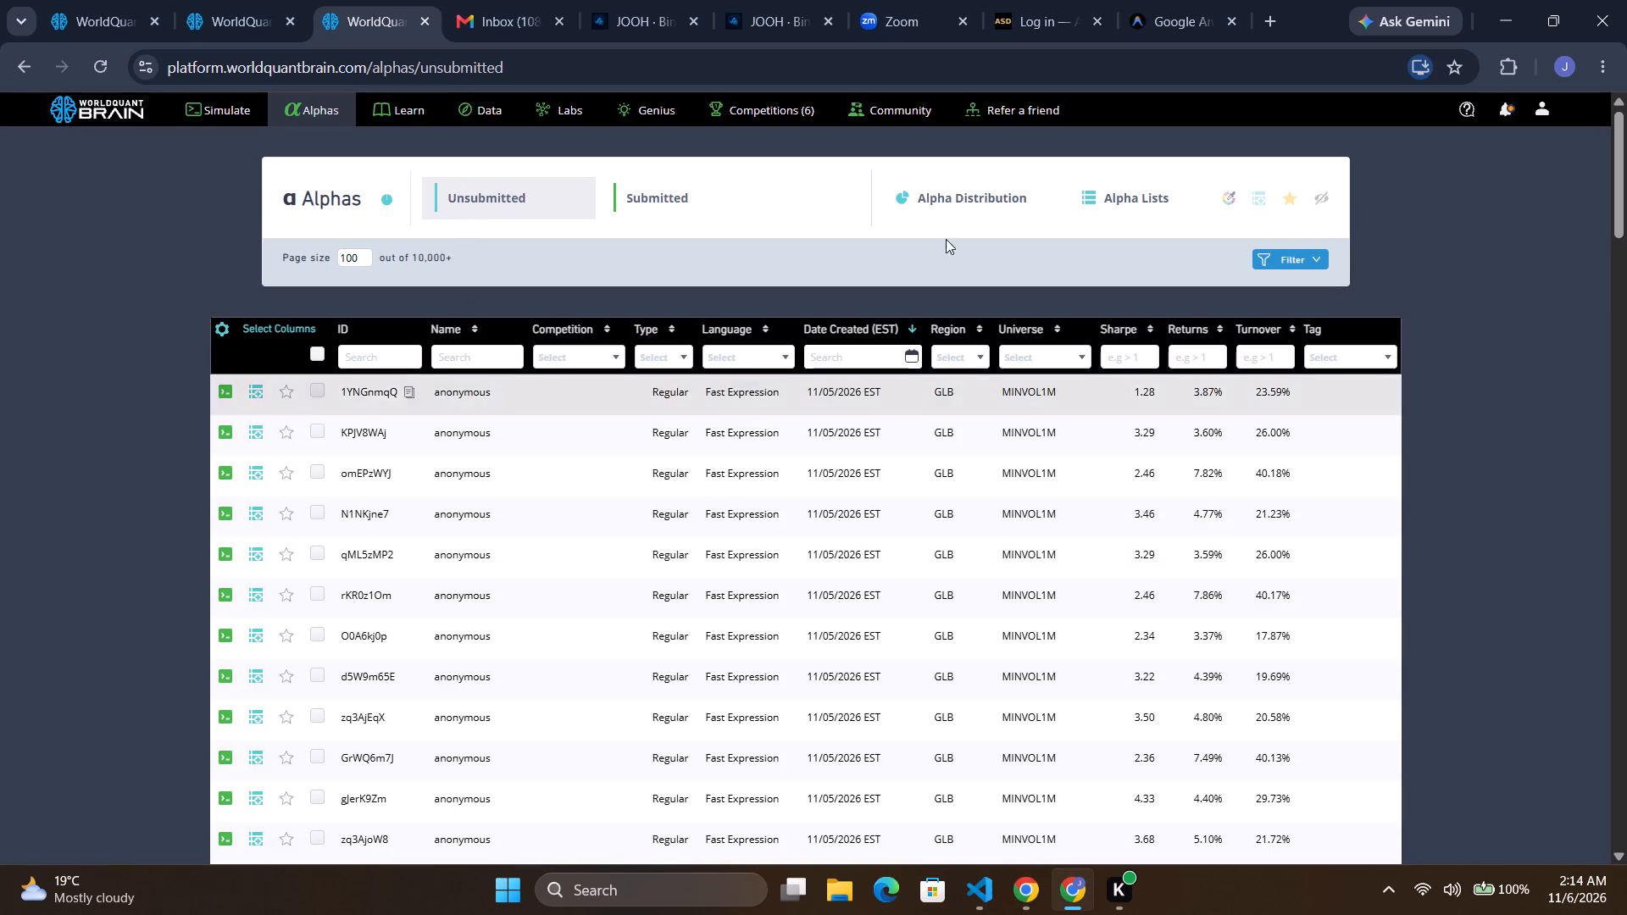
left_click(1301, 269)
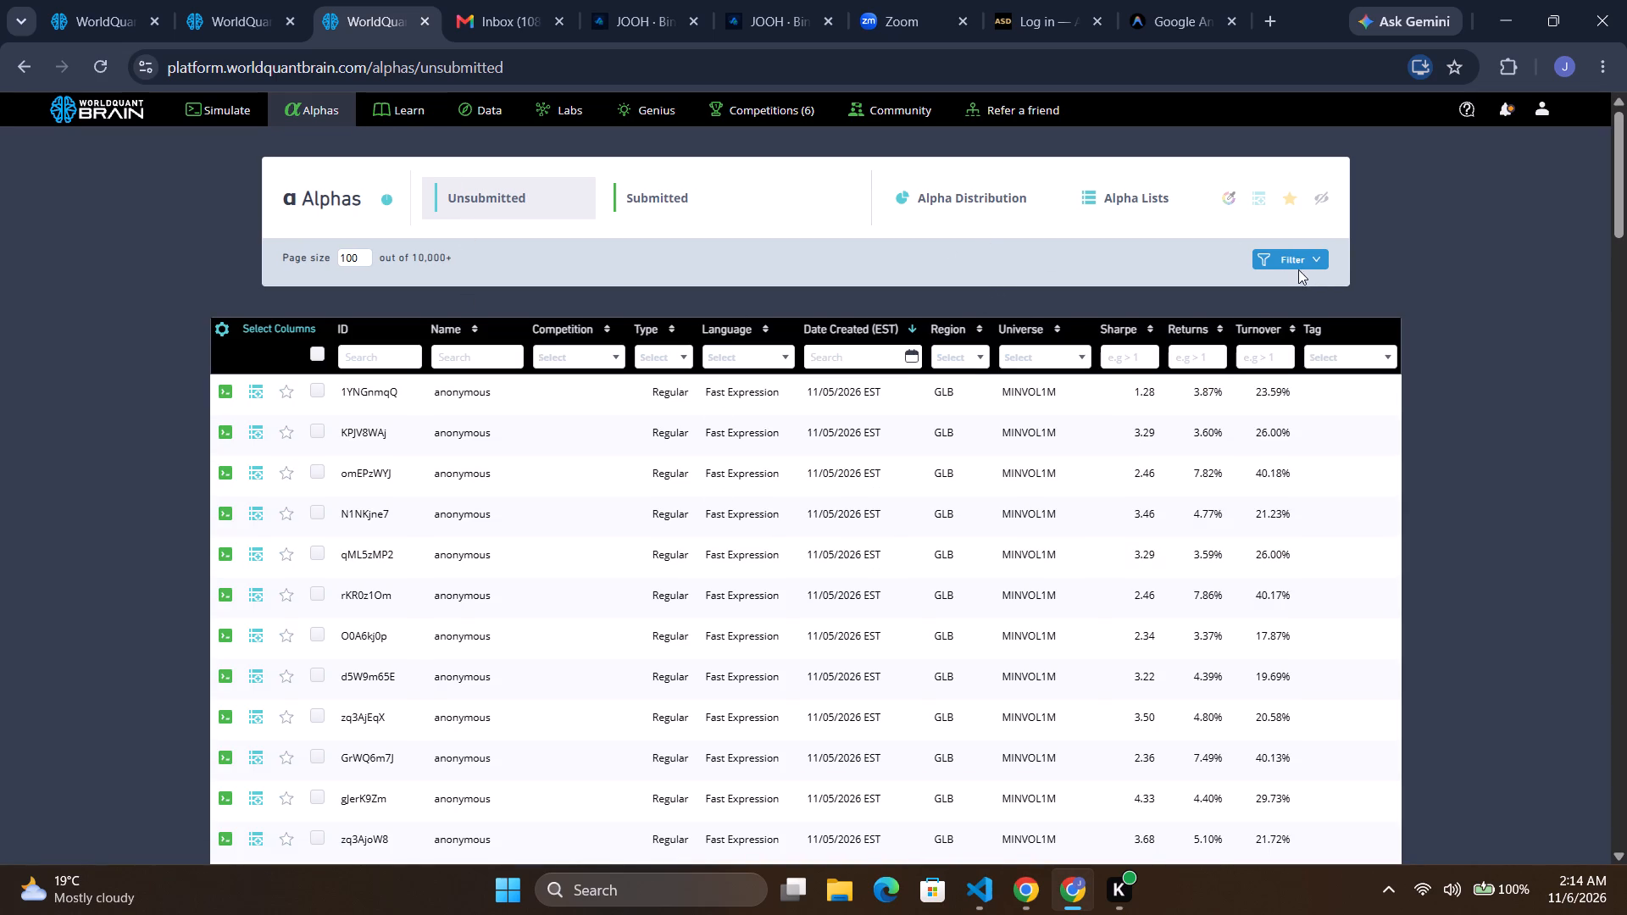
left_click(1271, 263)
left_click(680, 318)
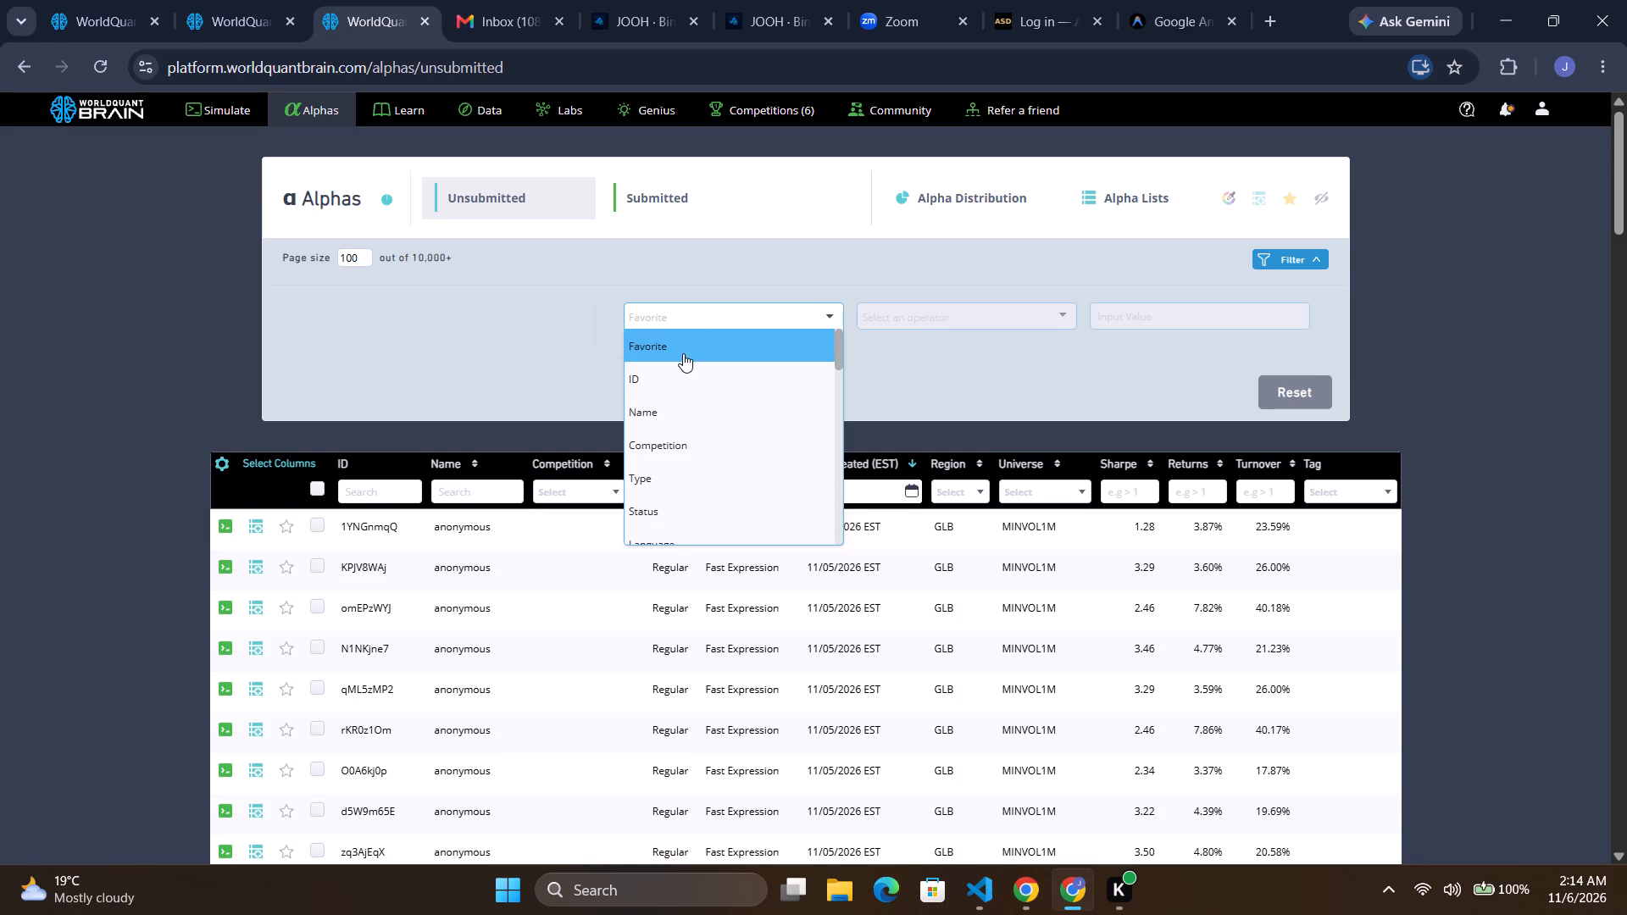
left_click(683, 353)
left_click(1032, 312)
left_click(925, 339)
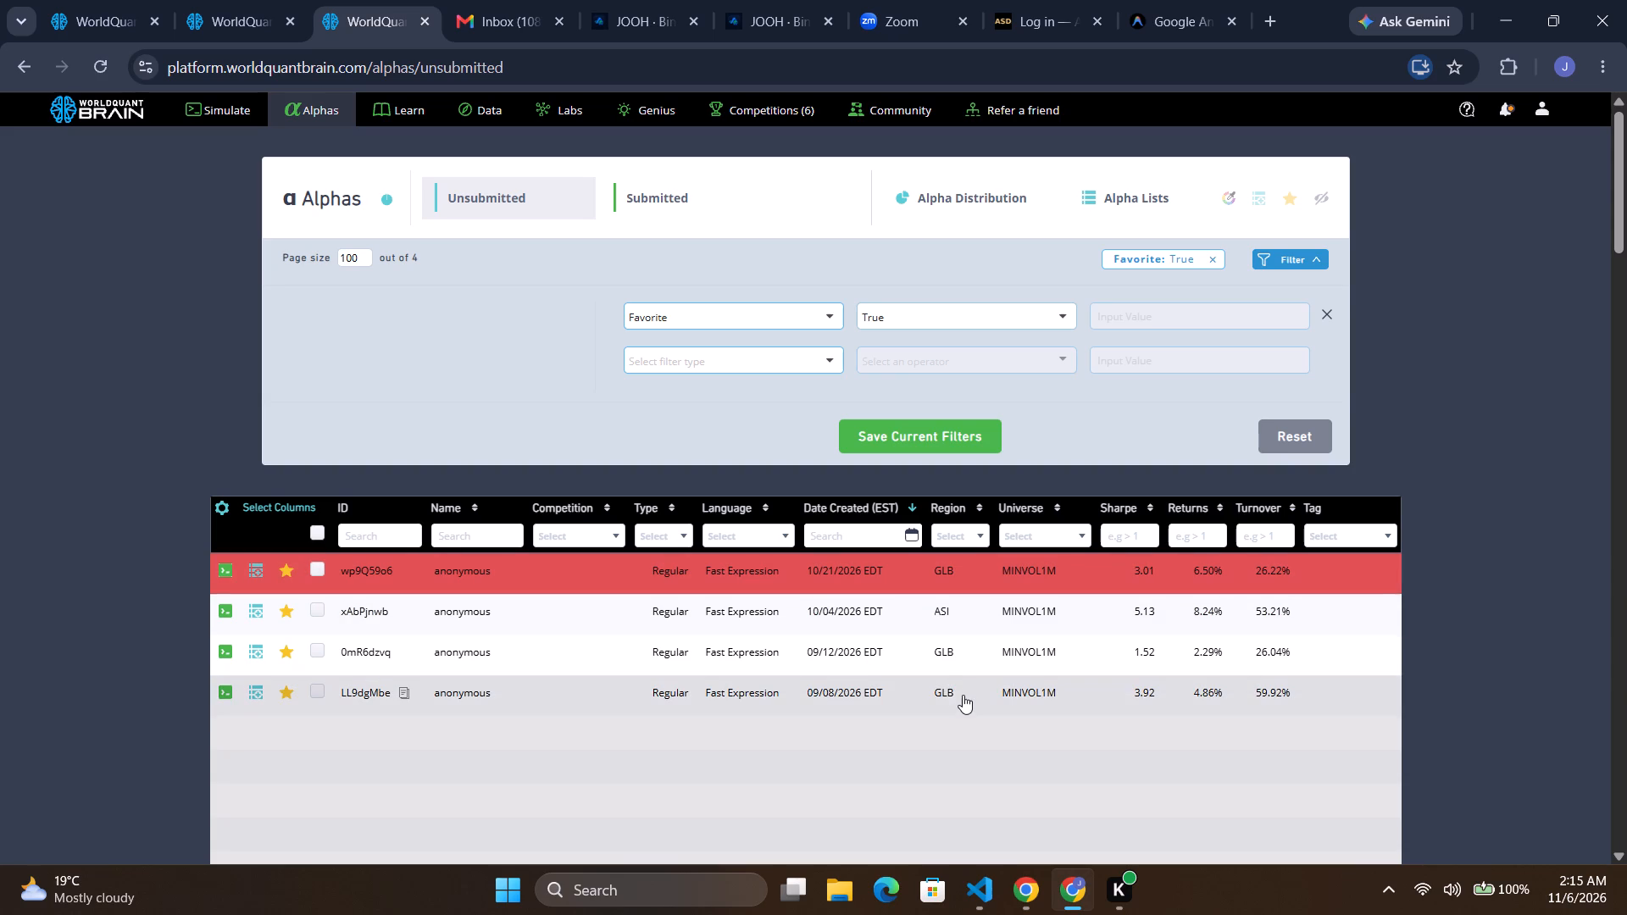
Open the favourite alpha LL9dgMbe and run its submission check.
left_click(1036, 687)
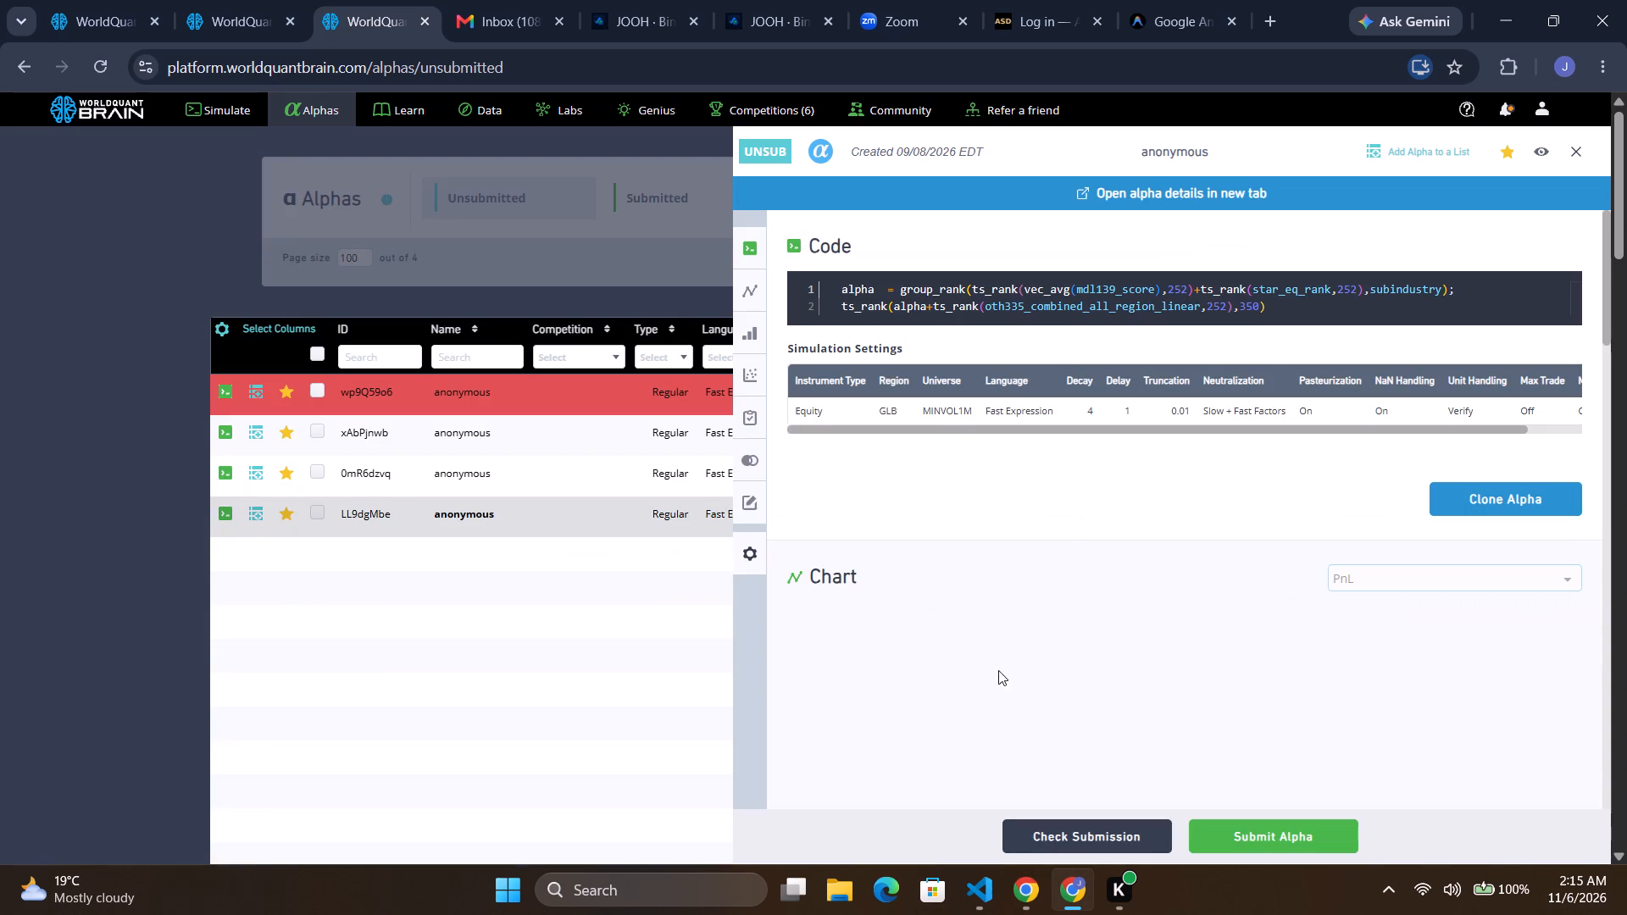
left_click(1079, 834)
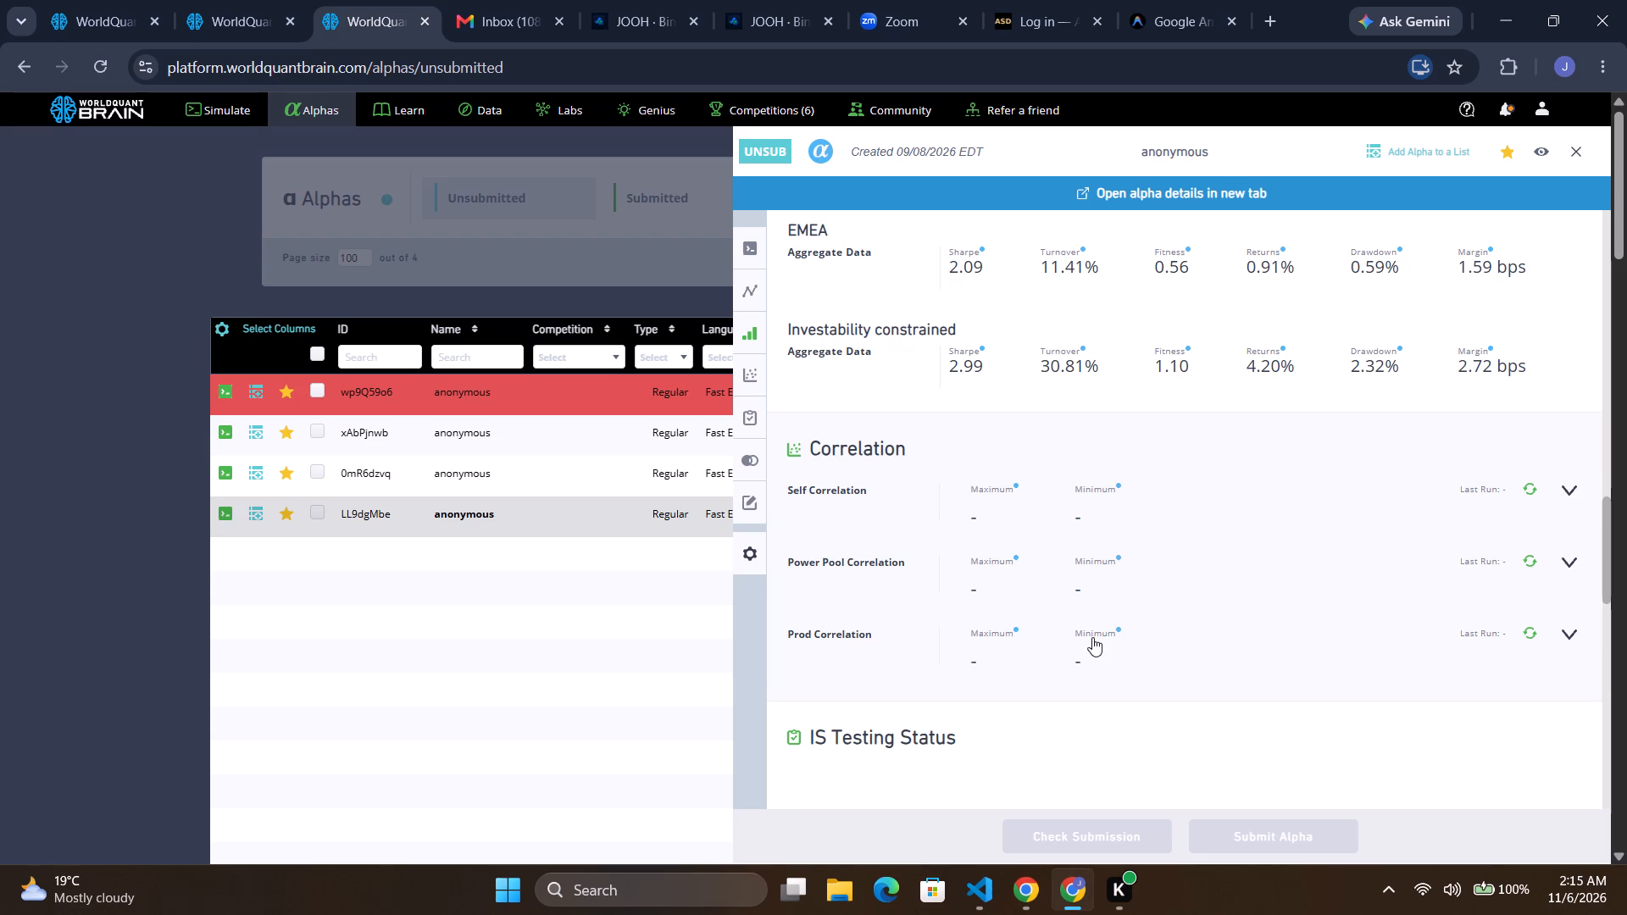
Examine alpha LL9dgMbe's properties, PnL chart, IS Summary and the warnings in its IS testing status.
scroll(1134, 615, "down", 14)
scroll(1136, 602, "up", 2)
scroll(1137, 602, "down", 1)
scroll(1137, 602, "up", 4)
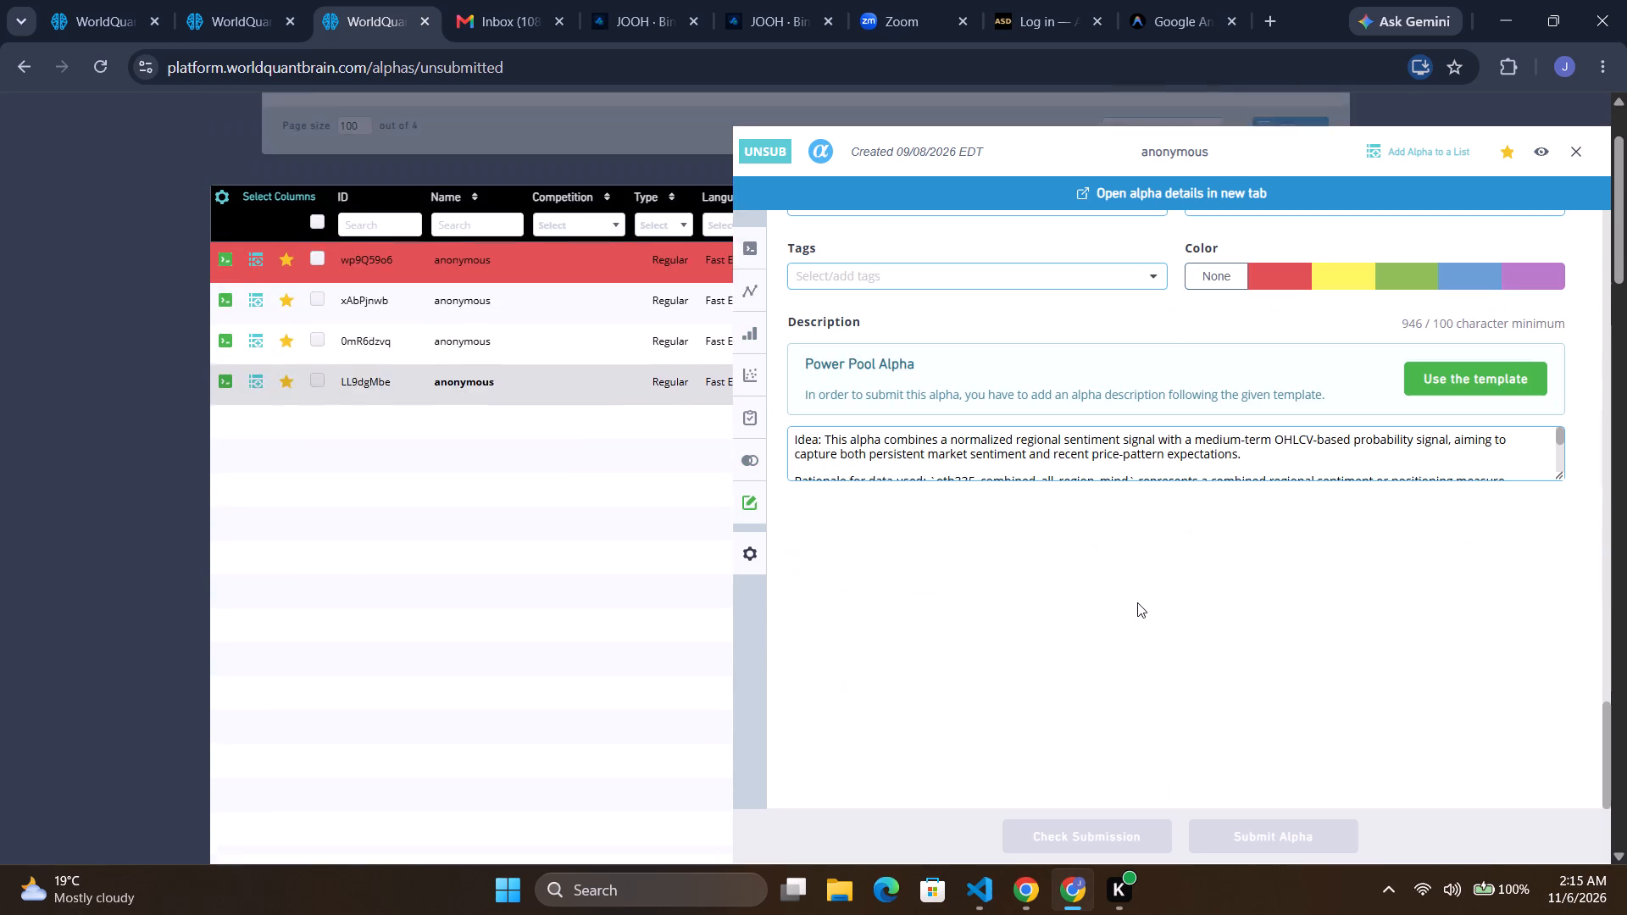
scroll(1137, 602, "up", 17)
scroll(1068, 530, "down", 1)
scroll(1068, 530, "up", 2)
scroll(1068, 530, "down", 3)
scroll(1068, 530, "up", 9)
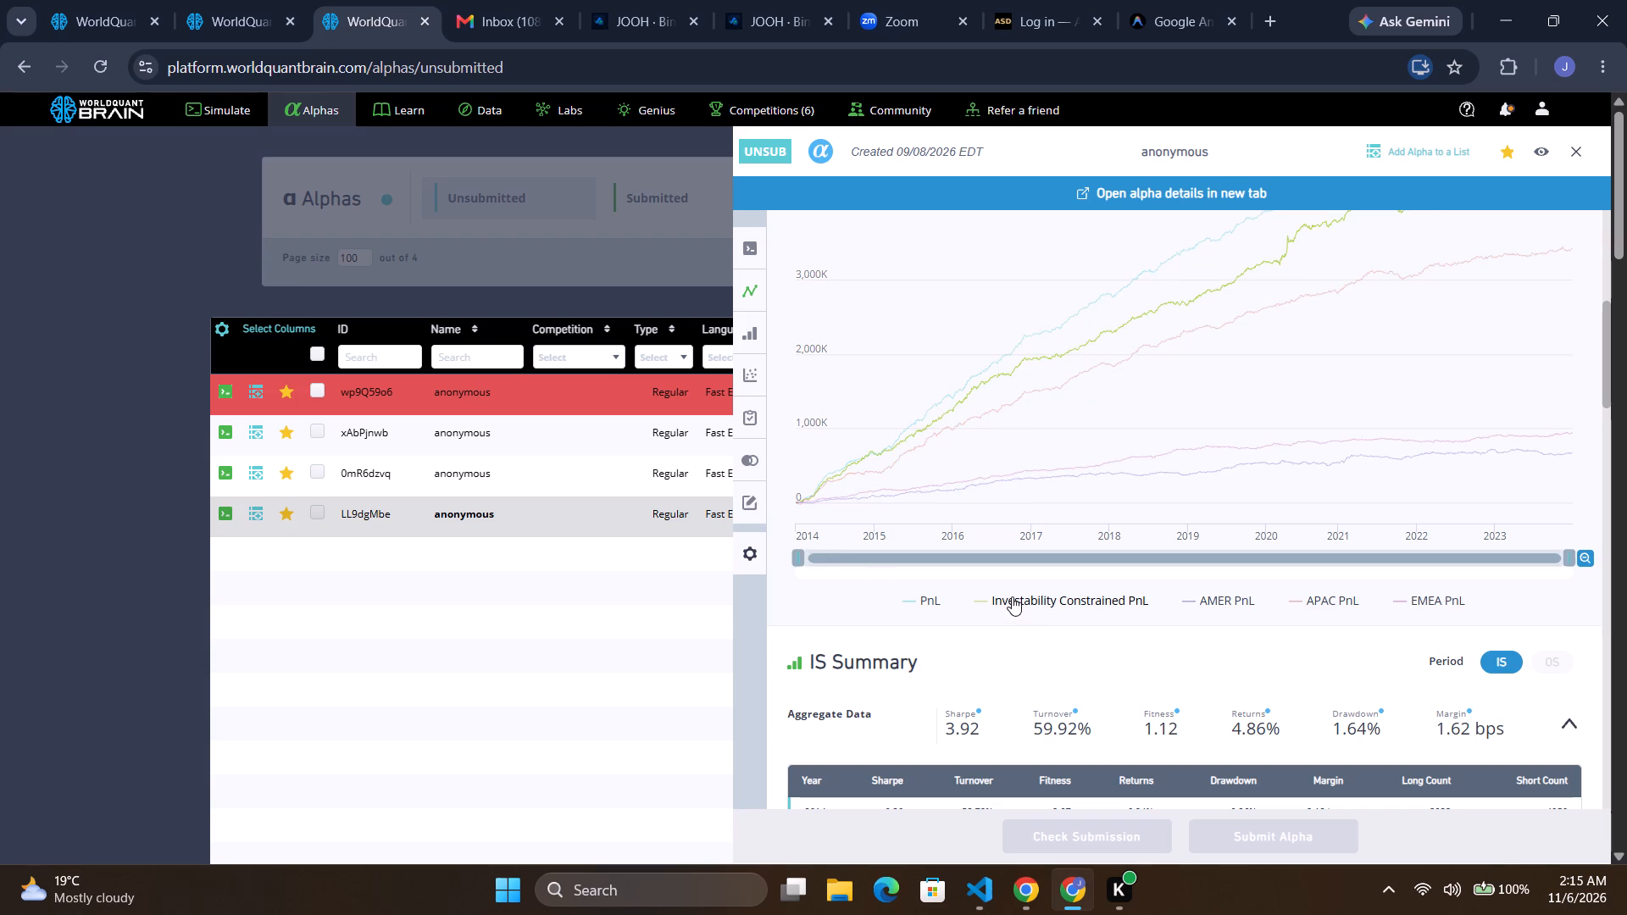
scroll(1129, 597, "down", 2)
scroll(1129, 597, "up", 1)
scroll(1129, 597, "down", 1)
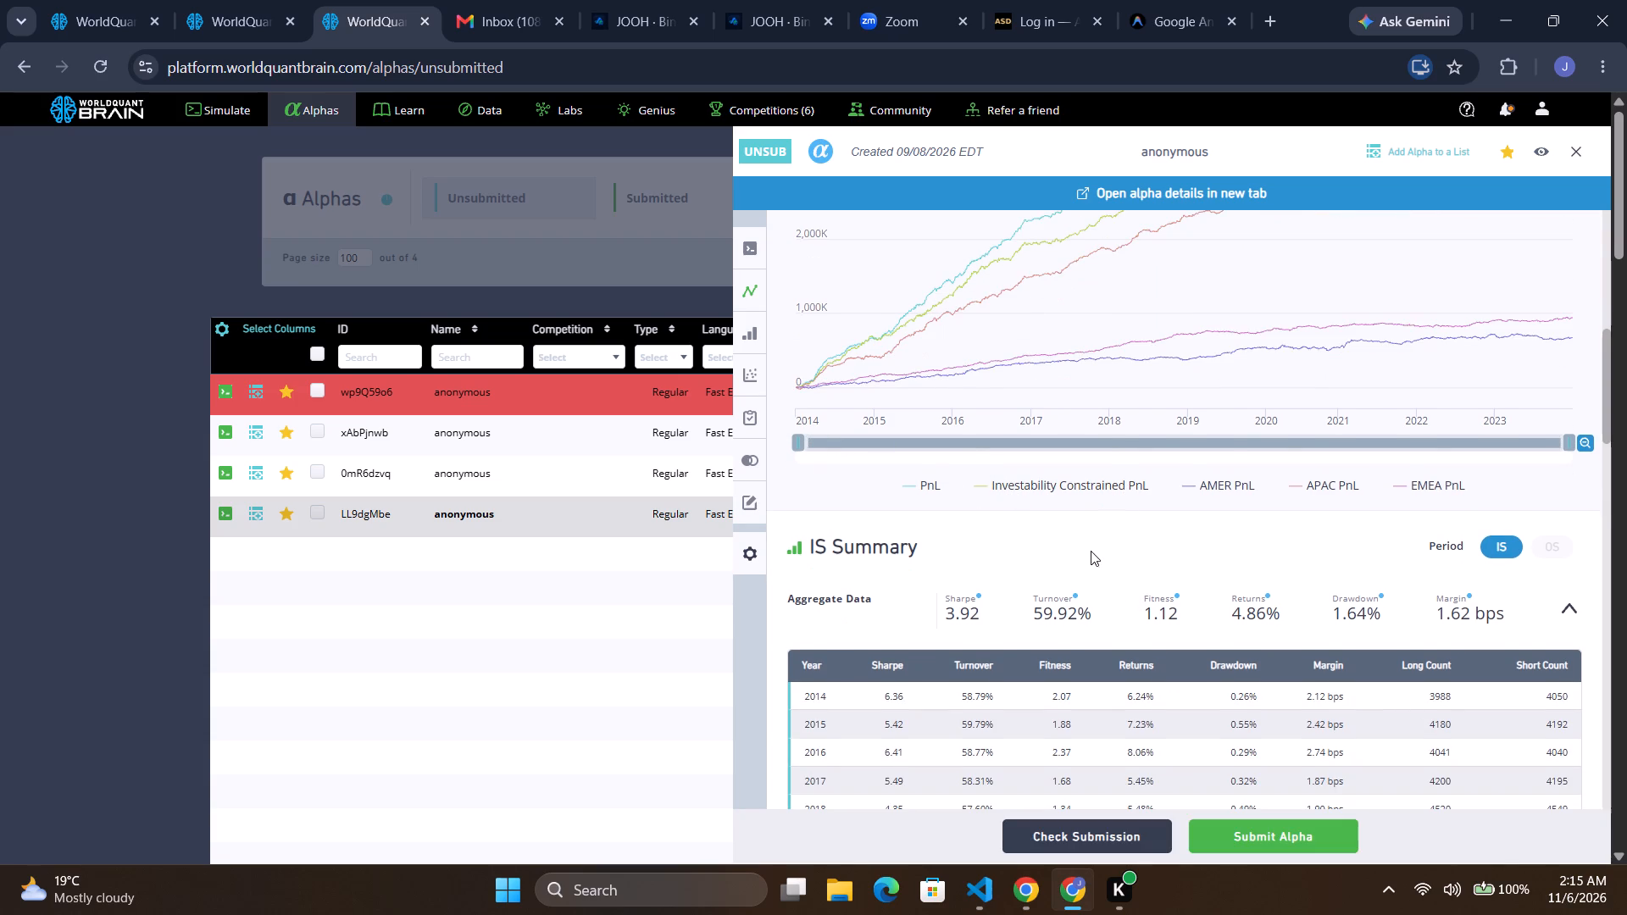
scroll(1113, 574, "down", 7)
scroll(1125, 575, "up", 1)
scroll(1097, 586, "down", 6)
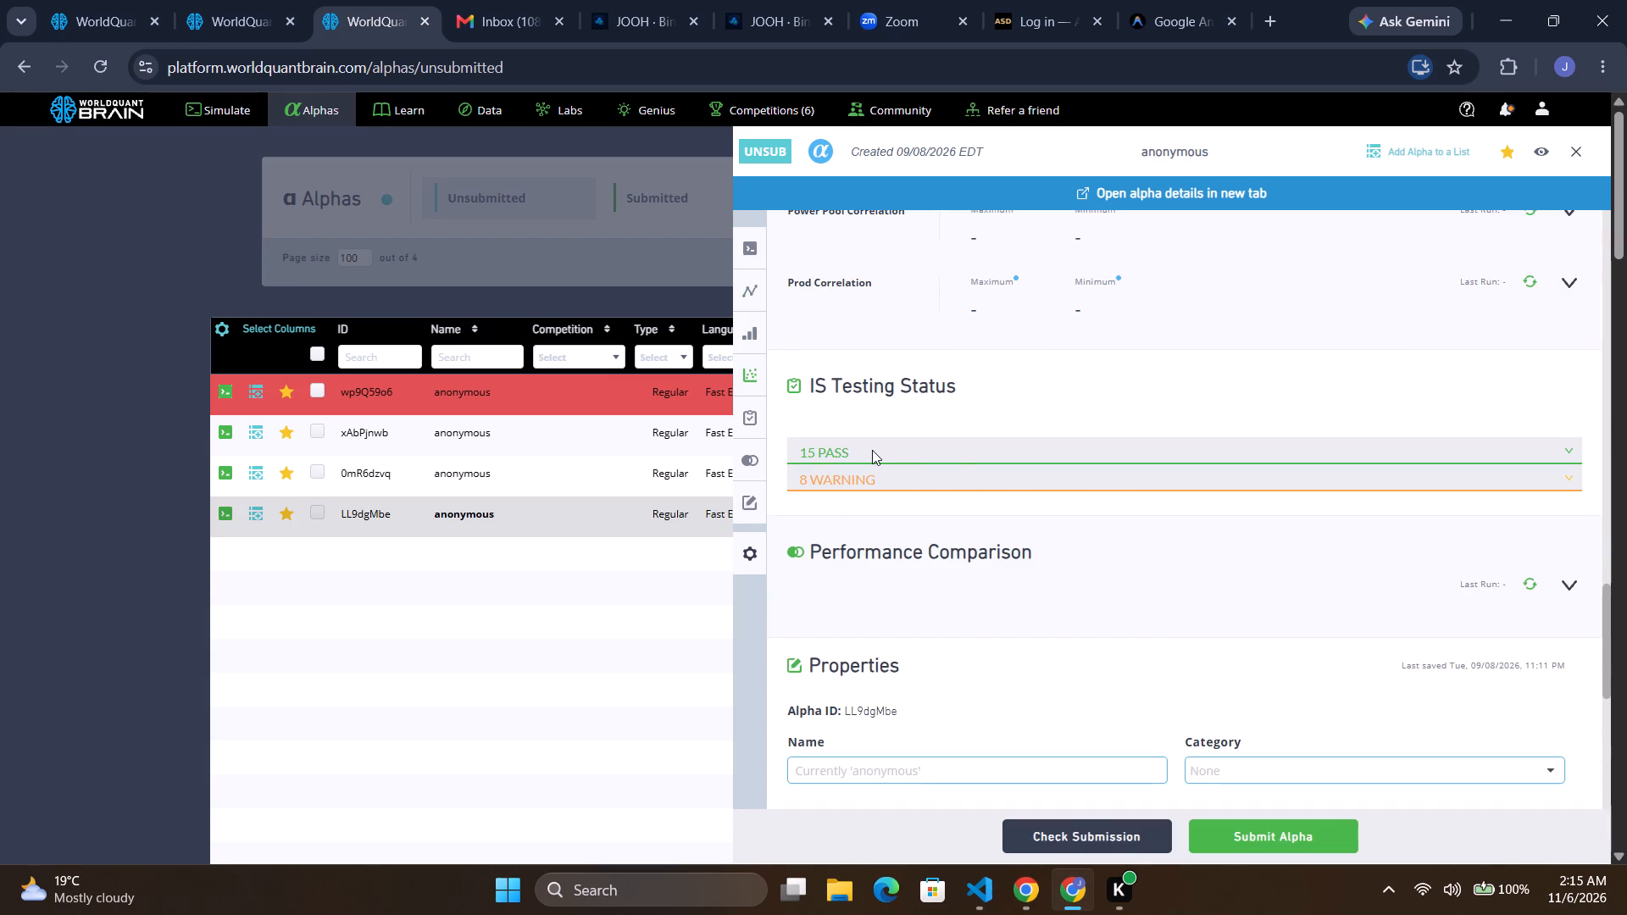
left_click(863, 441)
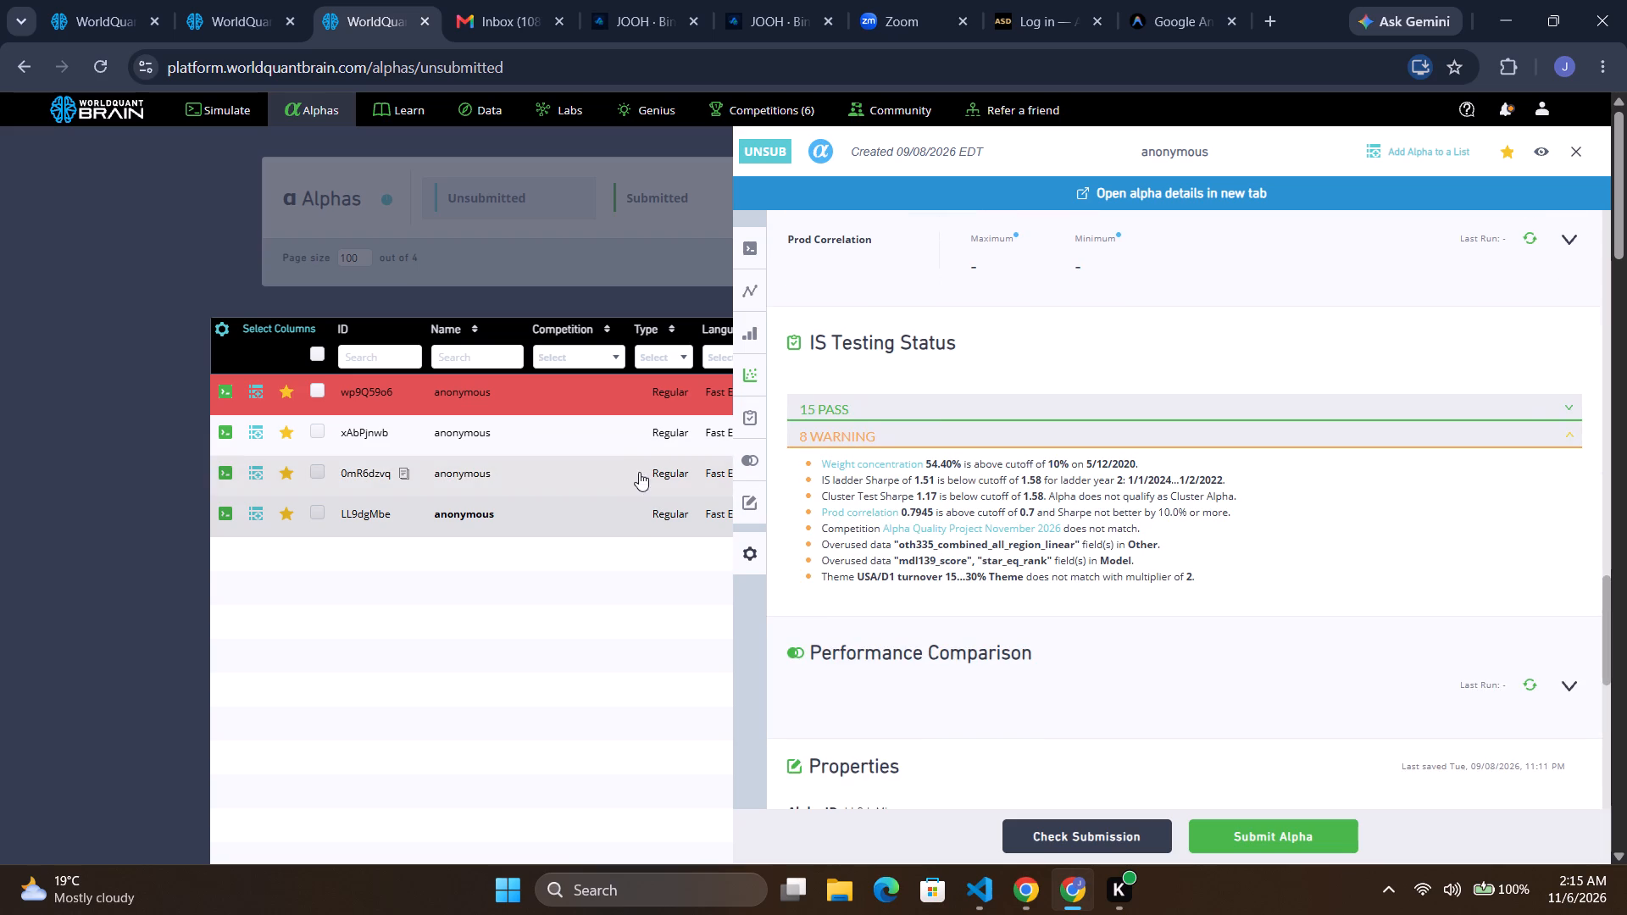
Run the submission check on favourite alpha wp9Q59o6 and read its warning, fail and pass details before closing it.
left_click(649, 397)
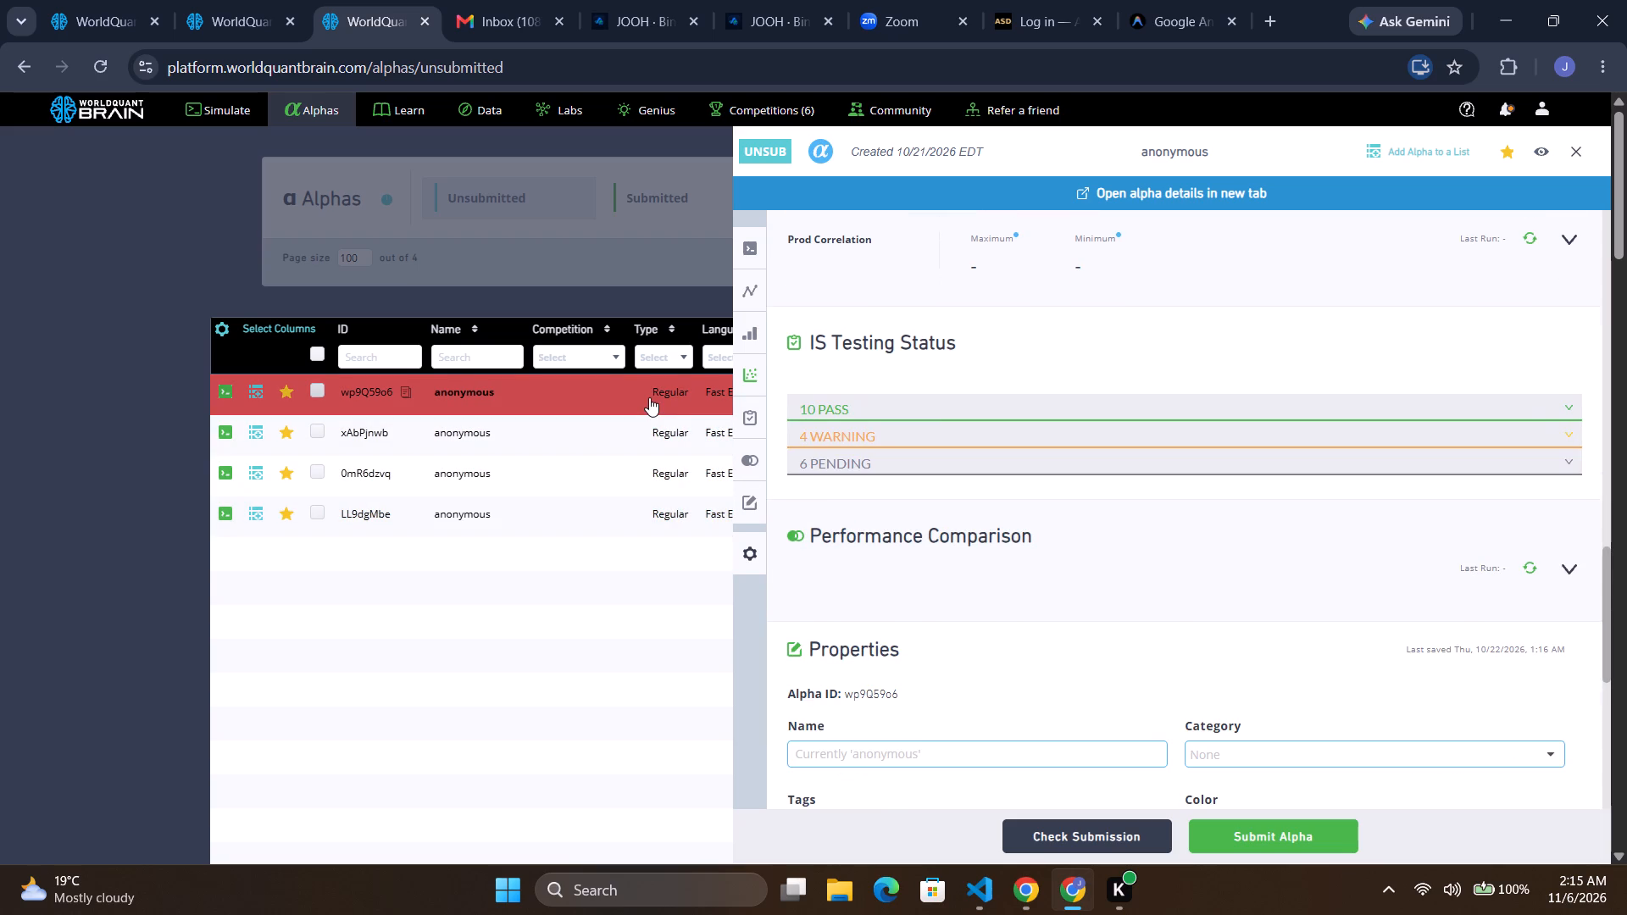
left_click(918, 436)
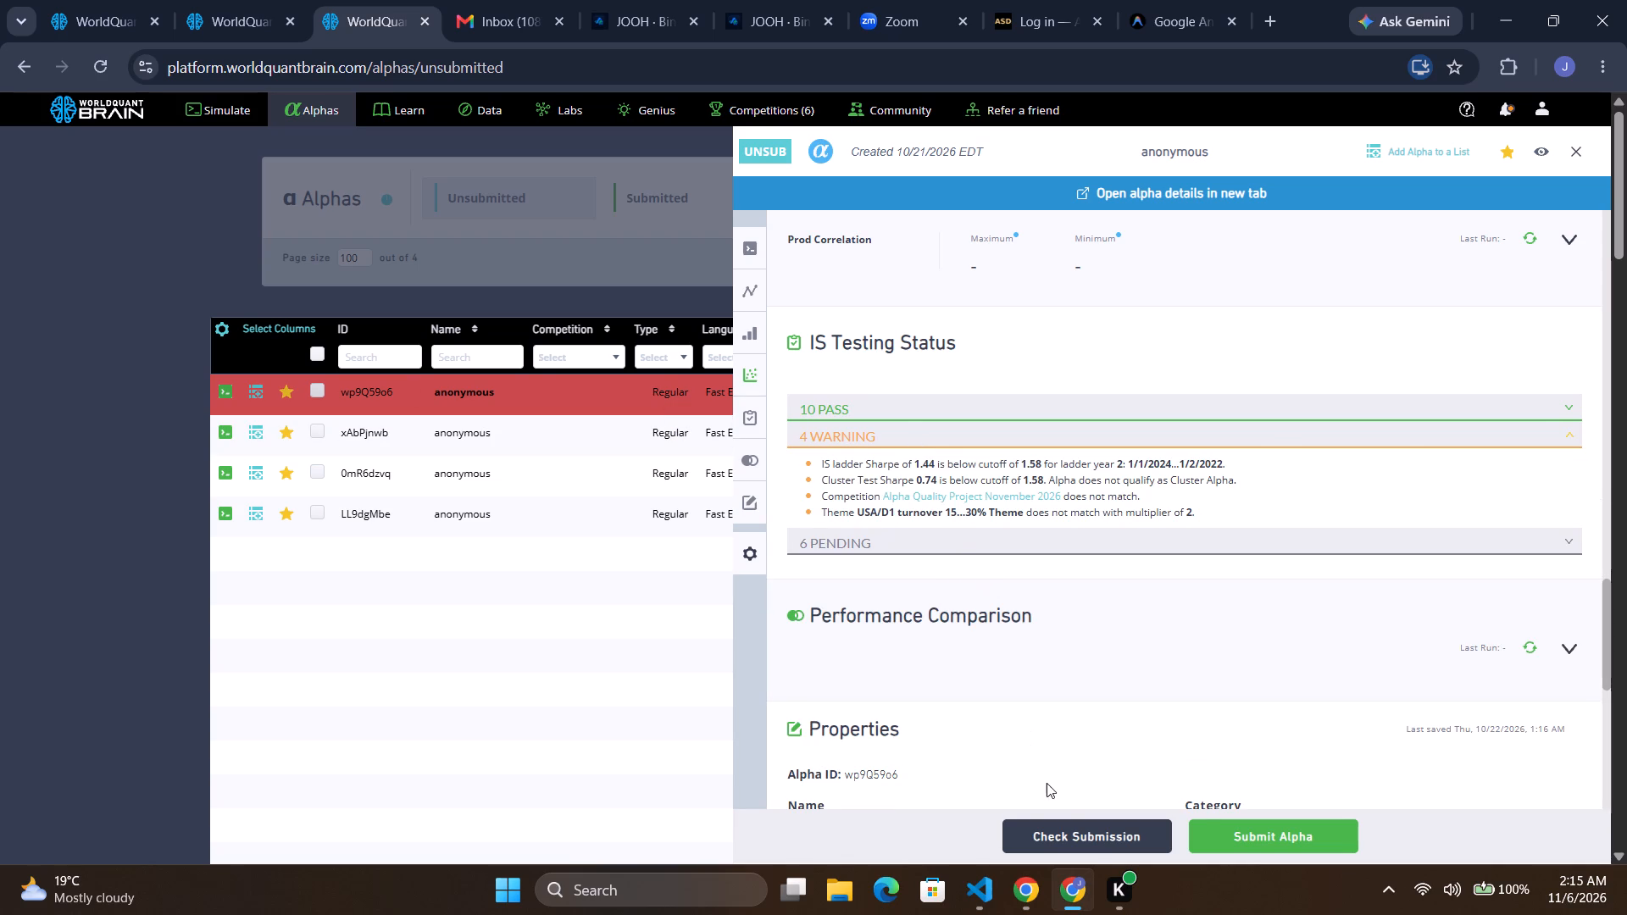
left_click(1085, 835)
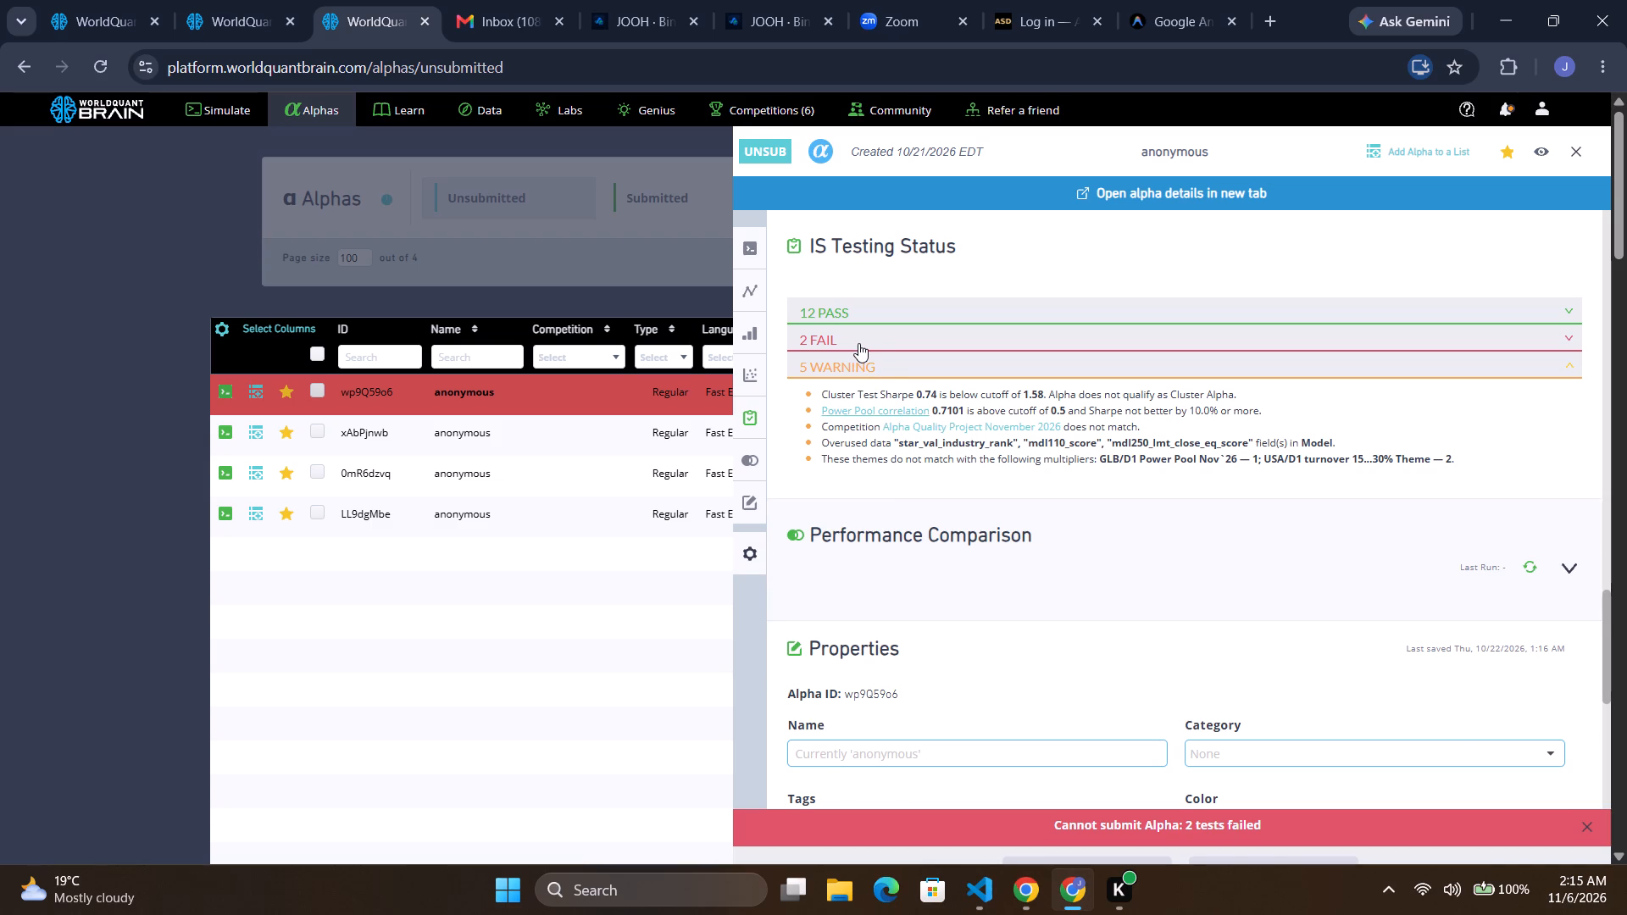
left_click(858, 333)
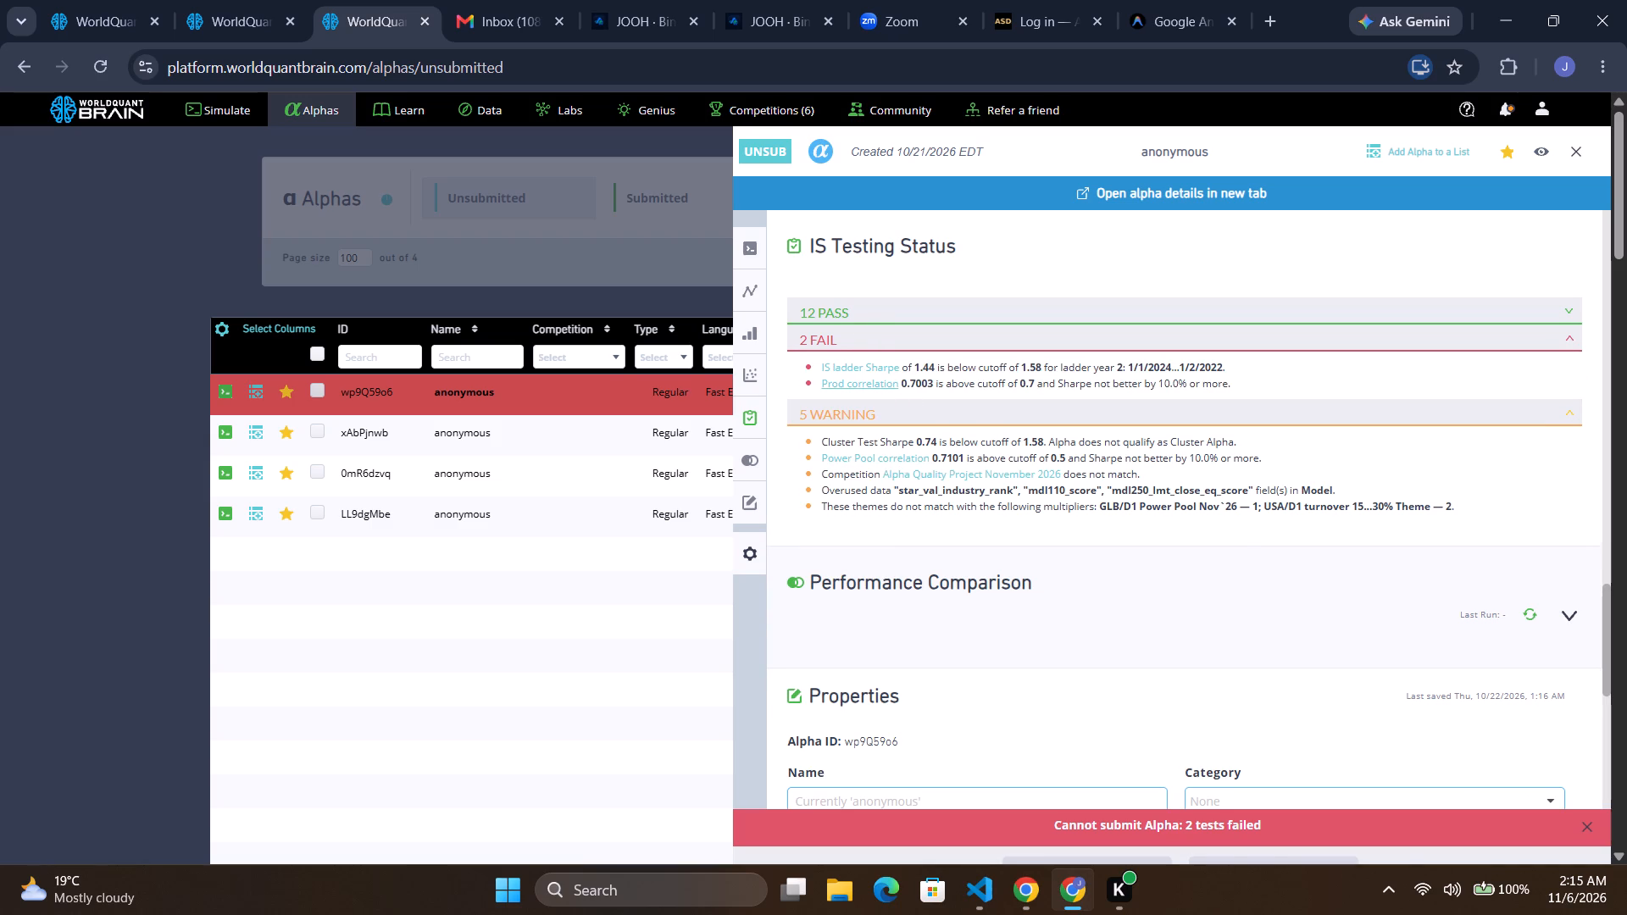
left_click(889, 314)
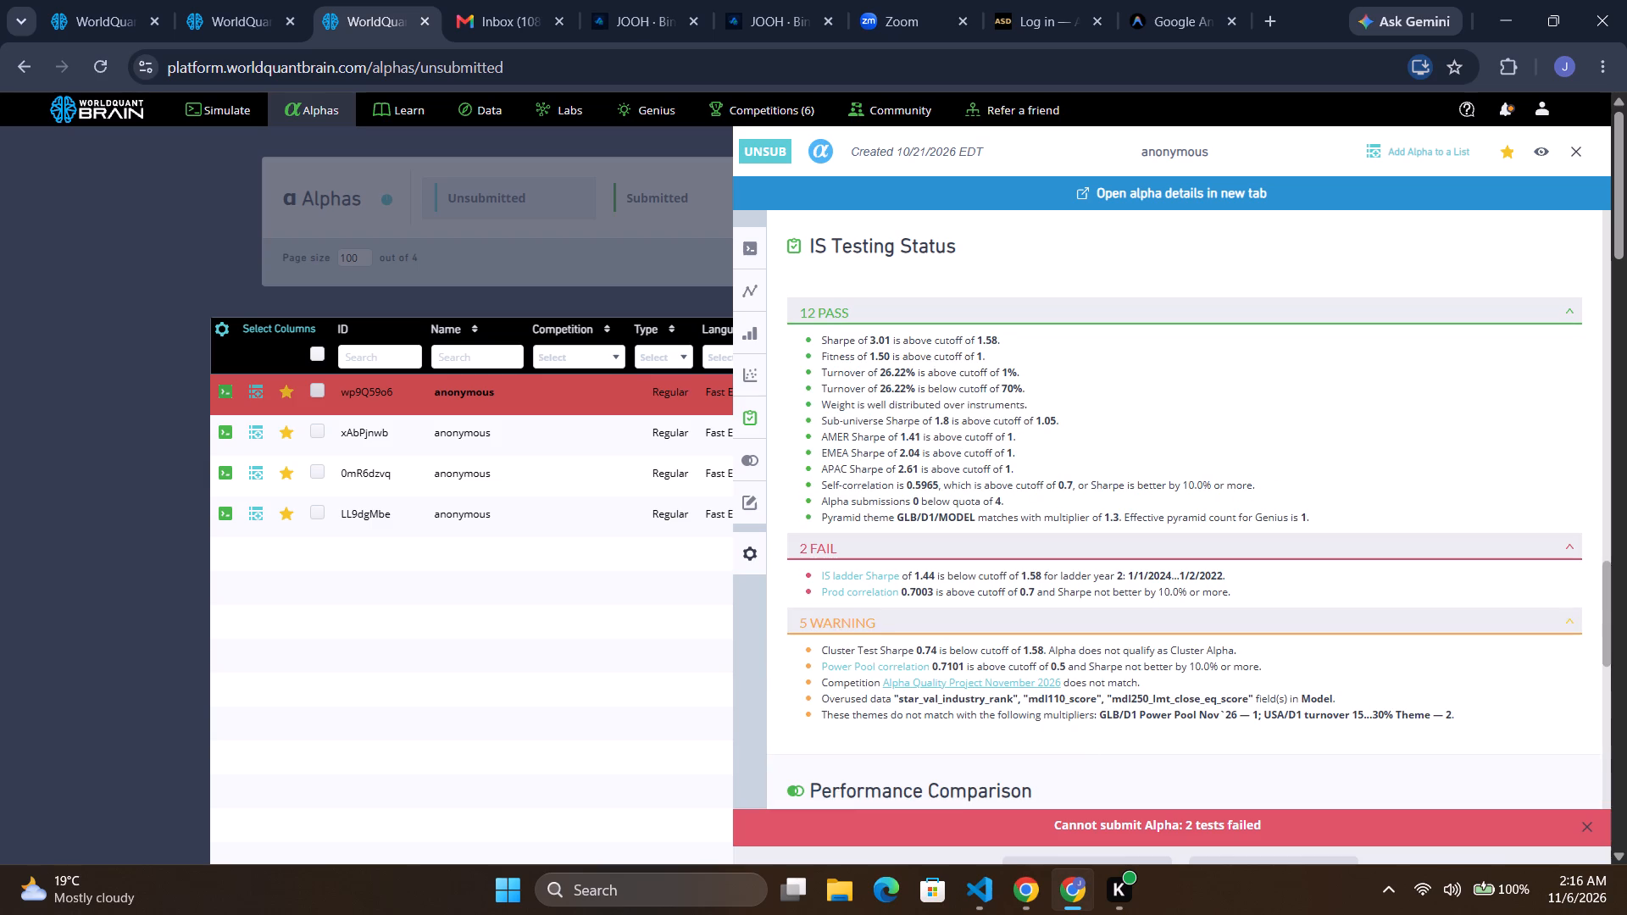
left_click(627, 568)
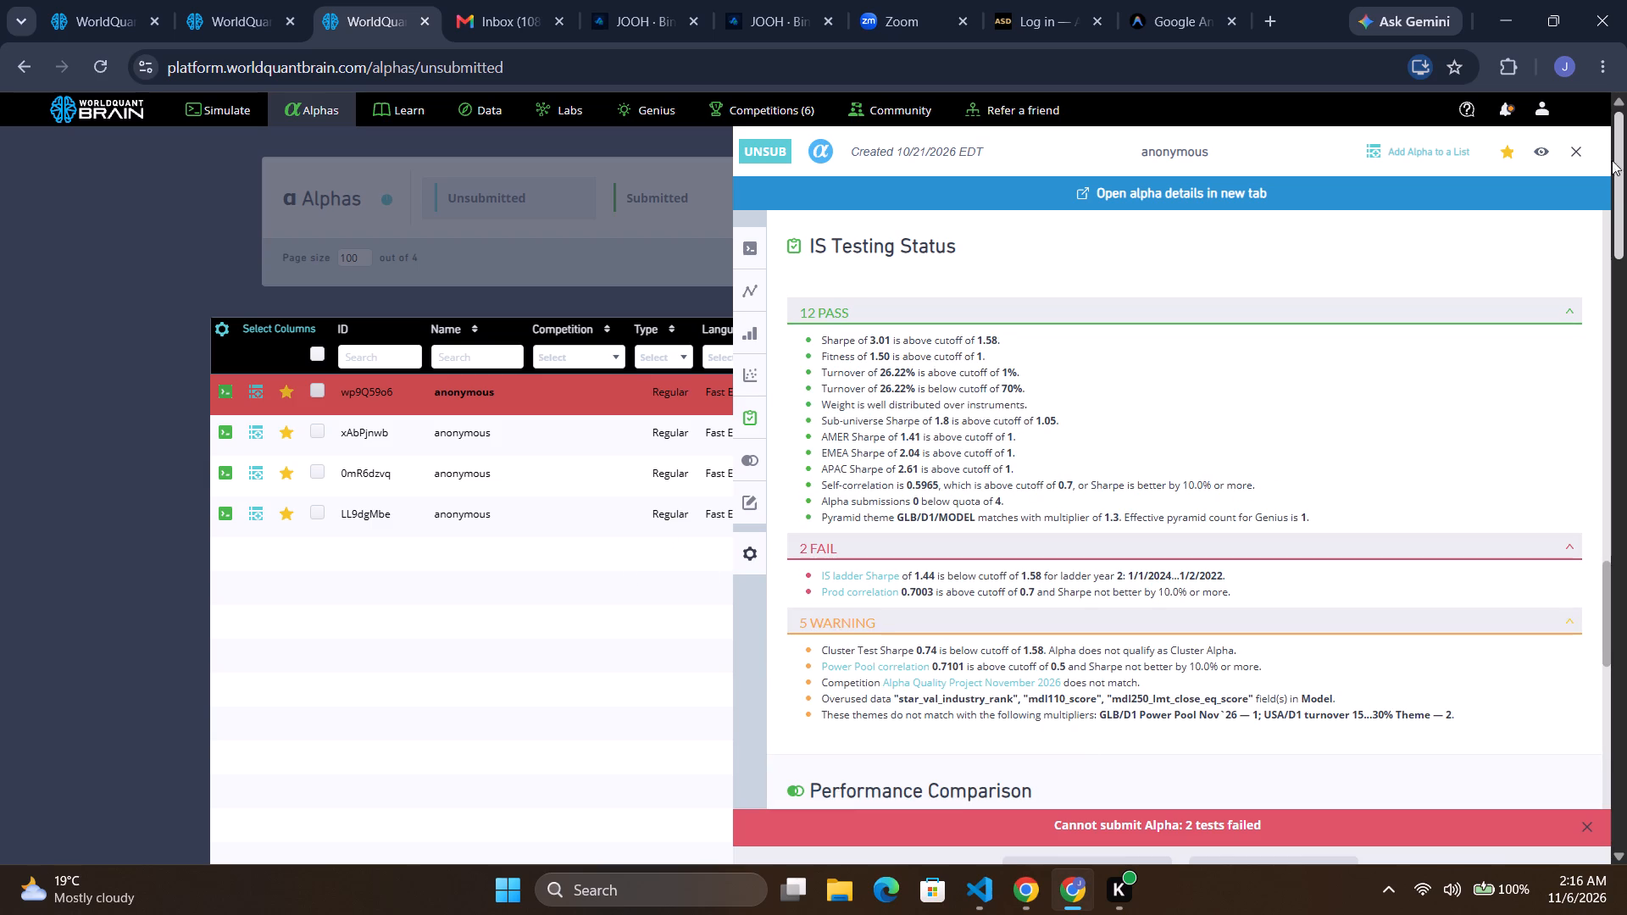
left_click(1581, 143)
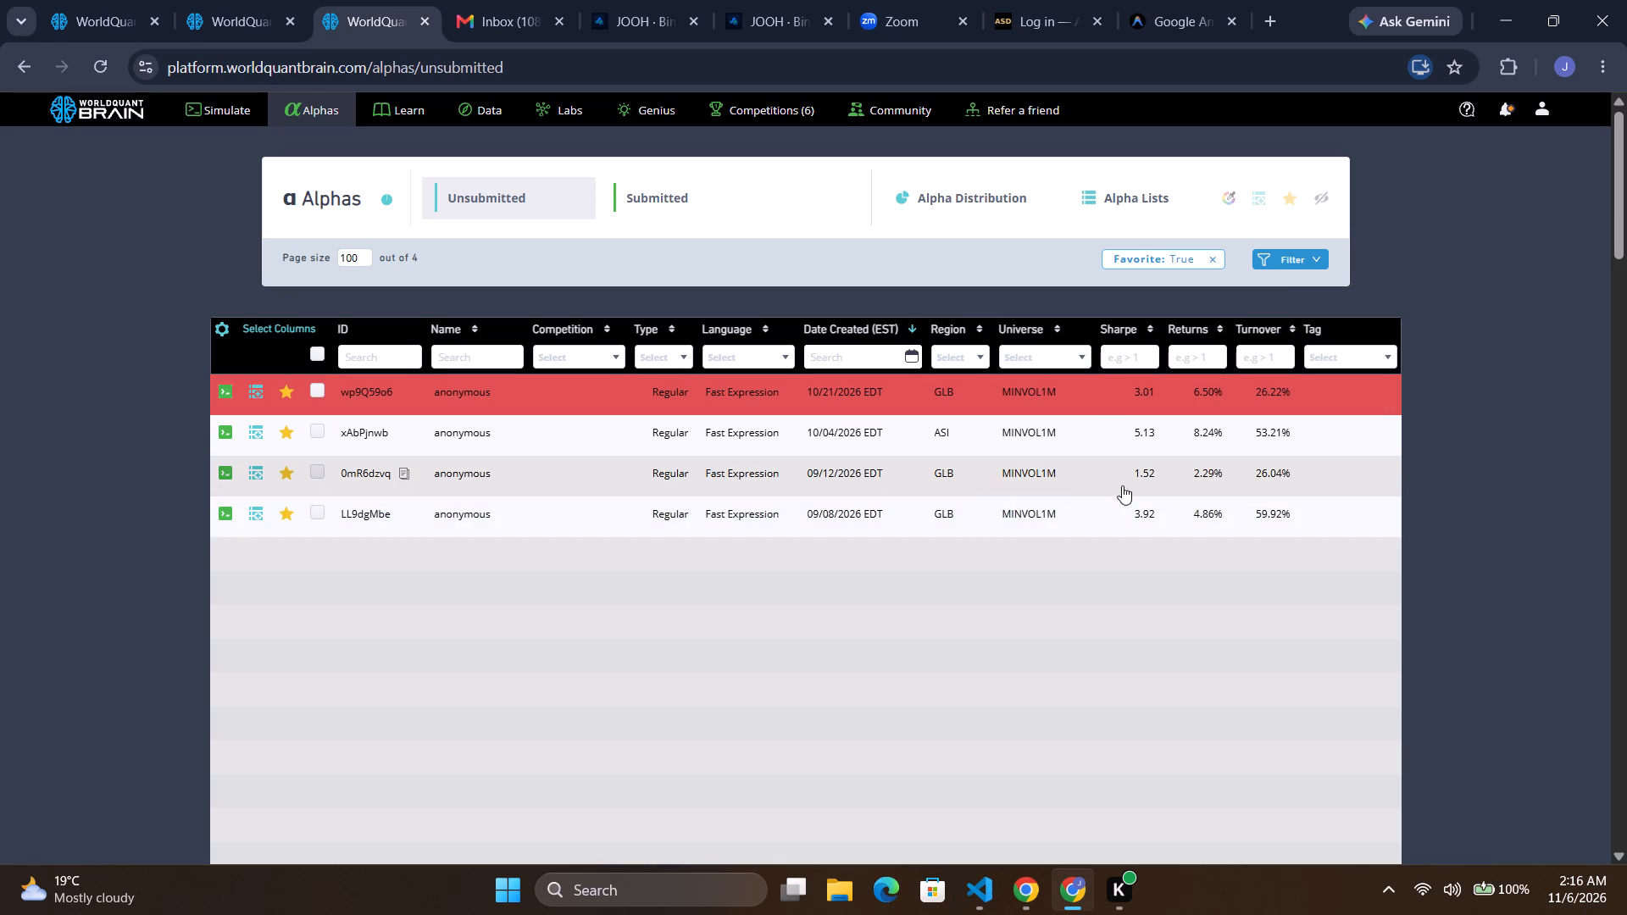
Run the submission check on favourite alpha 0mR6dzvq and examine its warnings, regional aggregate data and code.
left_click(1148, 474)
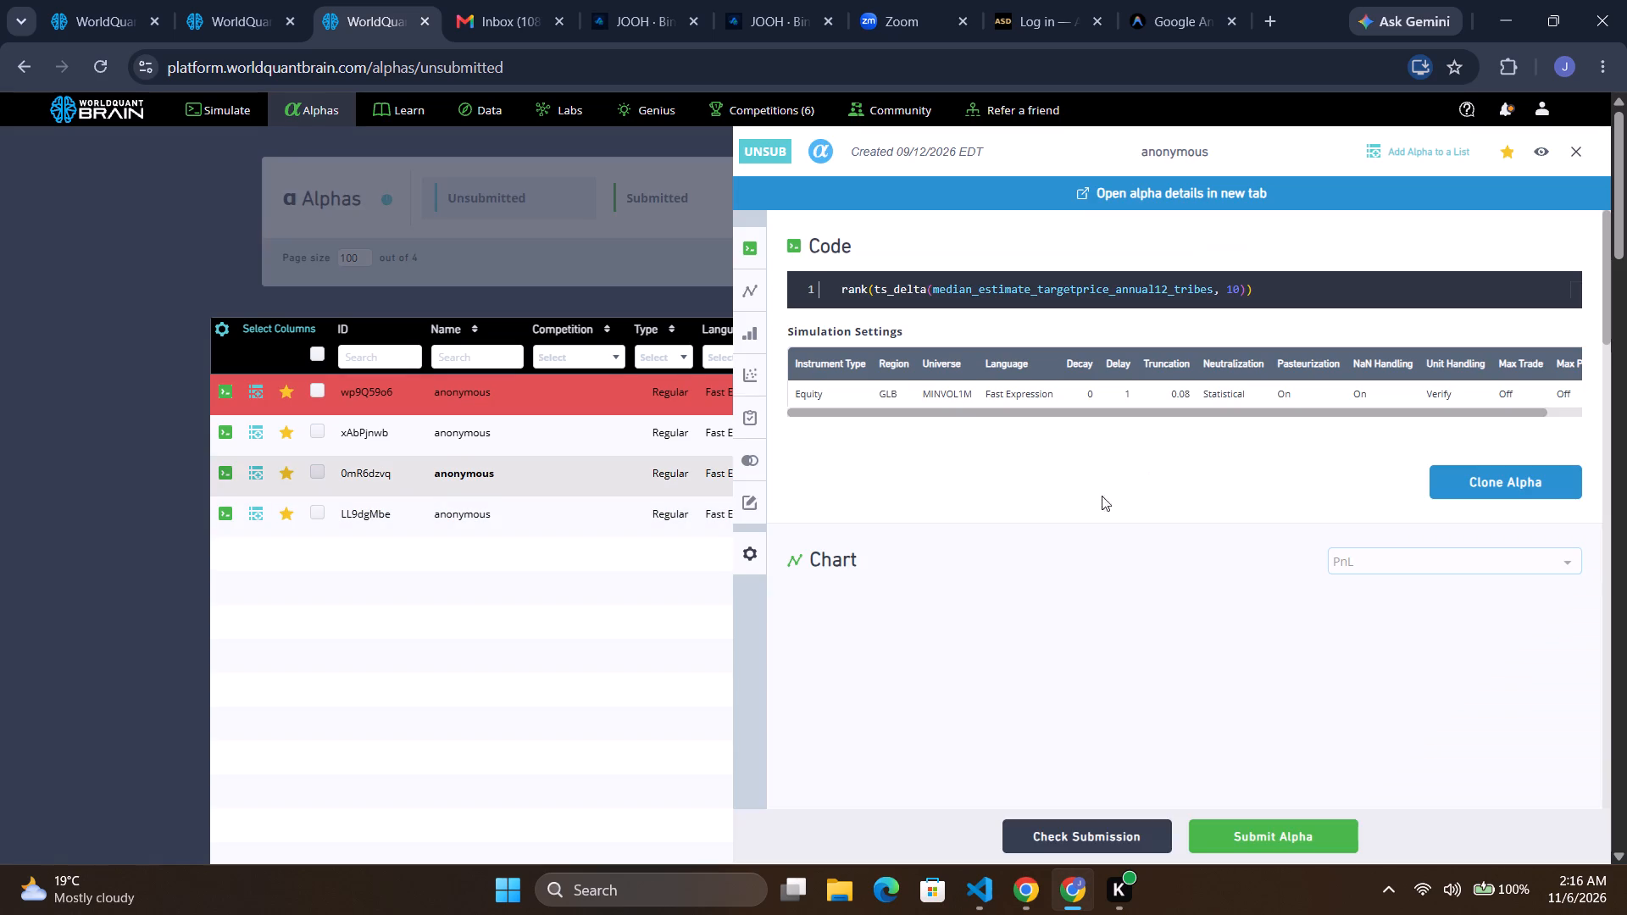
left_click(1069, 841)
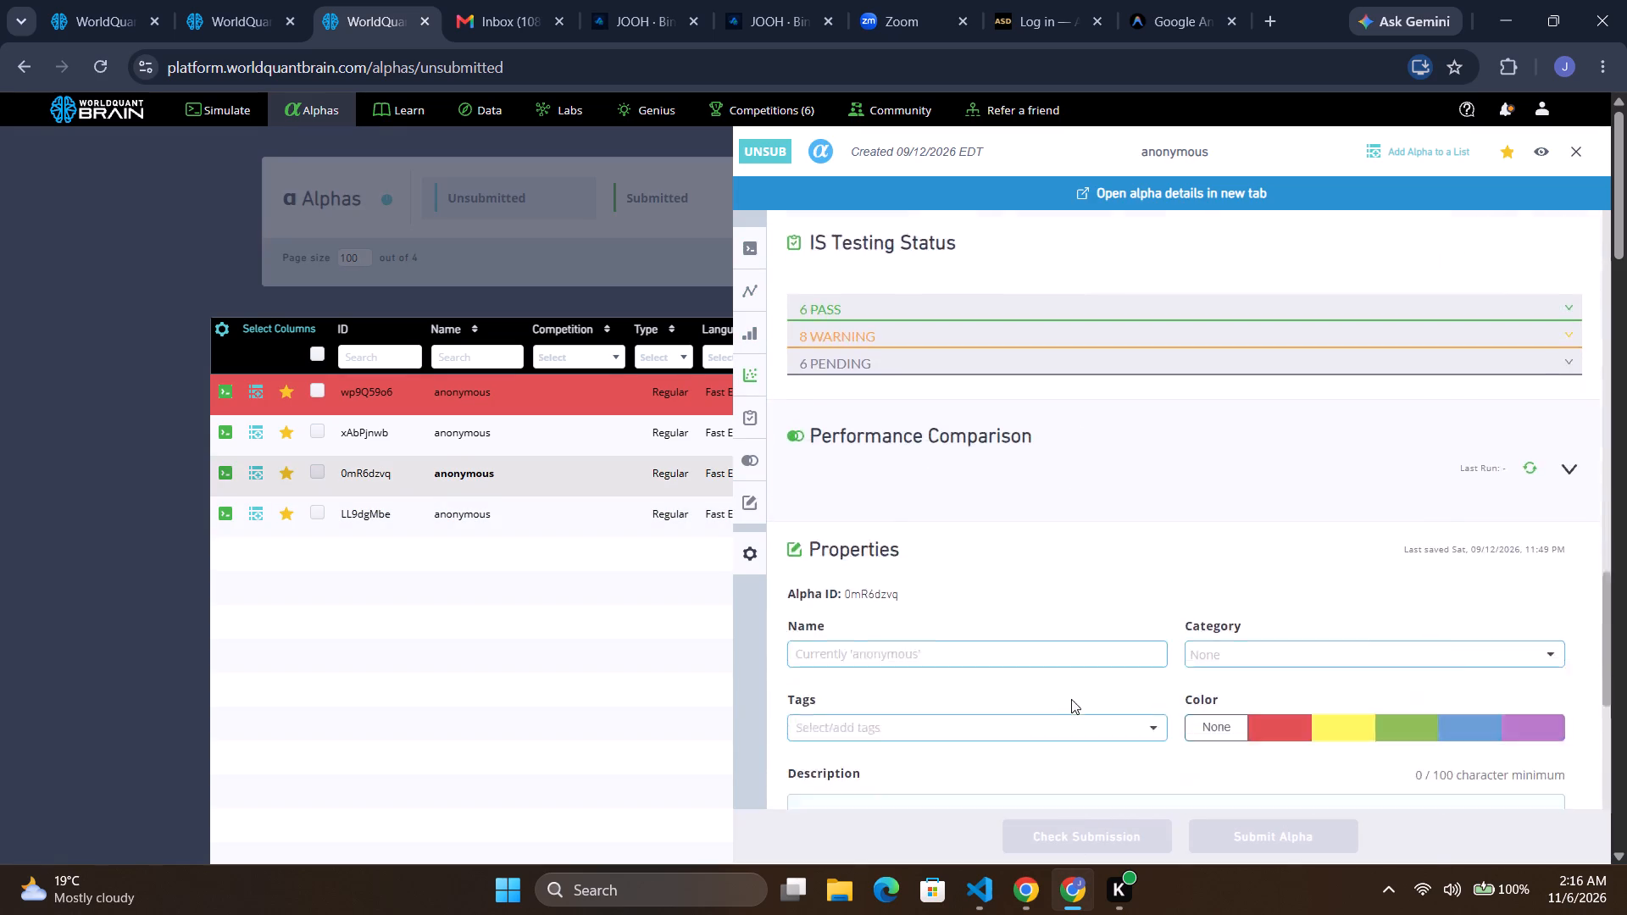
left_click(883, 505)
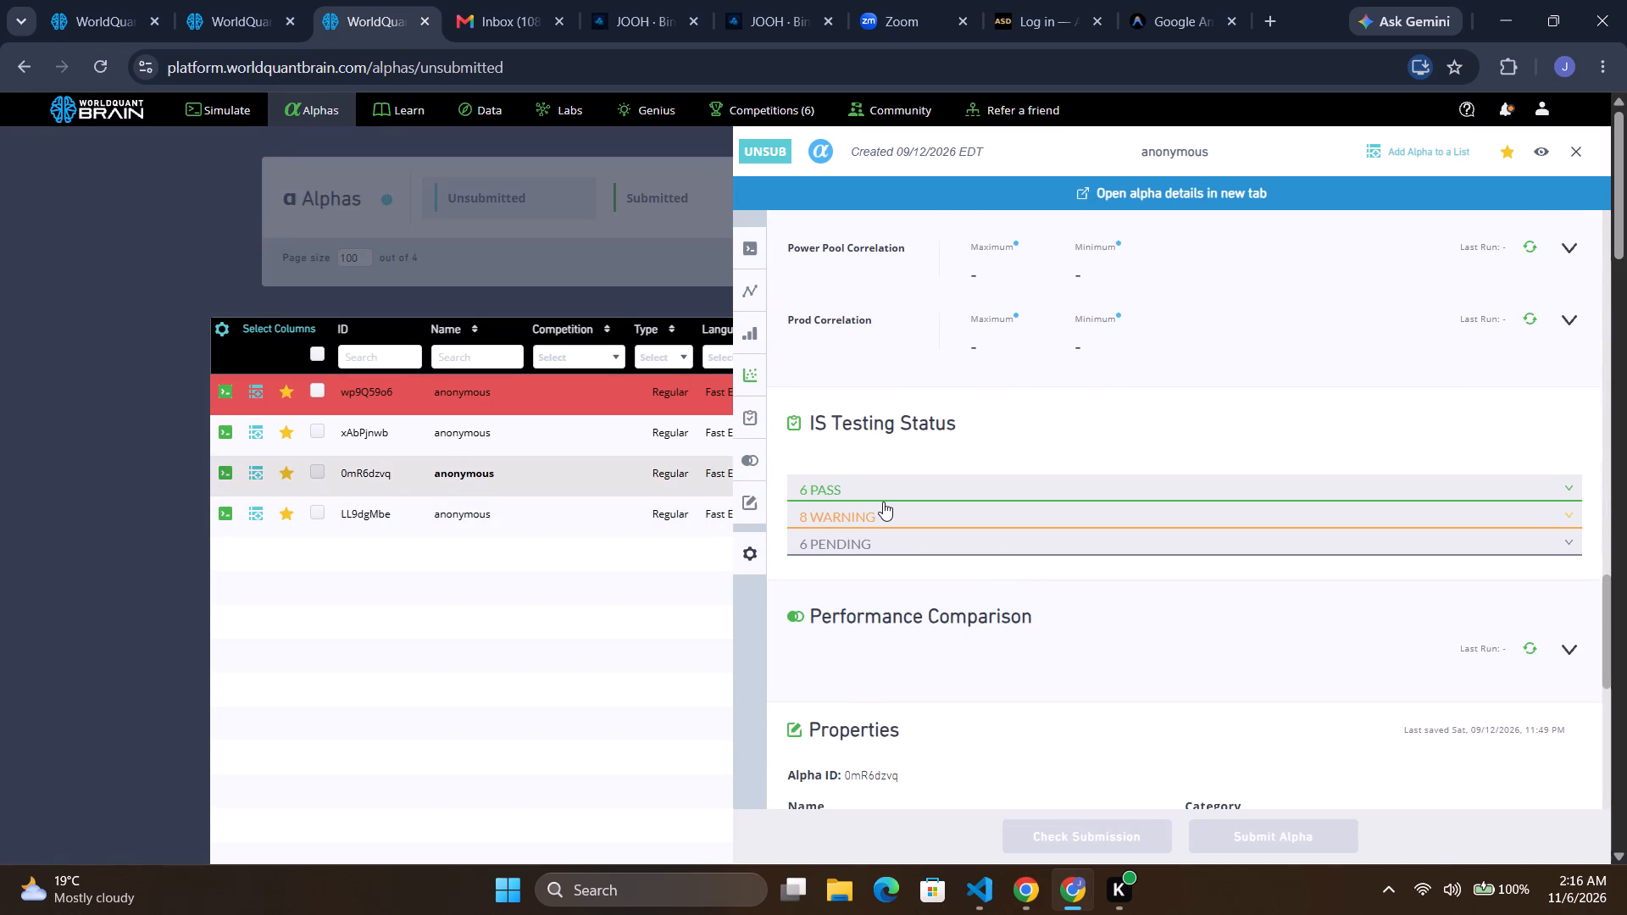
left_click(856, 513)
left_click(855, 513)
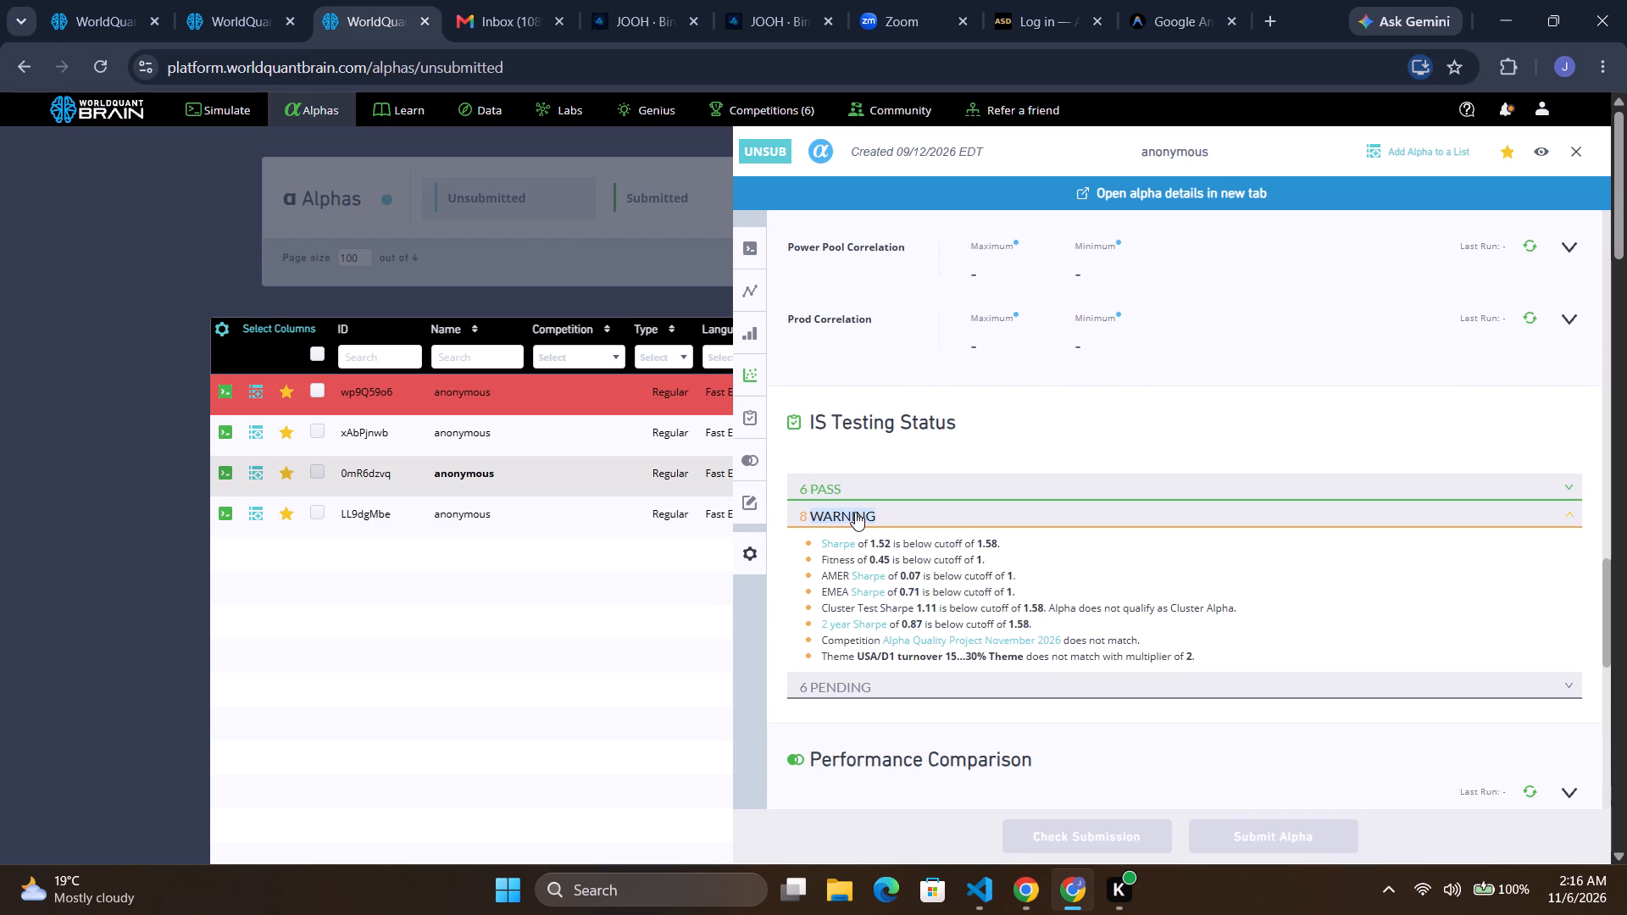
scroll(1024, 448, "up", 1)
scroll(1020, 452, "down", 1)
scroll(1016, 456, "up", 9)
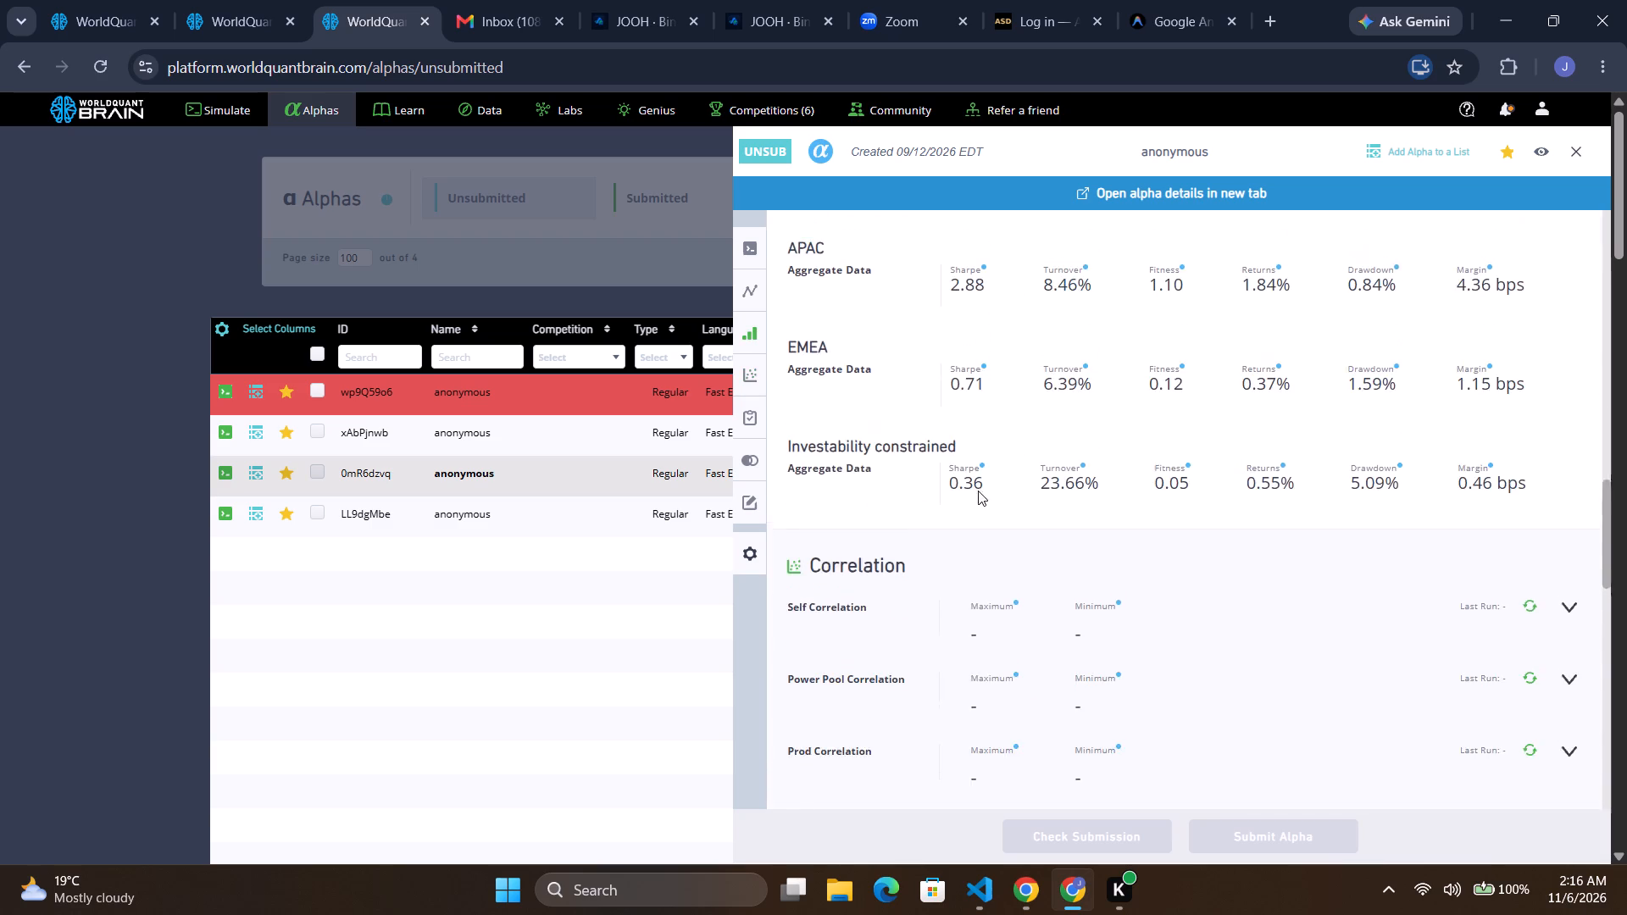
scroll(978, 491, "up", 17)
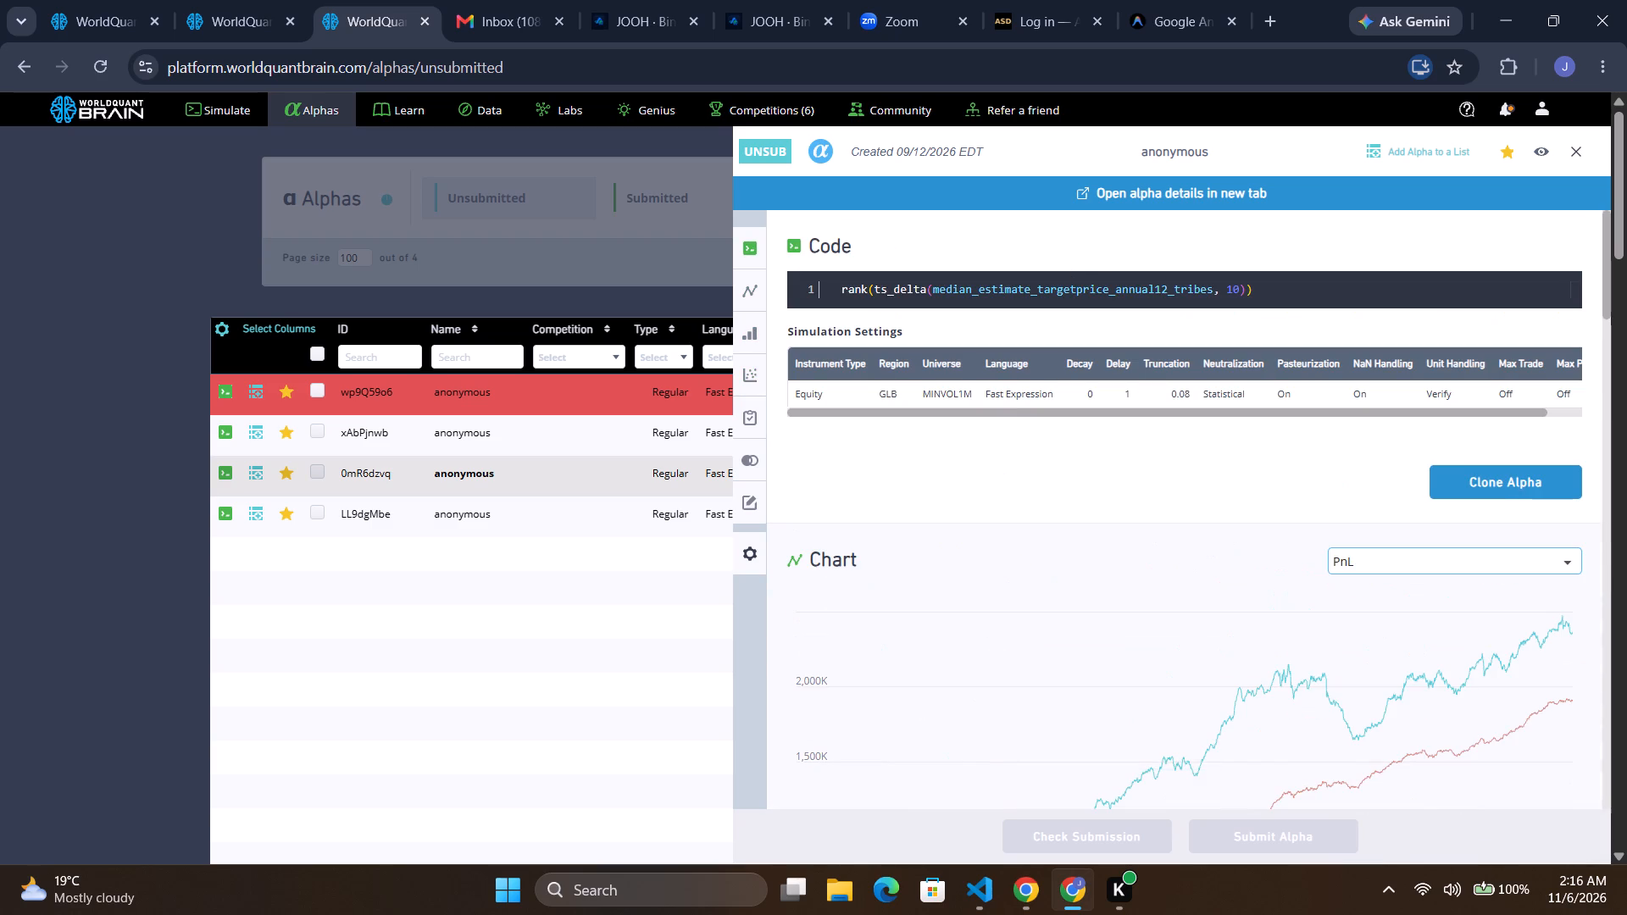
Copy alpha 0mR6dzvq's full expression, rank(ts_delta(median_estimate_targetprice_annual12_tribes, 10)).
left_click(1306, 287)
key("ctrl+a")
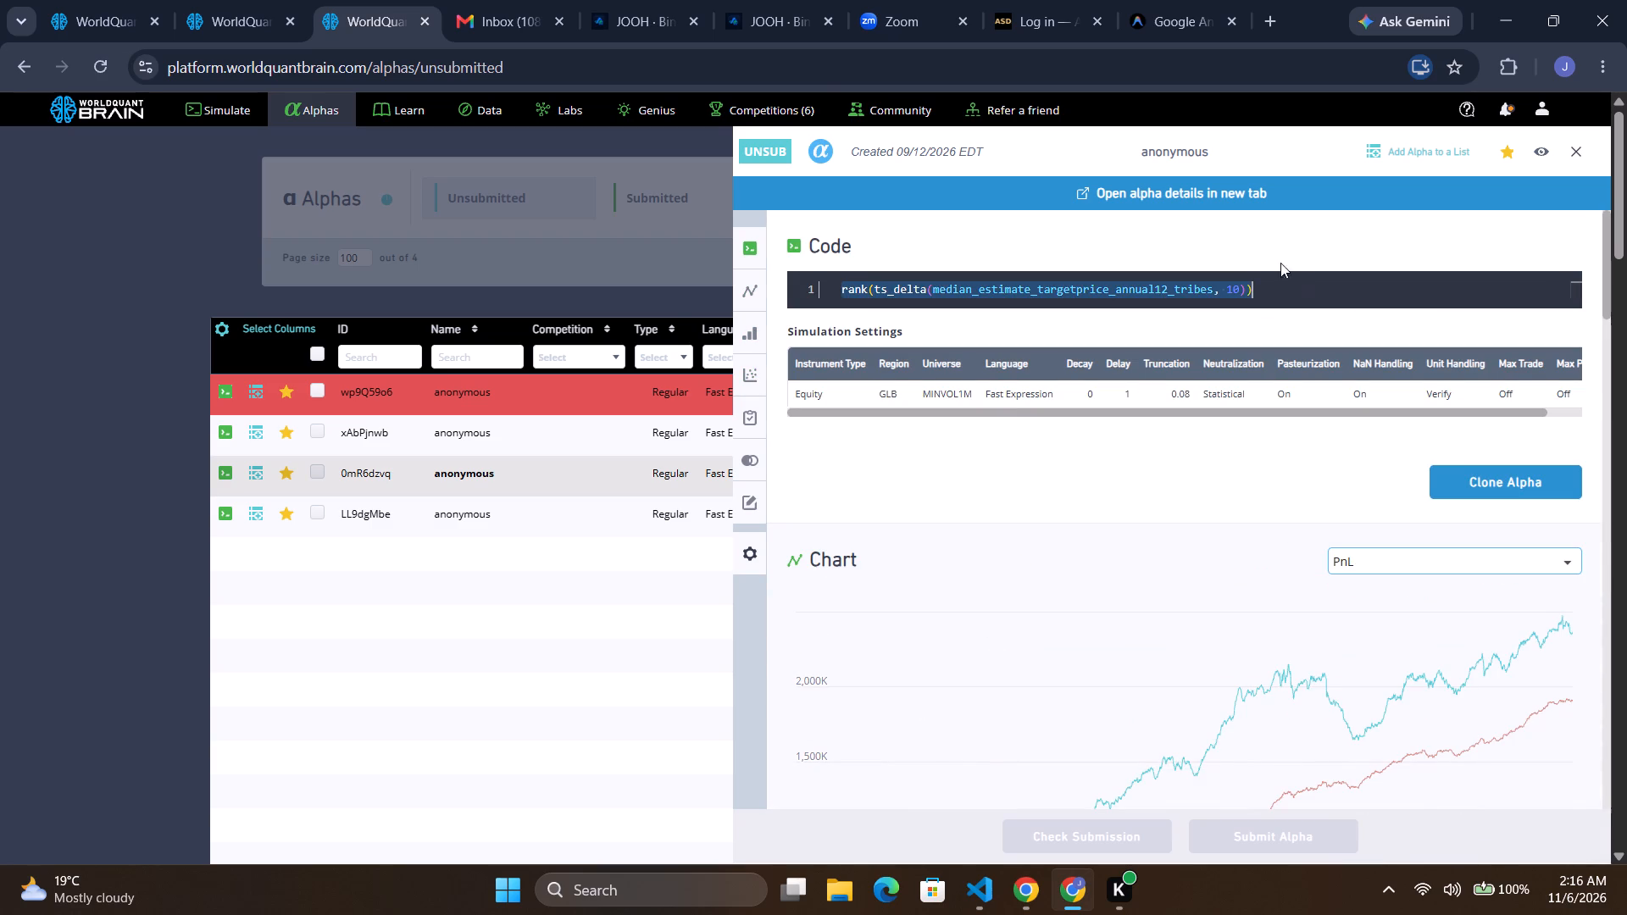
key("ctrl+c")
Return to the browser page with the Simulation 12 expression editor.
left_click(216, 15)
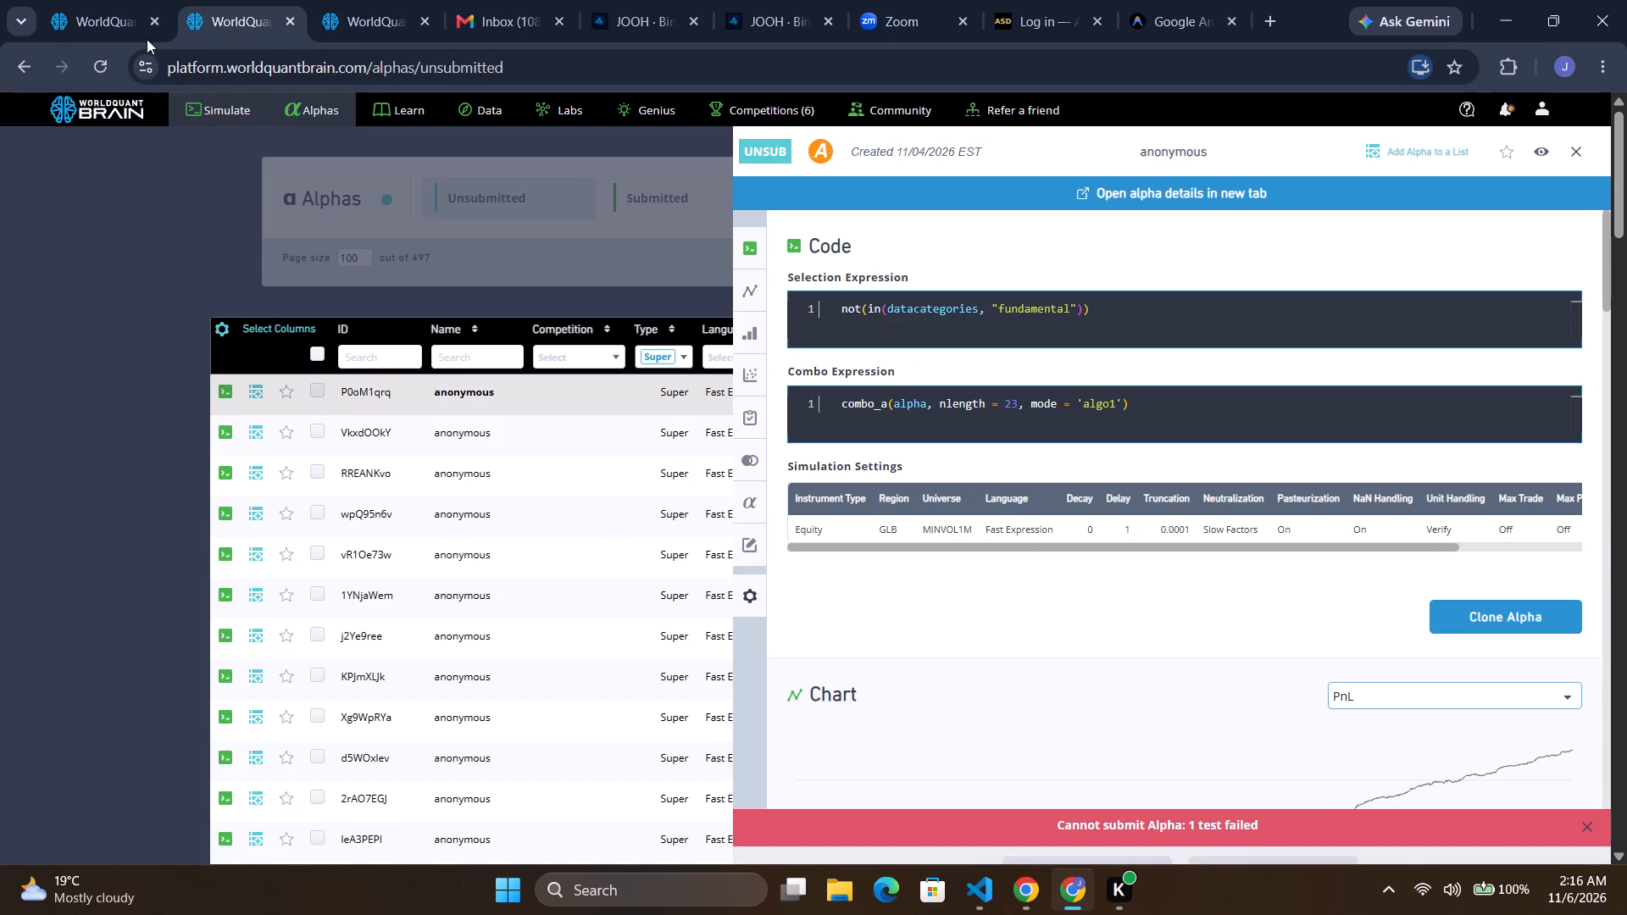
left_click(220, 34)
left_click(337, 24)
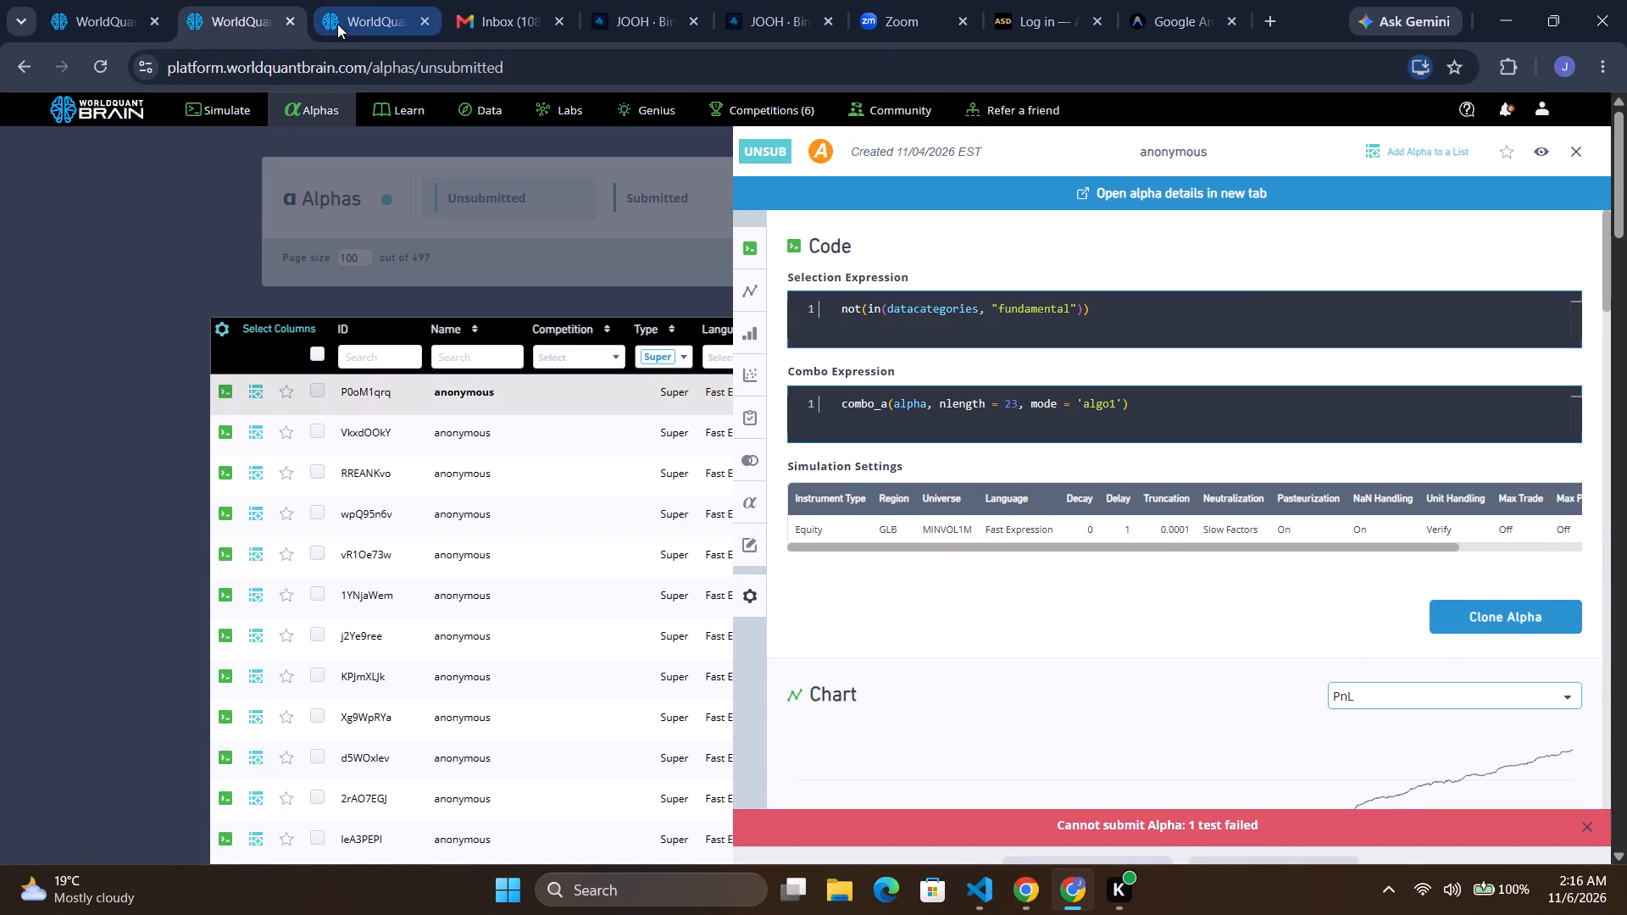
left_click(219, 19)
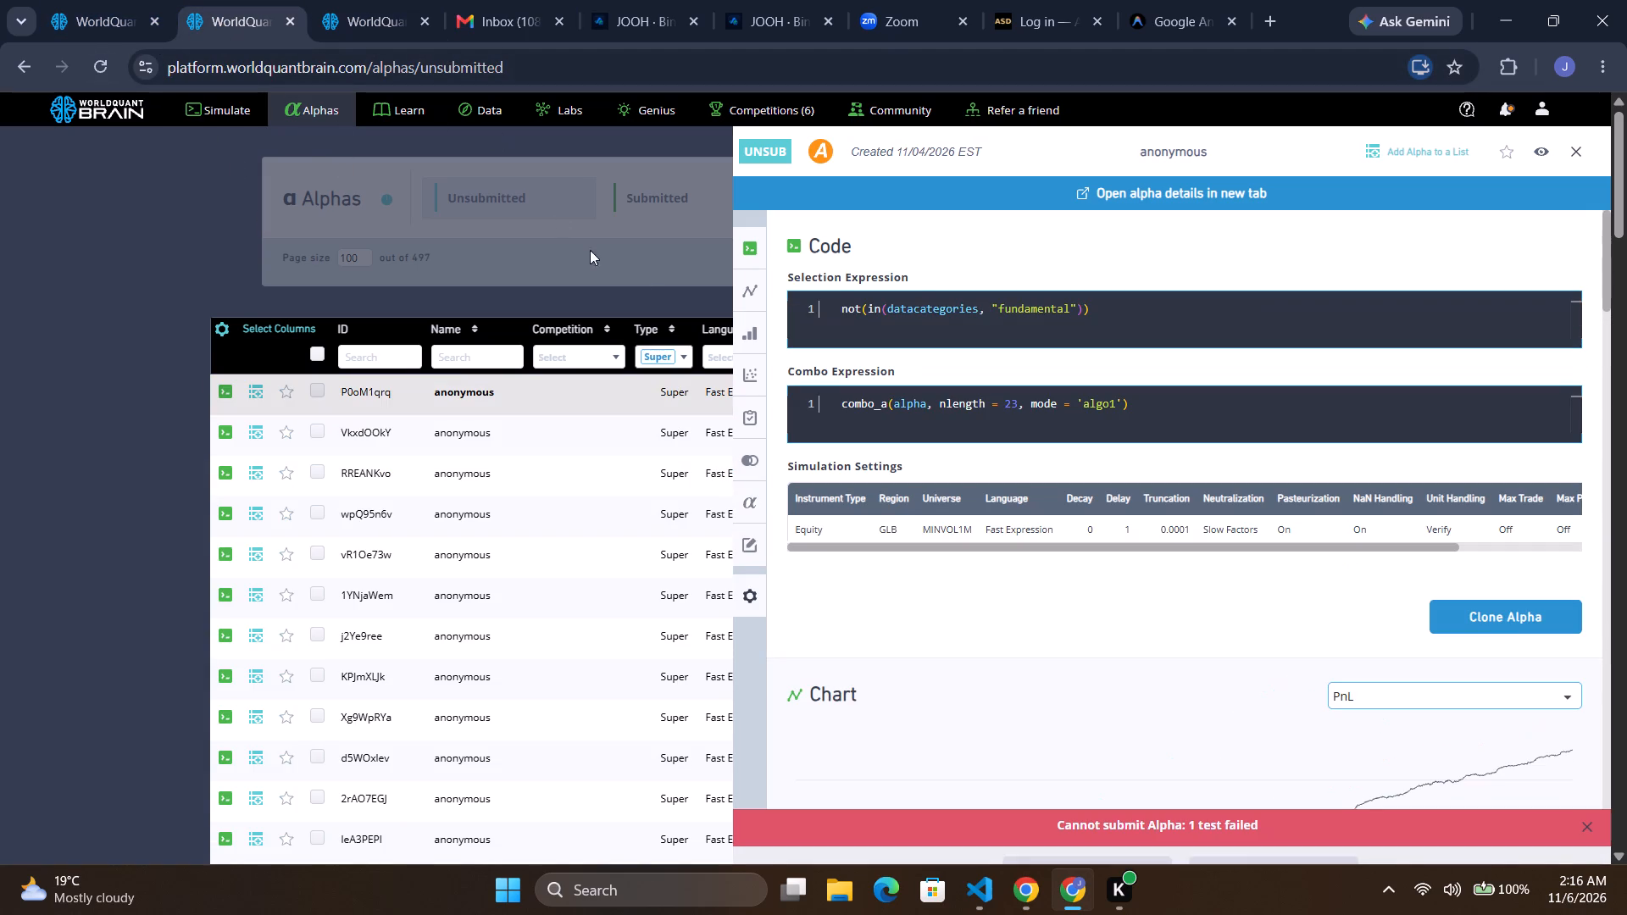
left_click(112, 17)
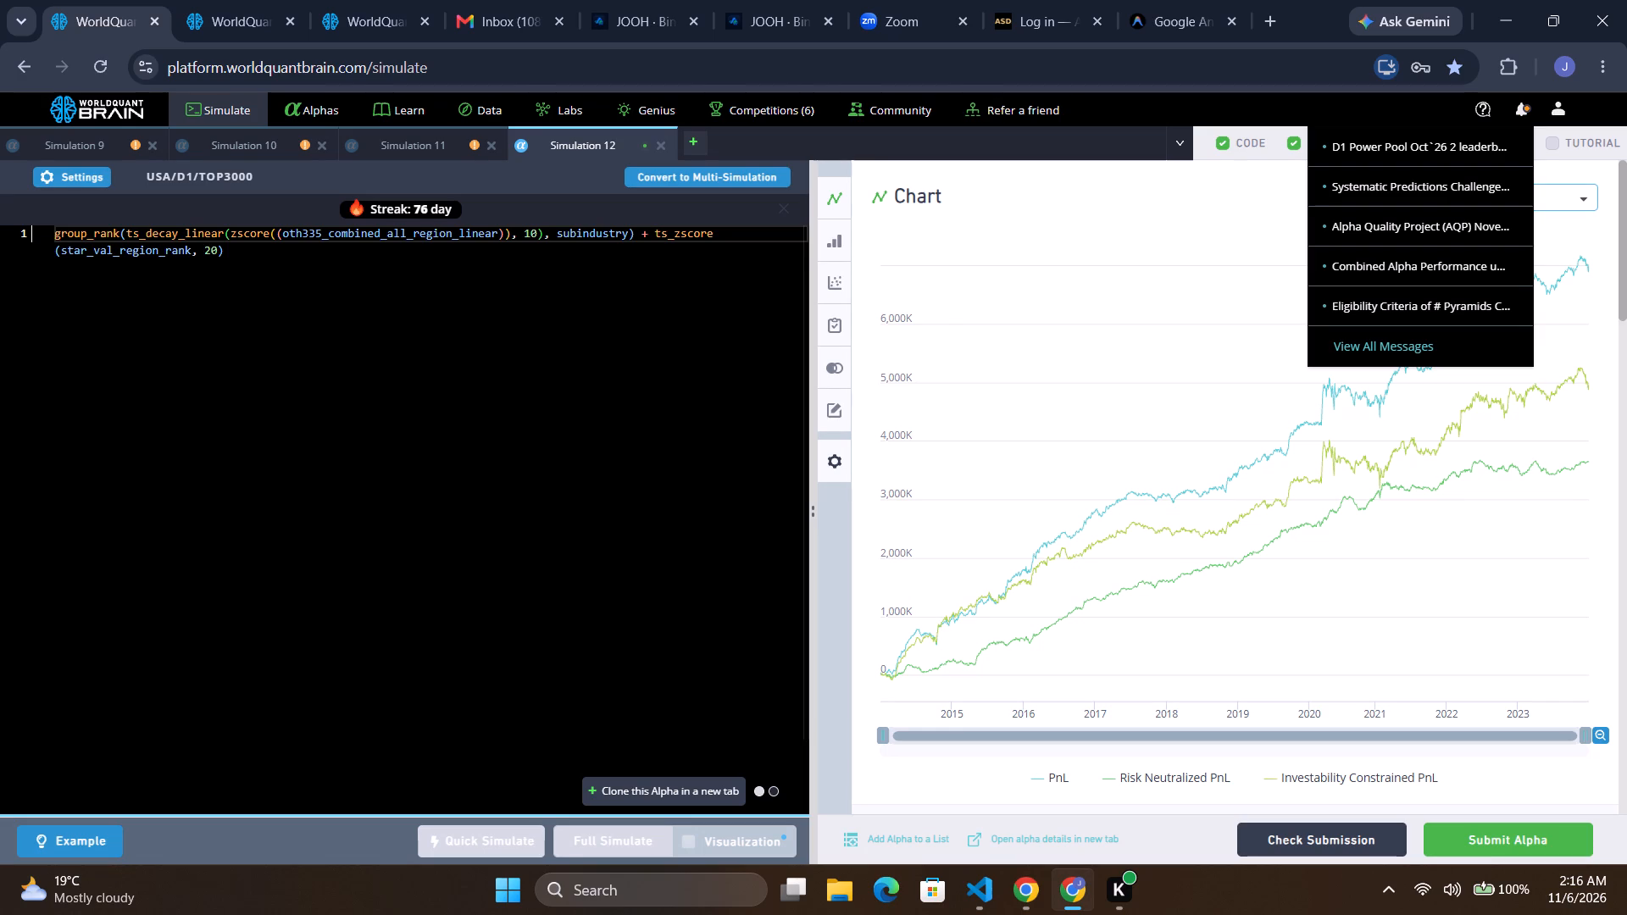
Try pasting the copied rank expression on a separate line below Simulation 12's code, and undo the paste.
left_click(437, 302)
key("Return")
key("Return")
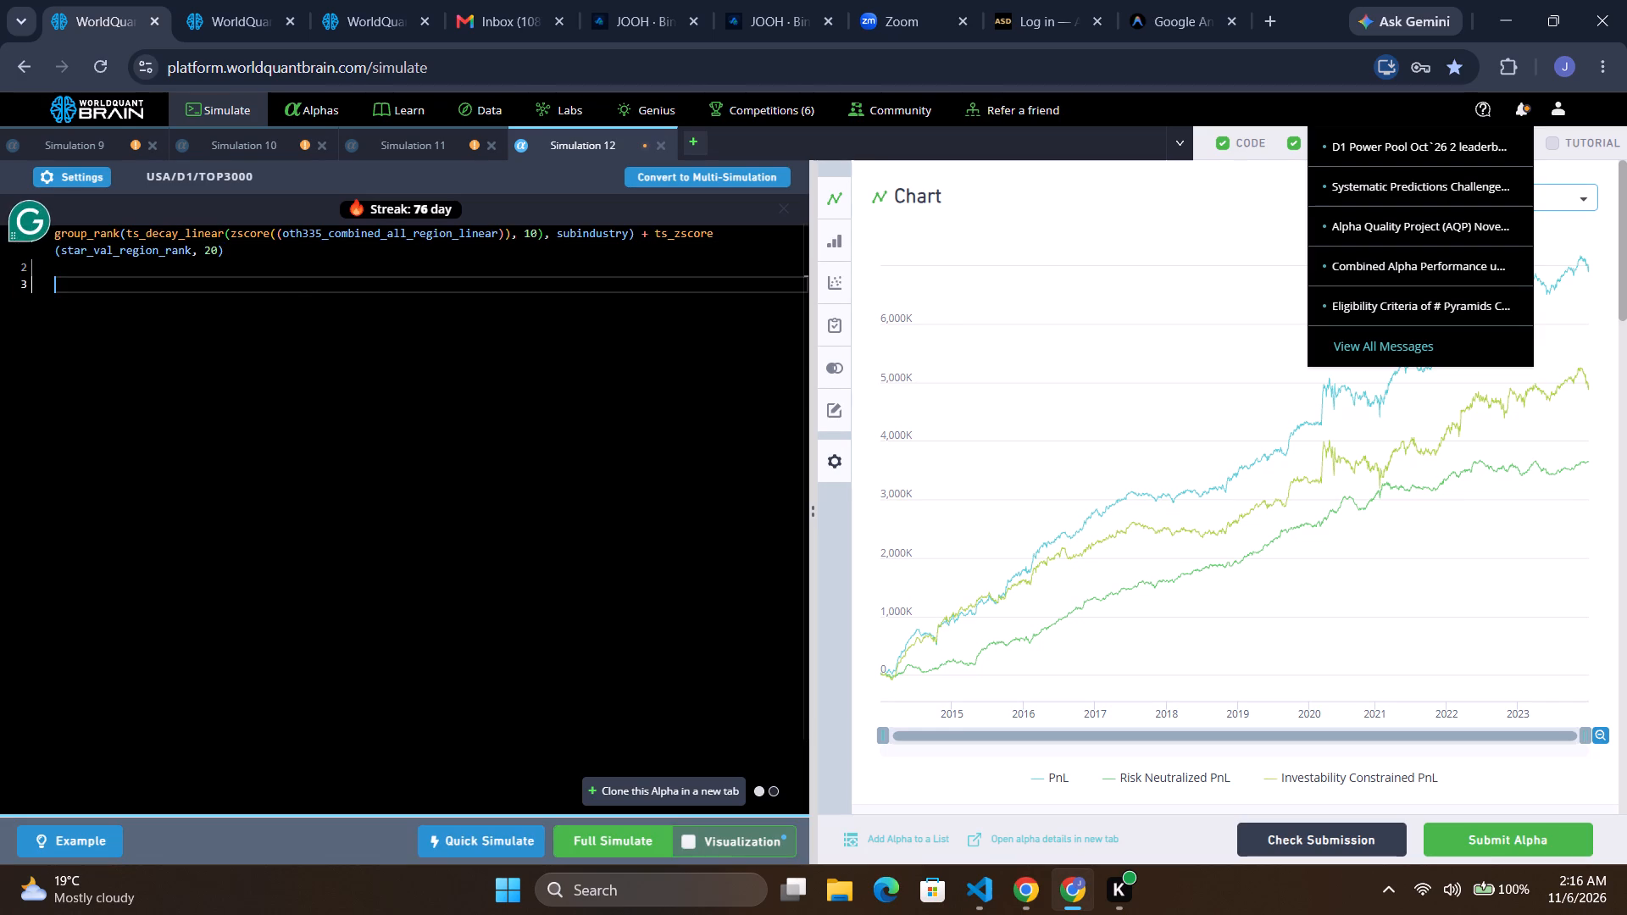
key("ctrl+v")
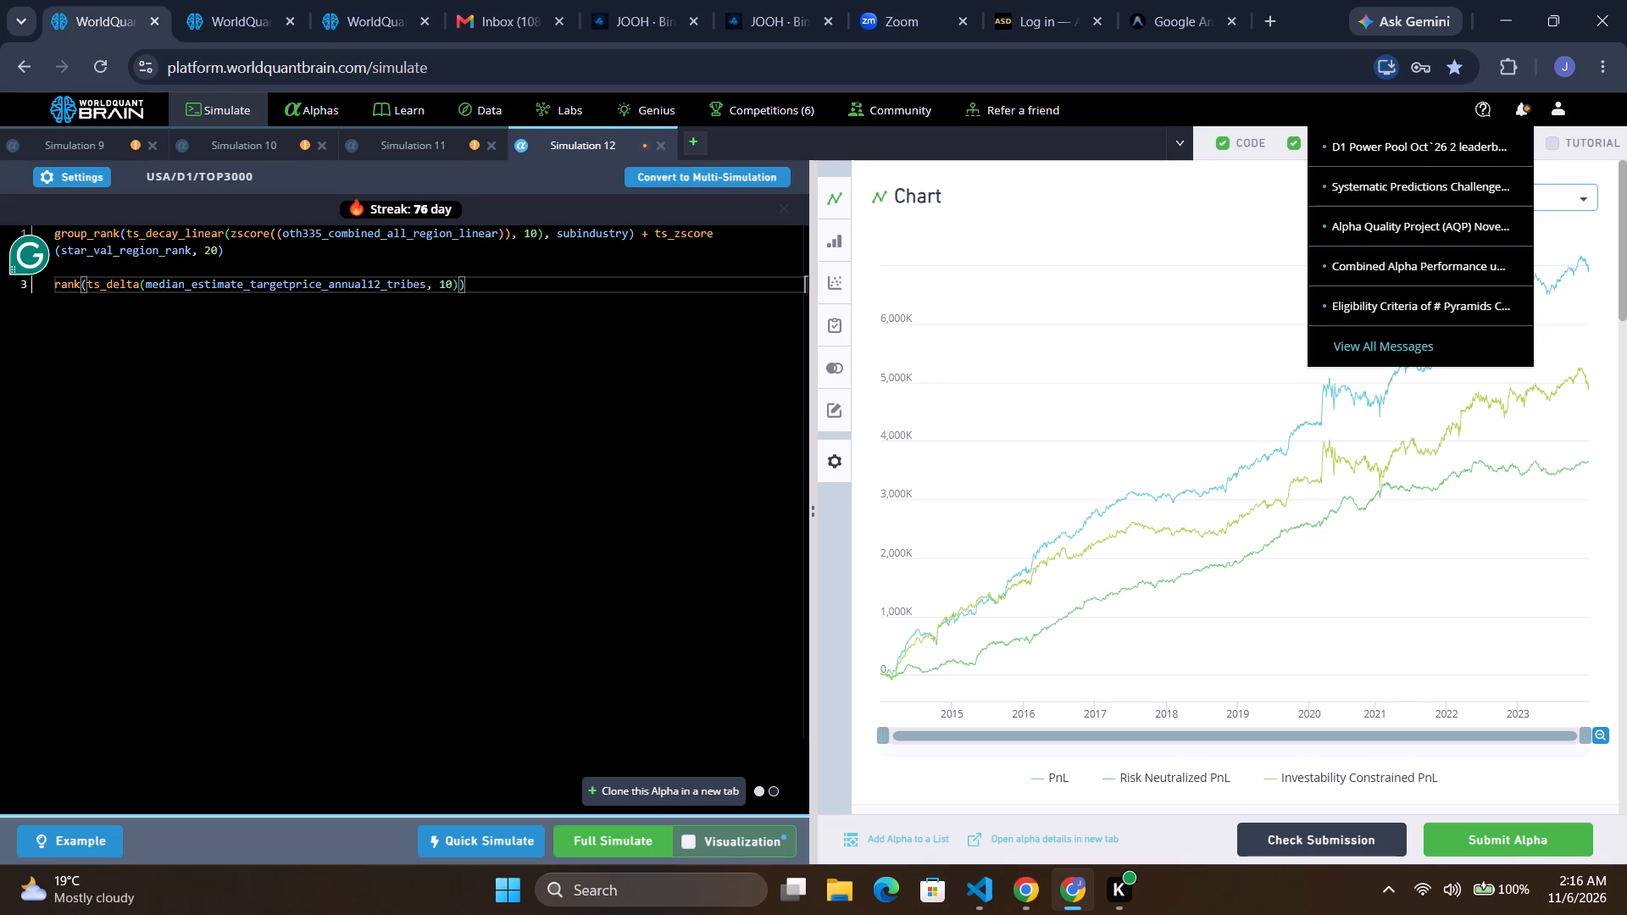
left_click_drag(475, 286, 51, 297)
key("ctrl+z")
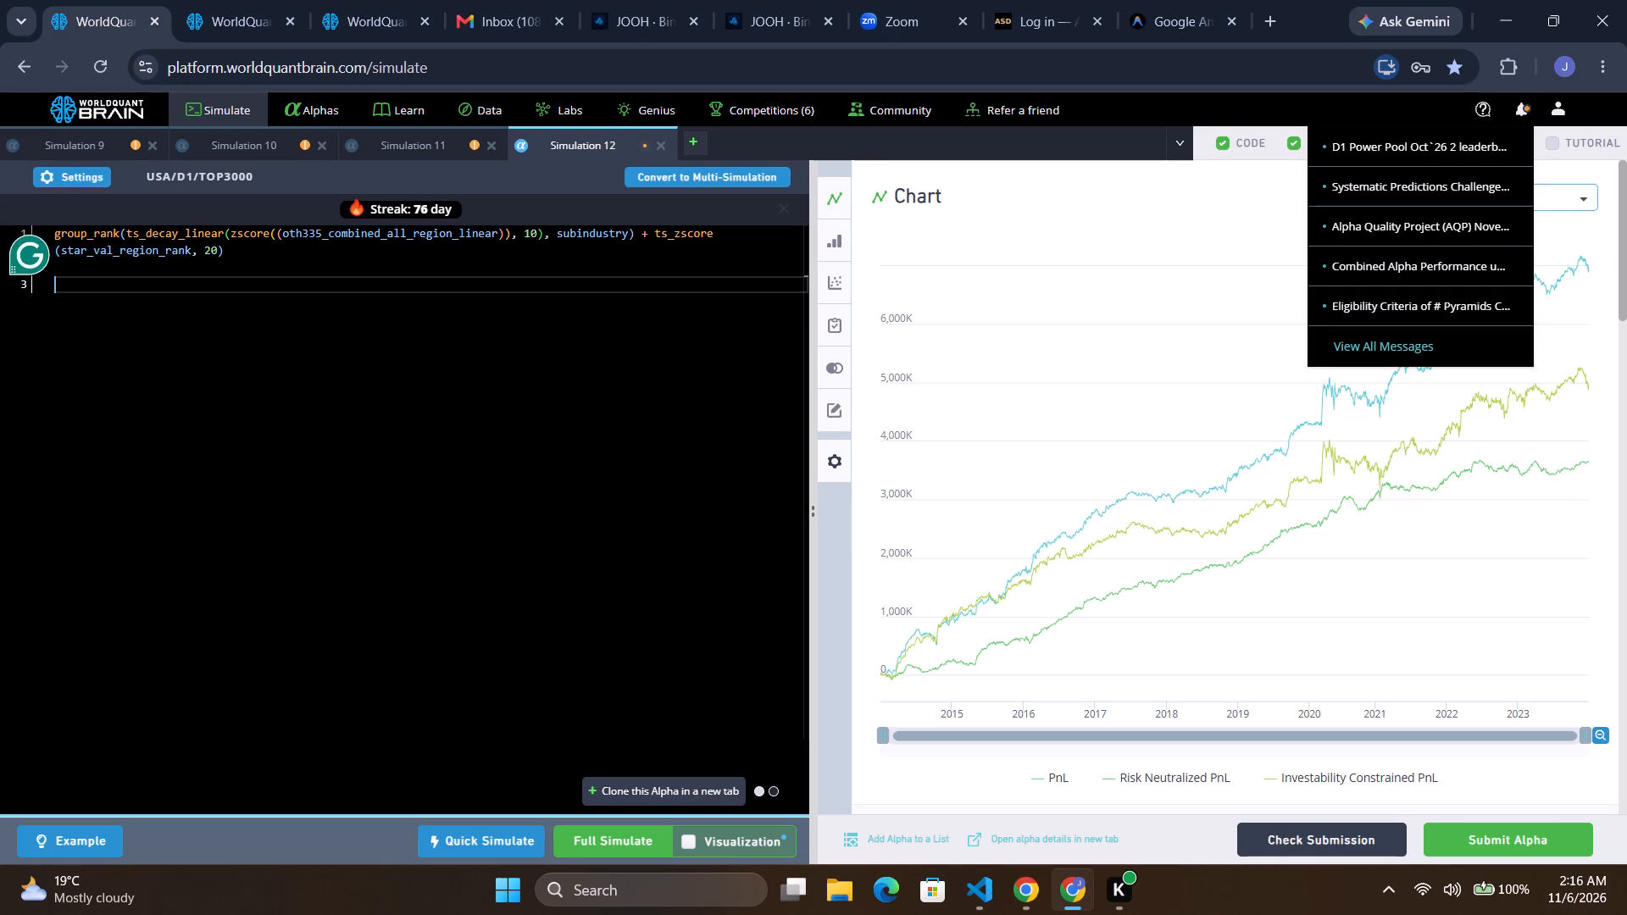
Replace the ts_decay_linear(...) term inside Simulation 12's group_rank with the copied rank(ts_delta(median_estimate_targetprice_annual12_tribes, 10)) and run a full simulation.
left_click_drag(544, 234, 126, 240)
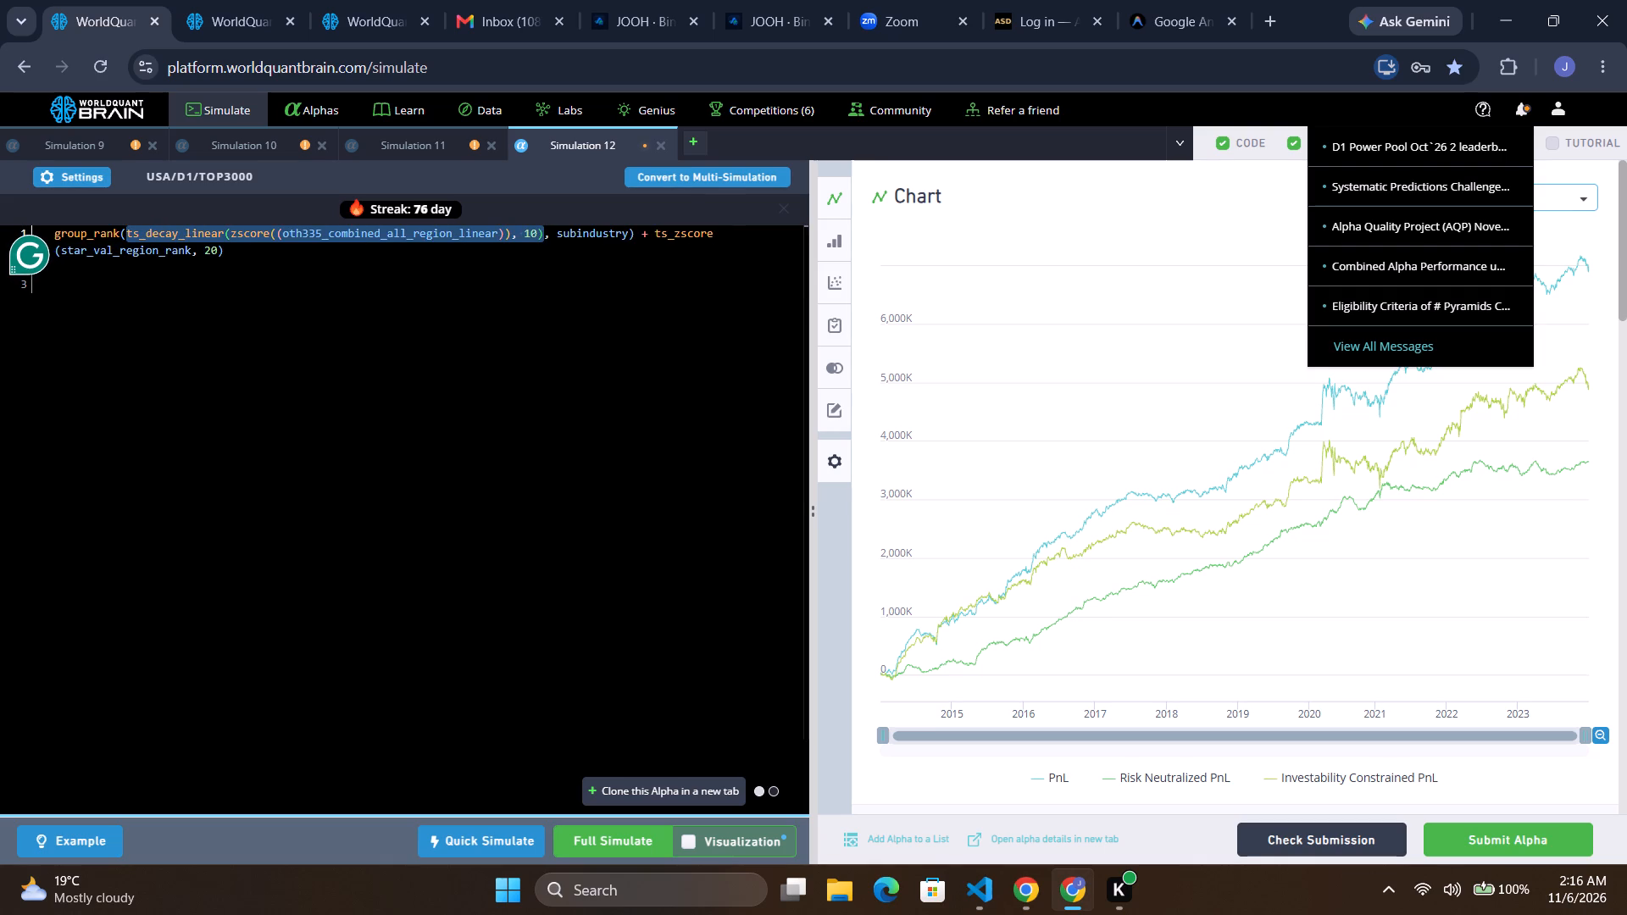
key("ctrl+v")
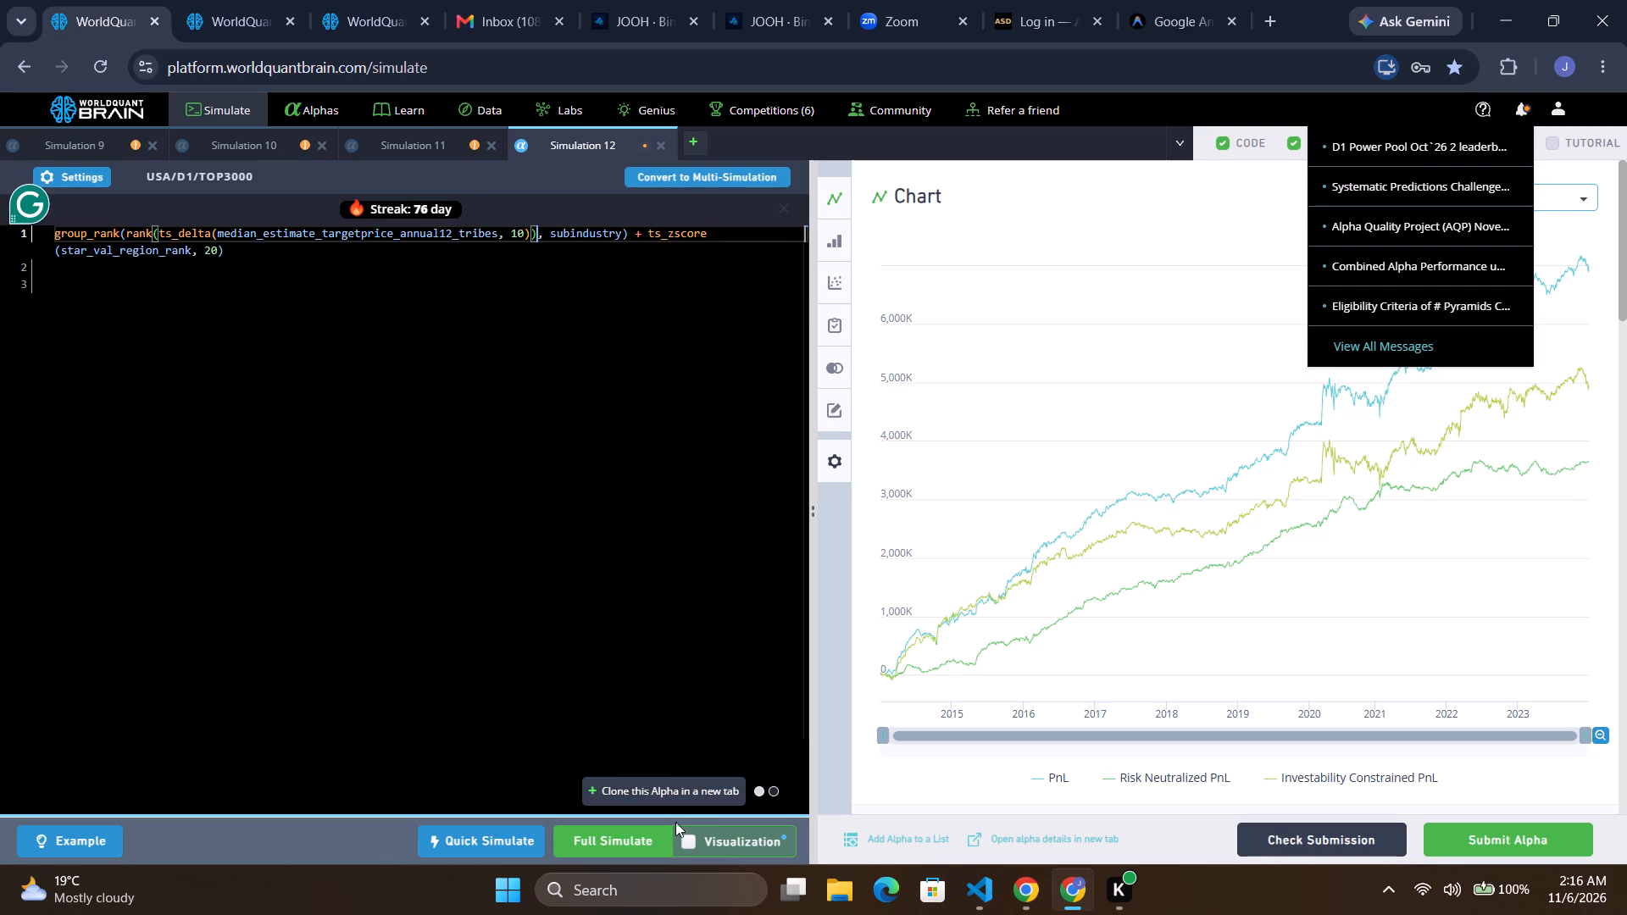
left_click(639, 844)
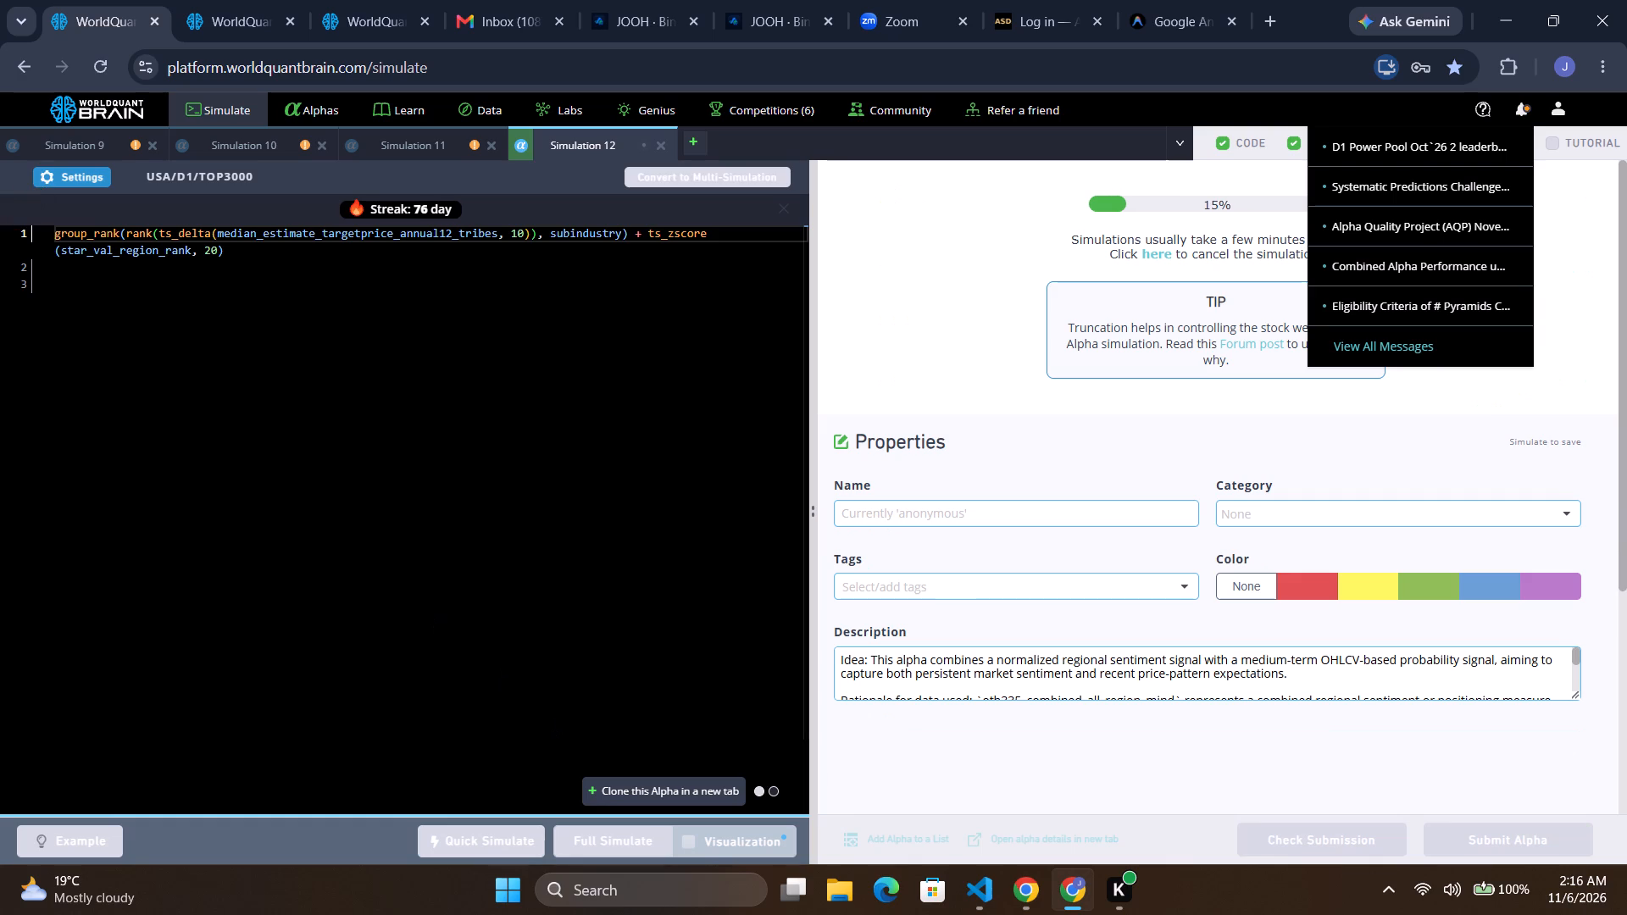
Close Simulations 11, 10 and 9, keeping only Simulation 12 open.
left_click(488, 151)
left_click(323, 143)
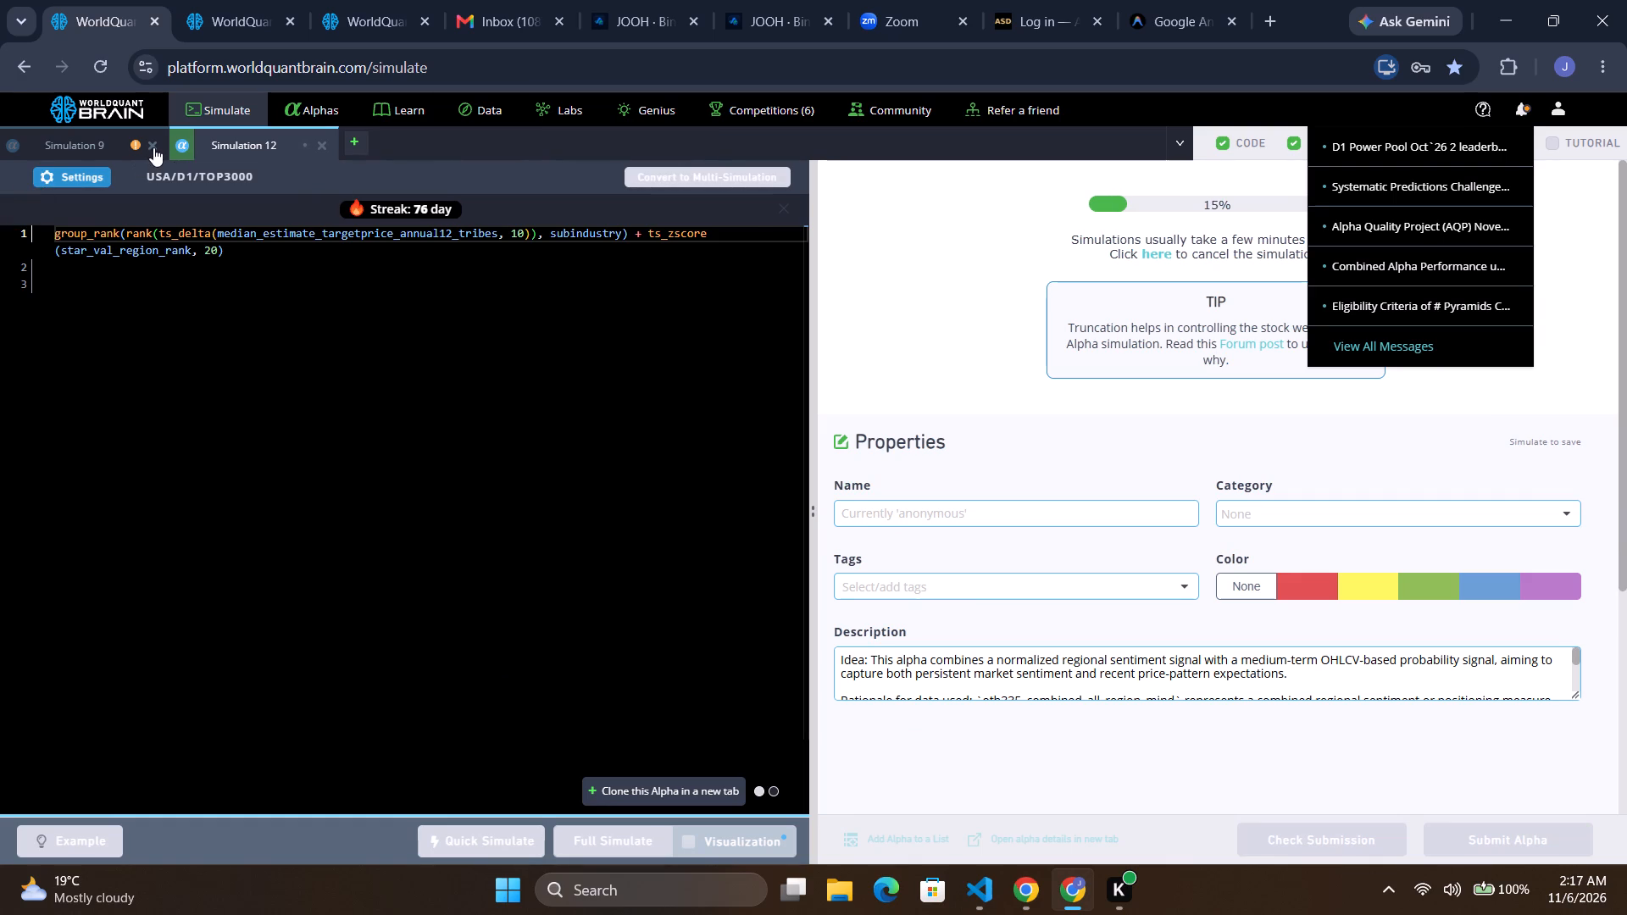
left_click(153, 147)
Review Simulation 12's settings and close them without changes.
left_click(95, 175)
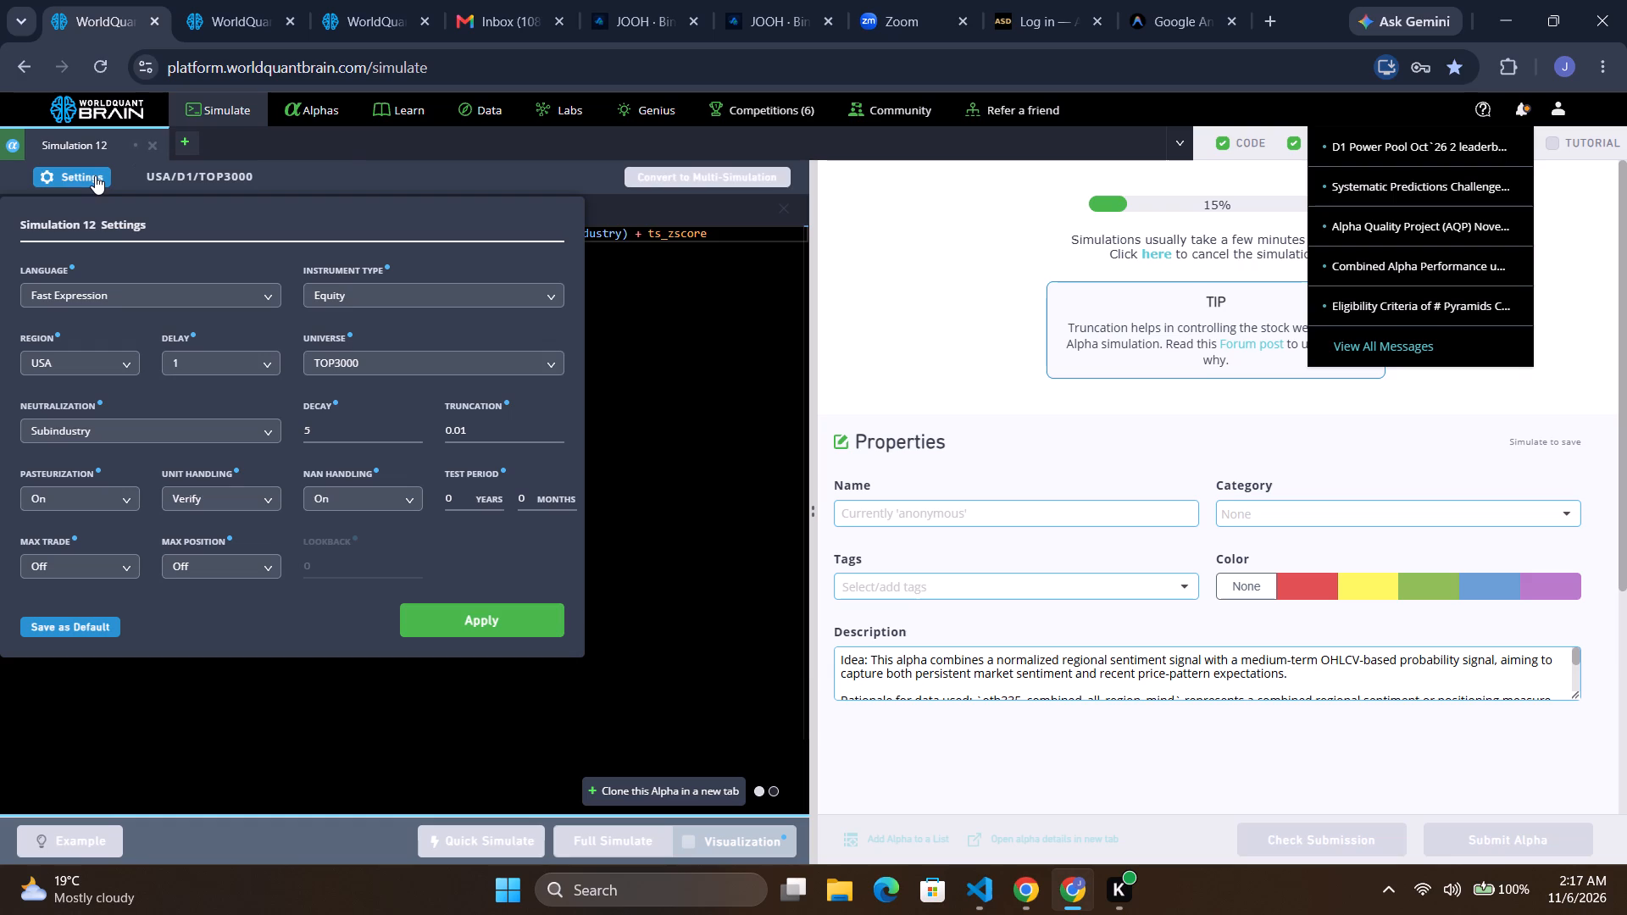
left_click(691, 436)
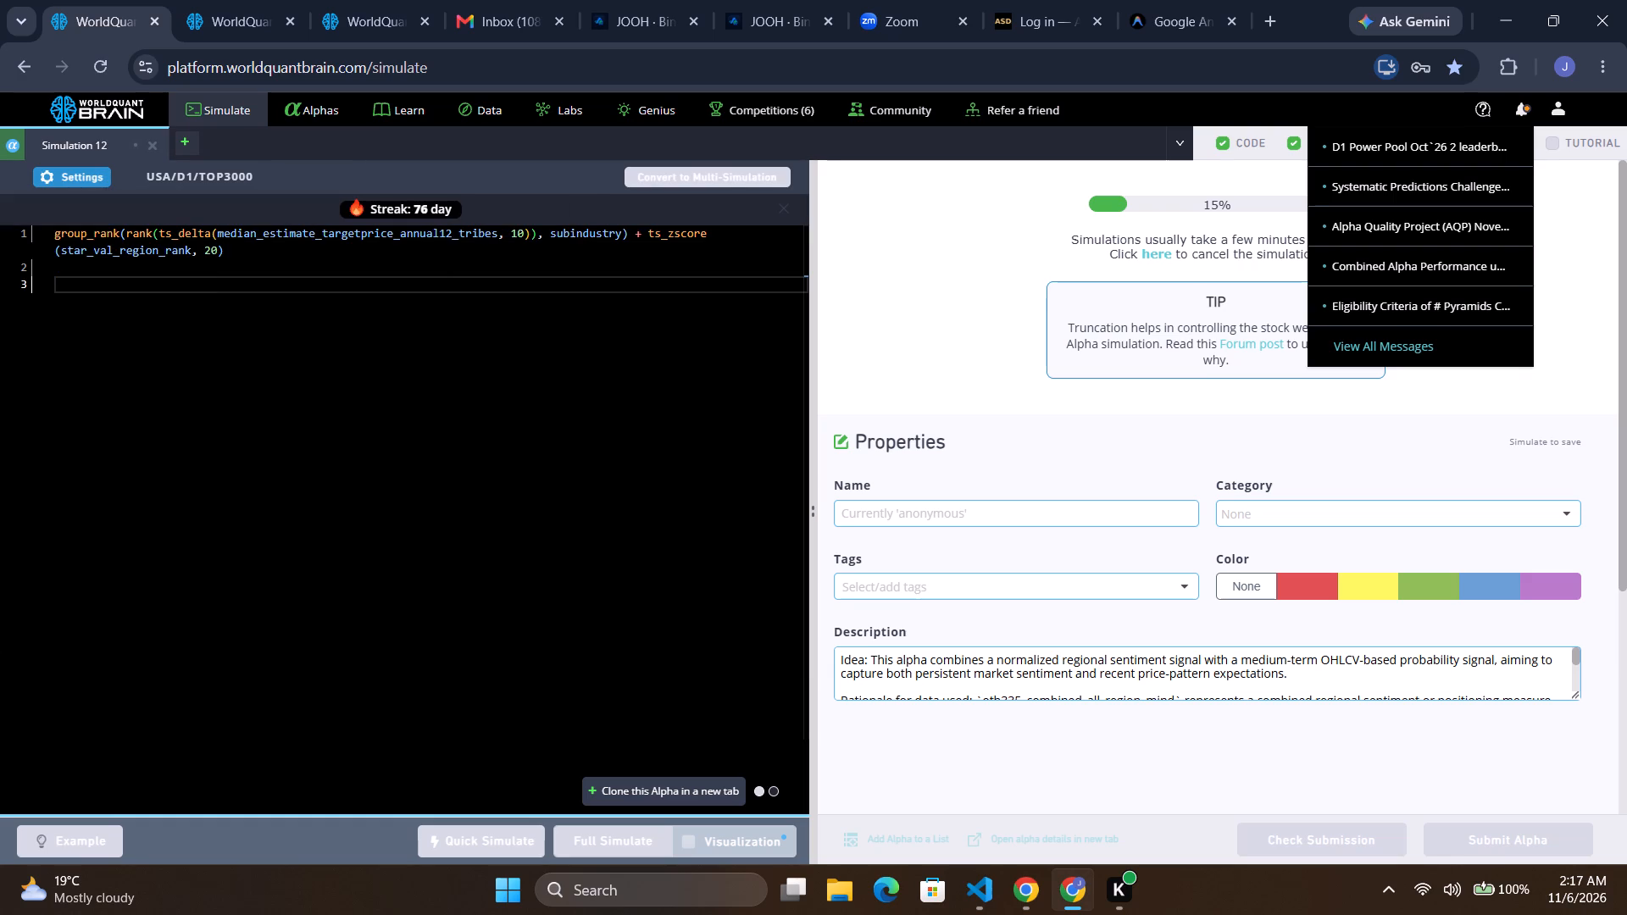
Clone Simulation 12, apply region GLB, universe MINVOL1M and Statistical neutralization to the clone, and run its full simulation.
left_click(673, 789)
left_click(94, 180)
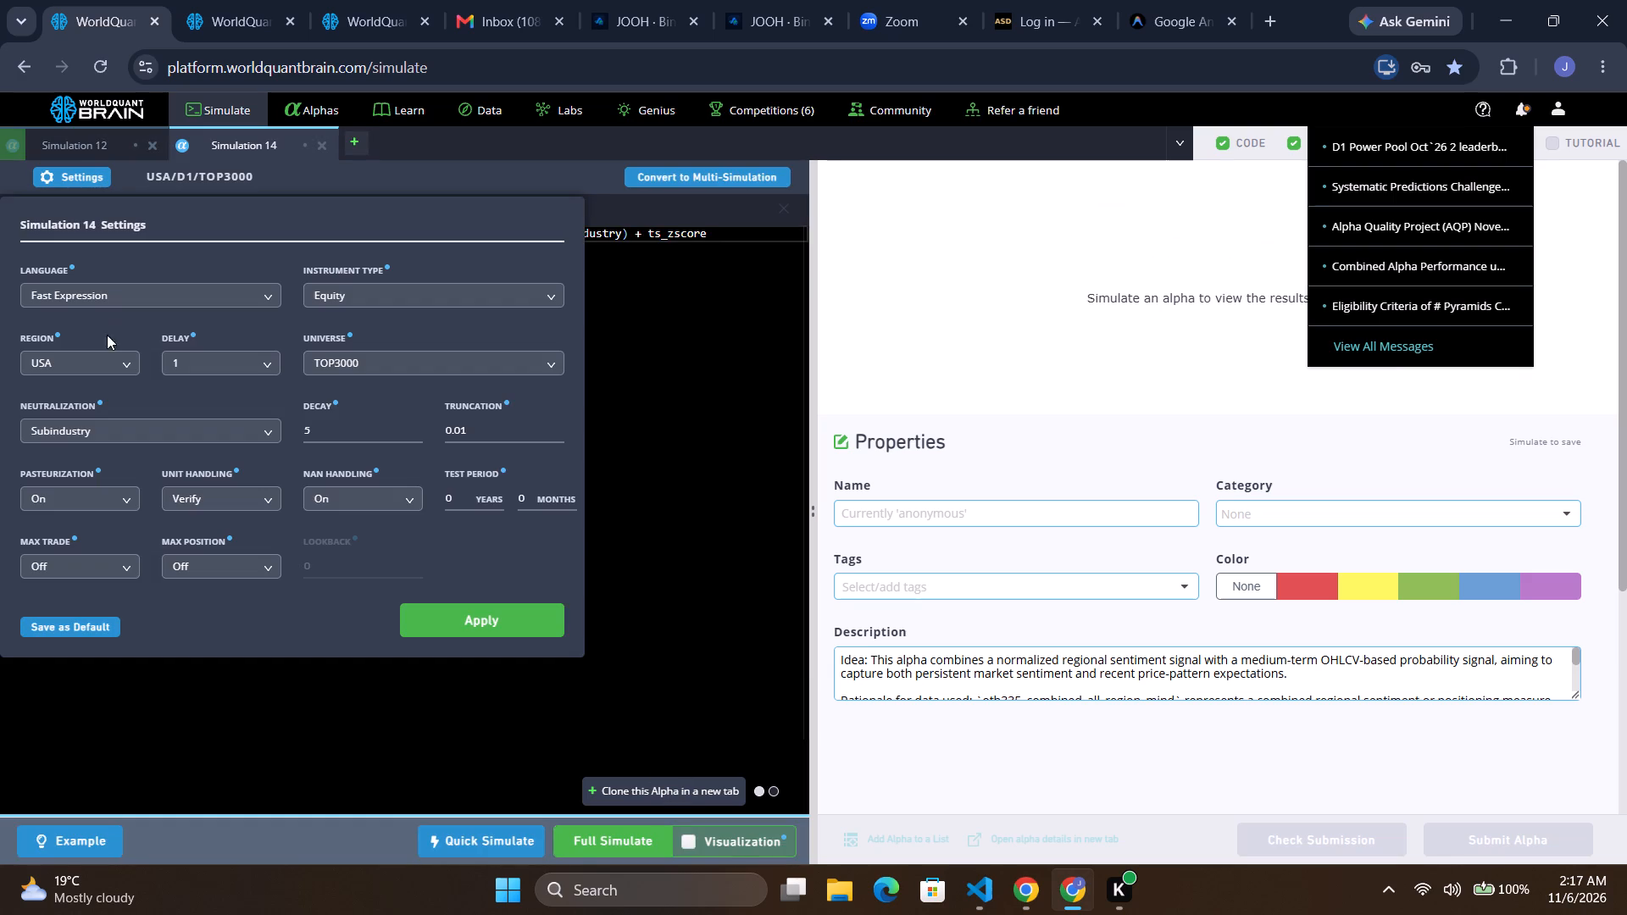
left_click(73, 369)
left_click(49, 416)
left_click(369, 374)
left_click(356, 413)
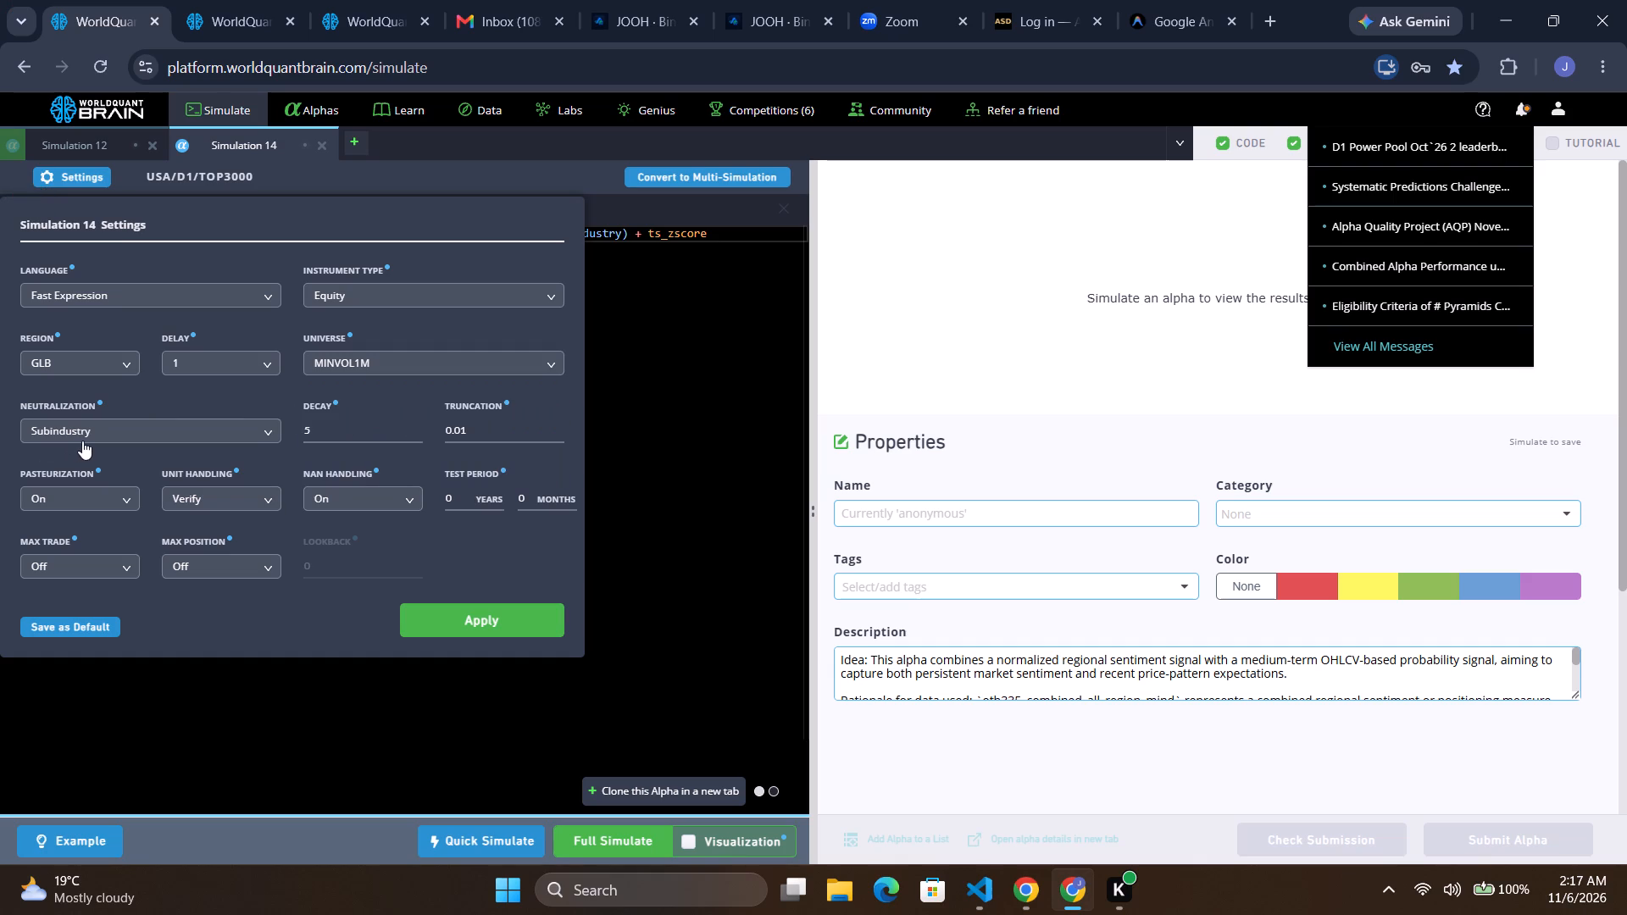
left_click(89, 438)
left_click(53, 513)
left_click(476, 623)
left_click(647, 852)
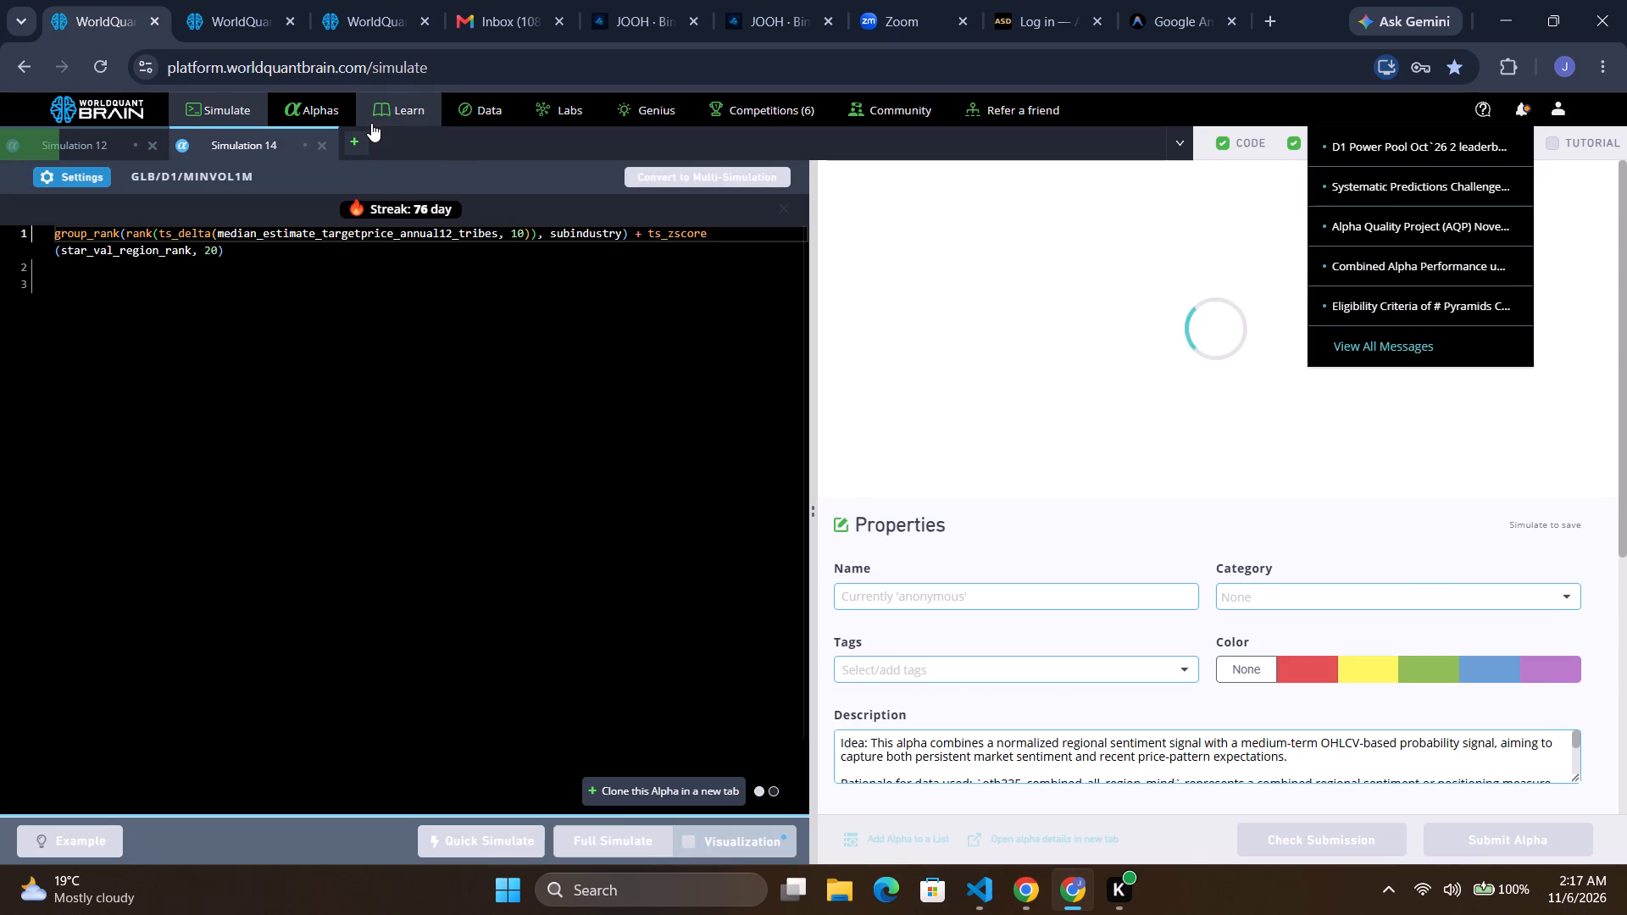
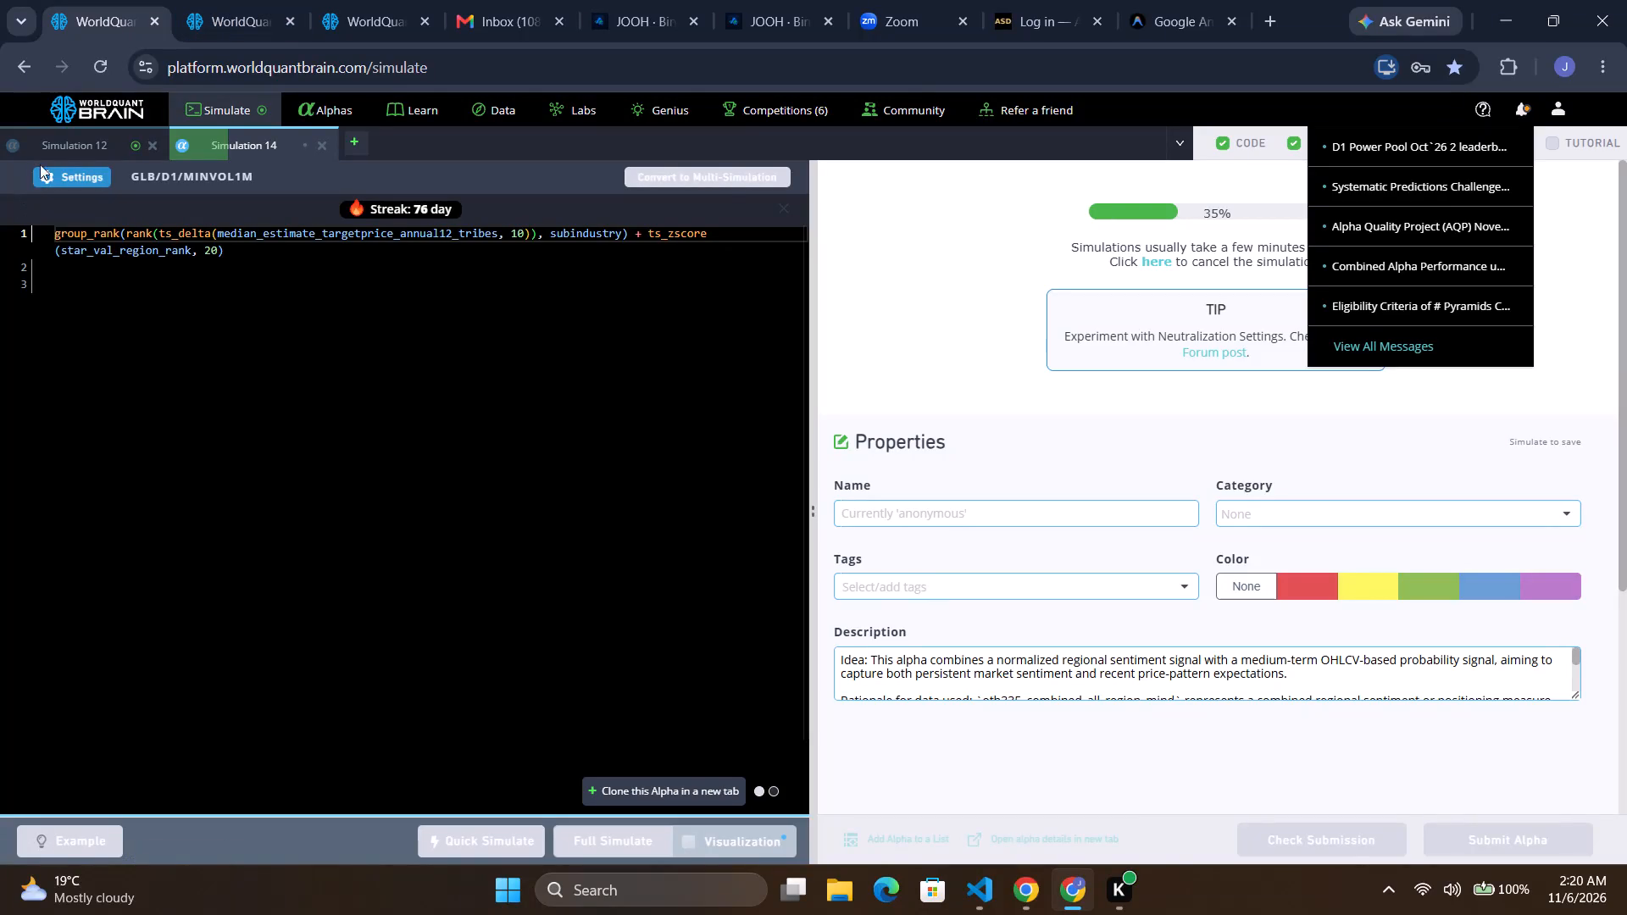
Examine Simulation 12's PnL chart, yearly IS summary, risk-neutralized and investability-constrained figures, and correlation section.
left_click(77, 141)
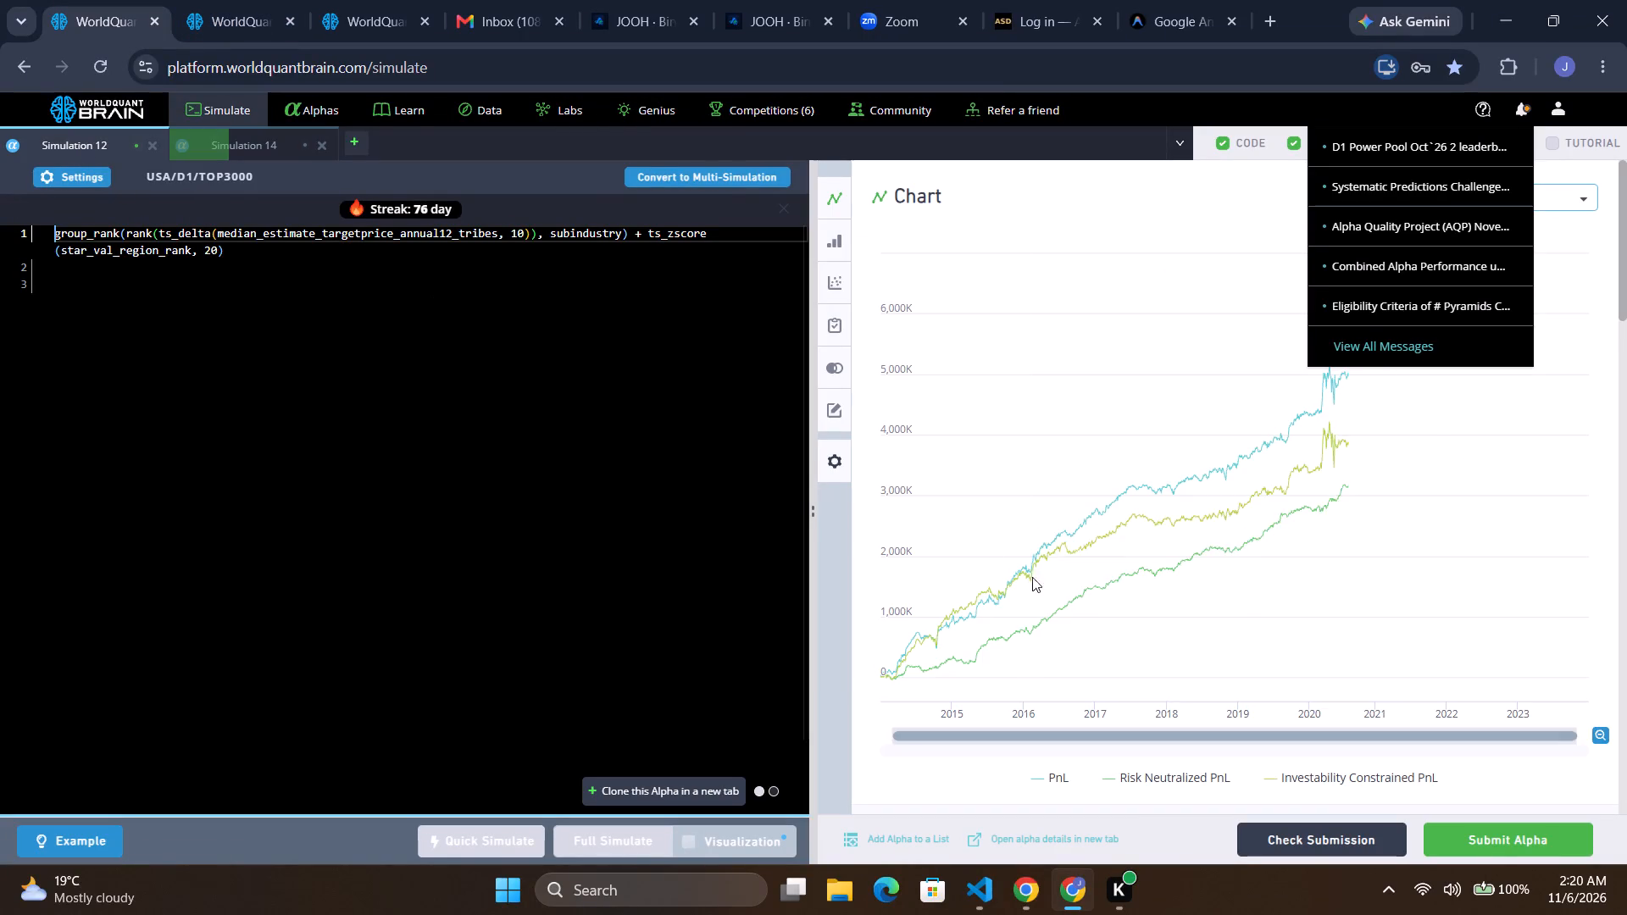
scroll(1179, 613, "down", 3)
scroll(1184, 690, "down", 5)
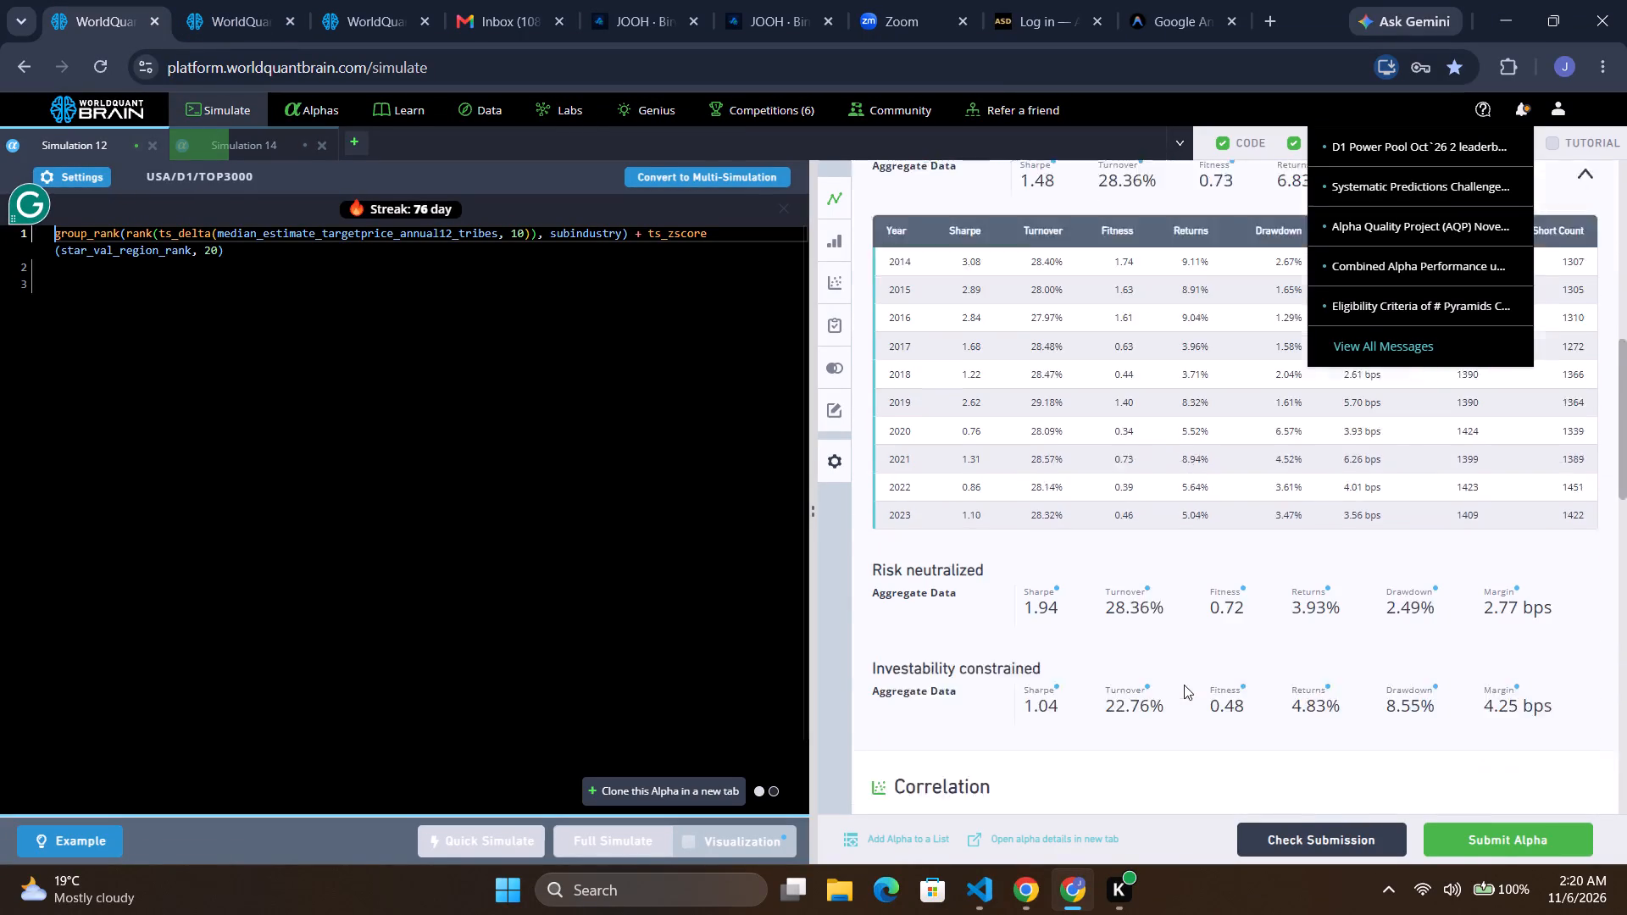
scroll(1186, 710, "down", 3)
scroll(1186, 710, "up", 2)
scroll(1186, 710, "down", 1)
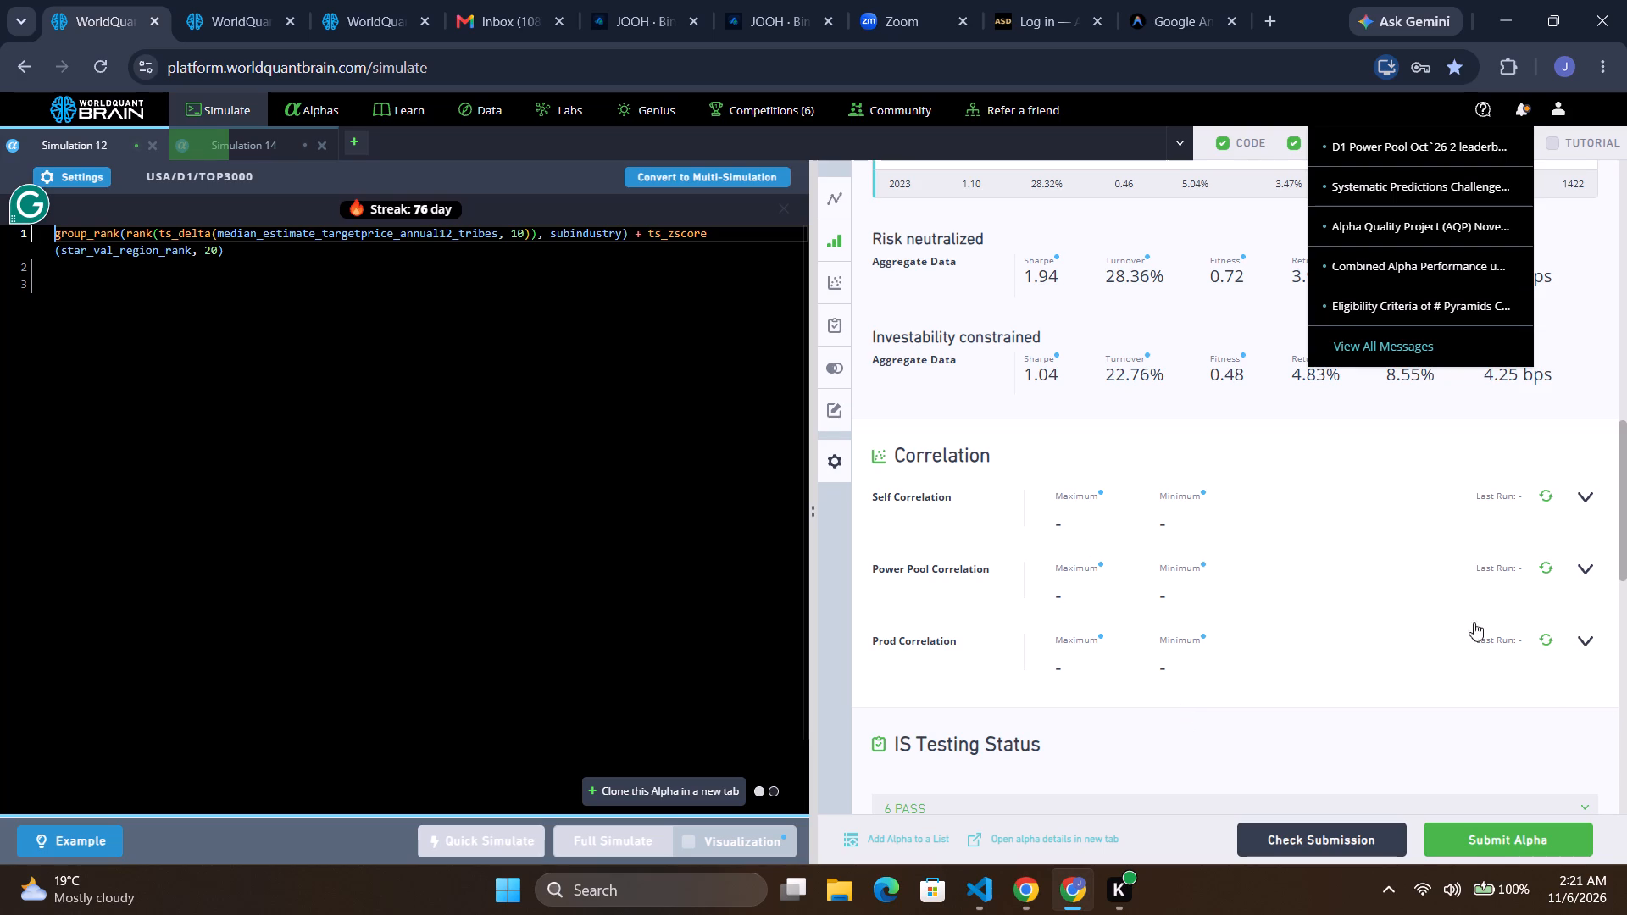
scroll(1302, 595, "up", 9)
scroll(1245, 635, "up", 2)
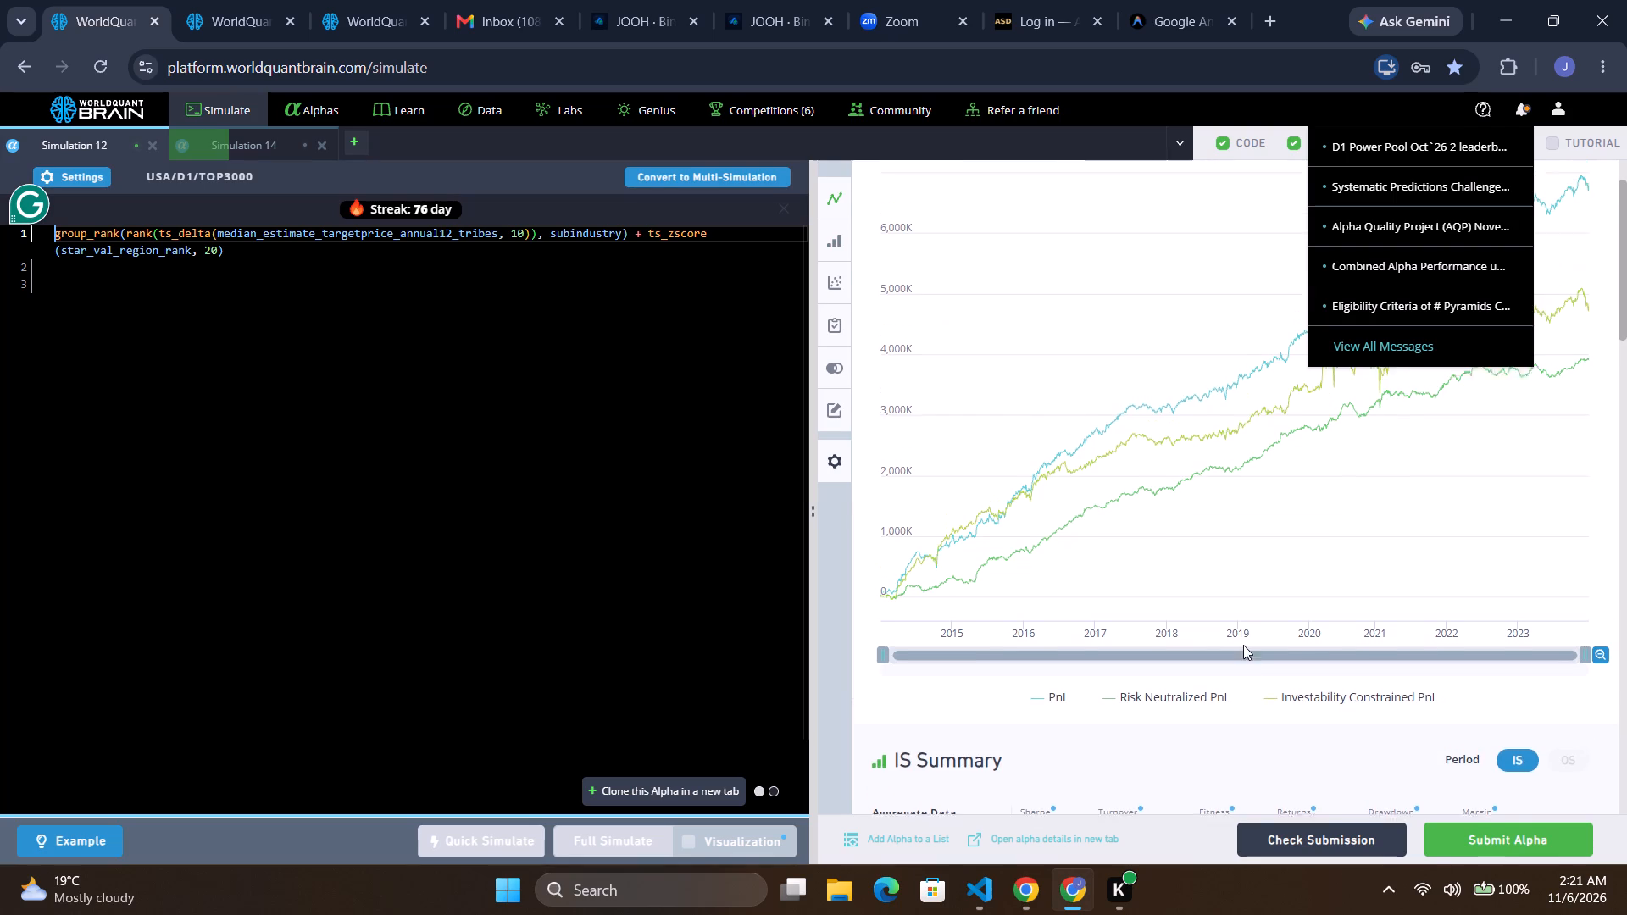
scroll(1243, 644, "up", 2)
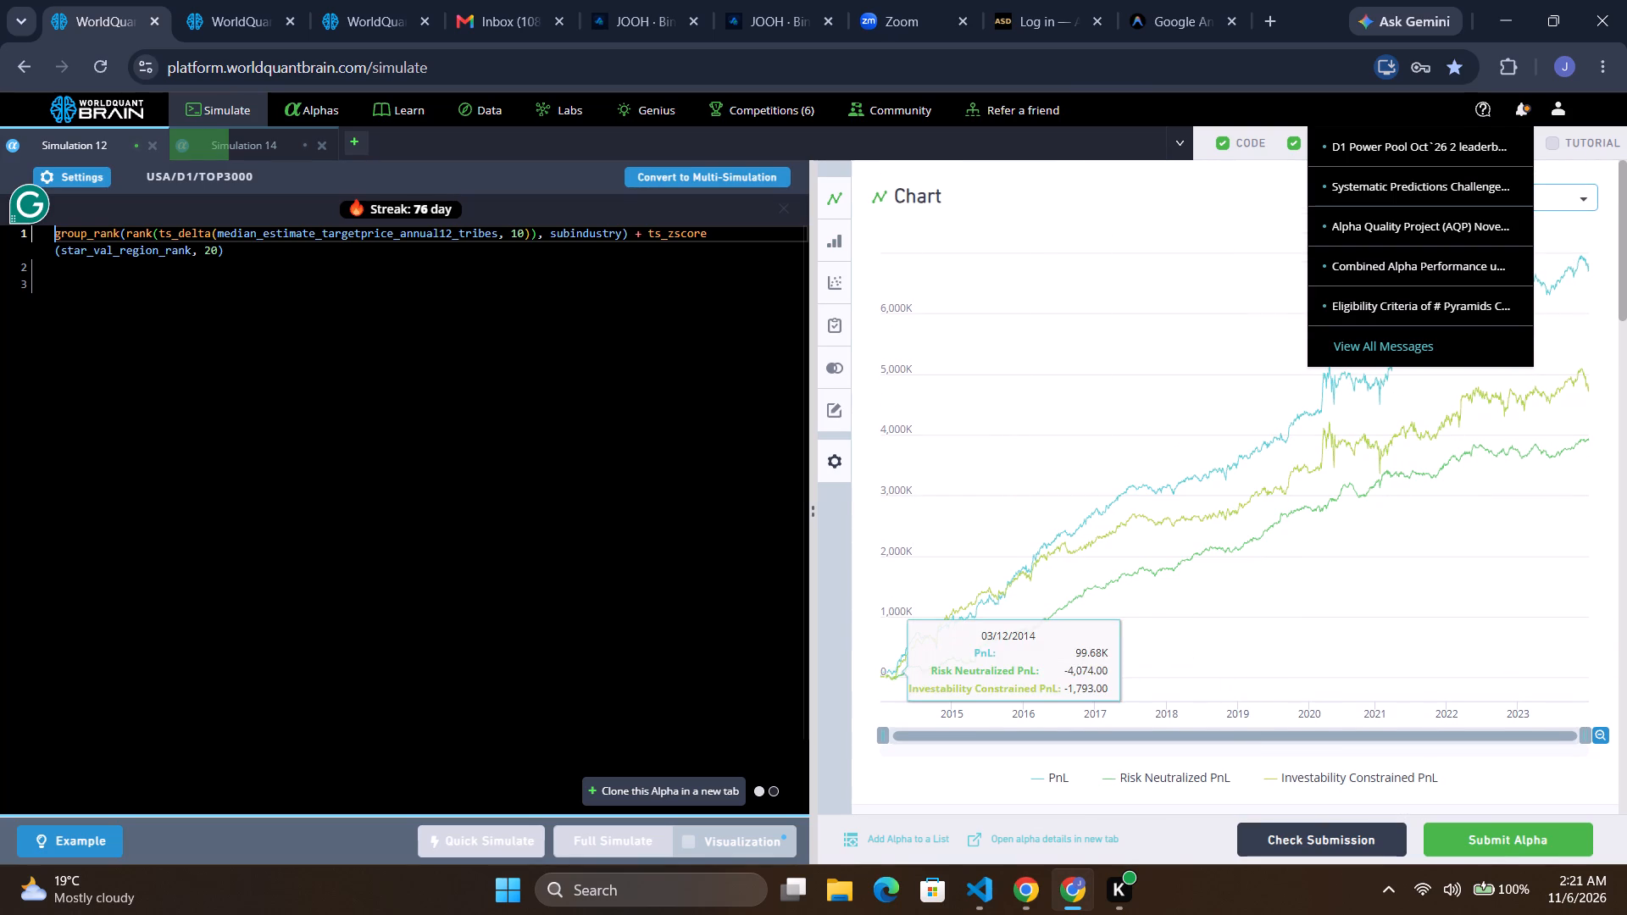
Replace ts_delta with ts_rank in Simulation 12's expression and run a full simulation.
left_click(209, 233)
left_click_drag(210, 233, 200, 232)
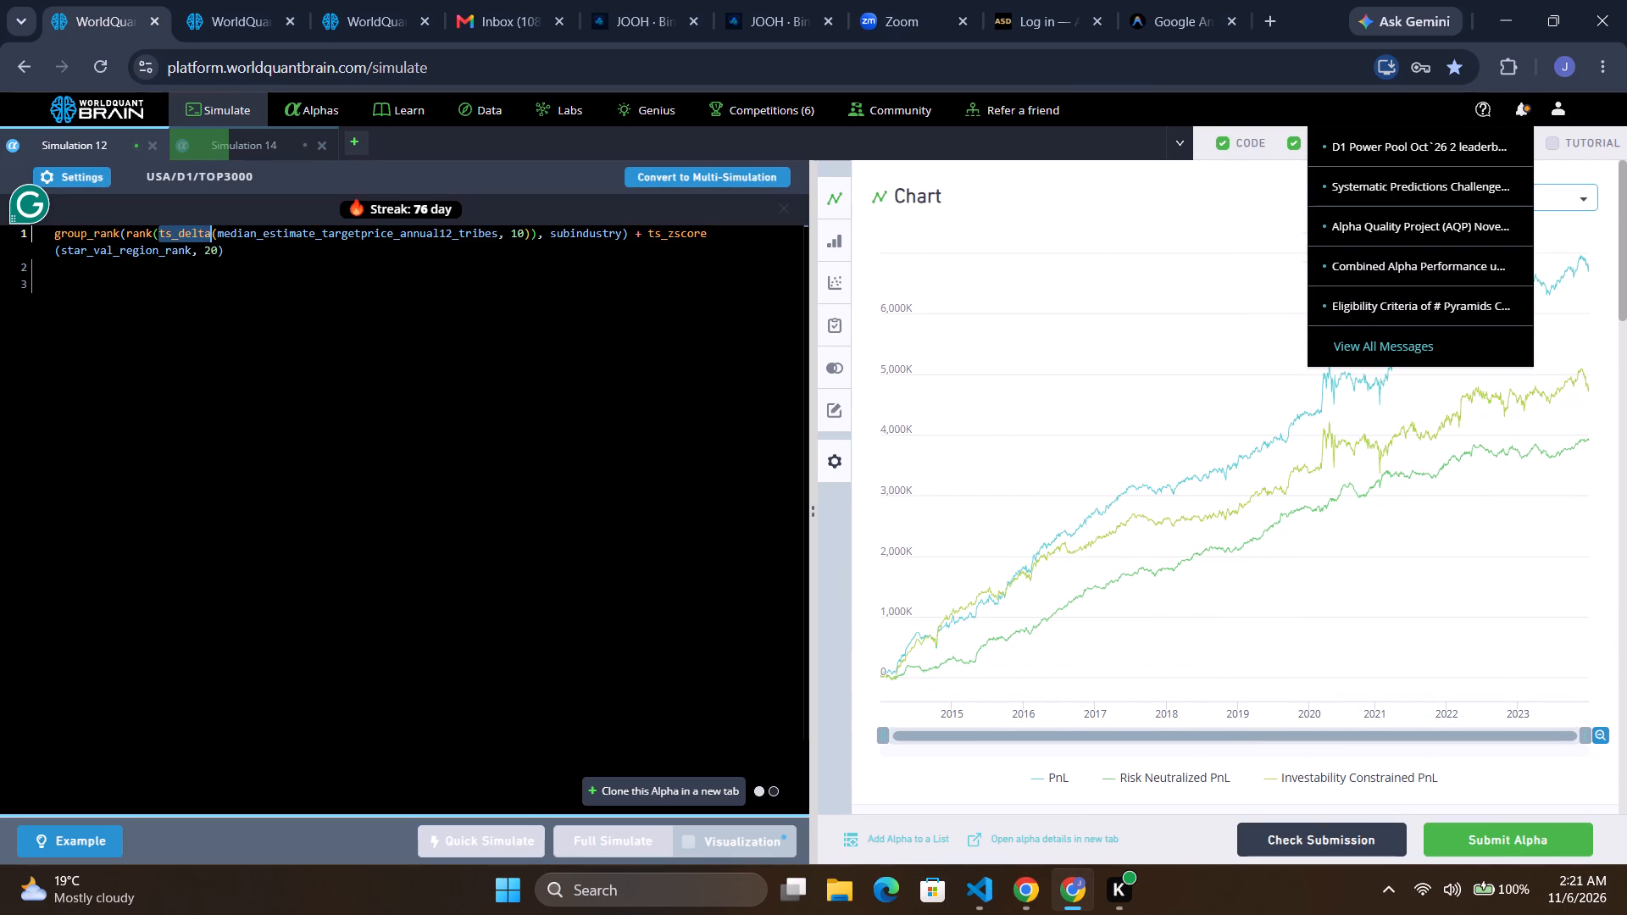
left_click_drag(200, 232, 185, 232)
left_click(194, 259)
left_click_drag(209, 234, 179, 234)
left_click_drag(179, 234, 175, 234)
key("shift+plus")
key("BackSpace")
type("_ra")
left_click(258, 247)
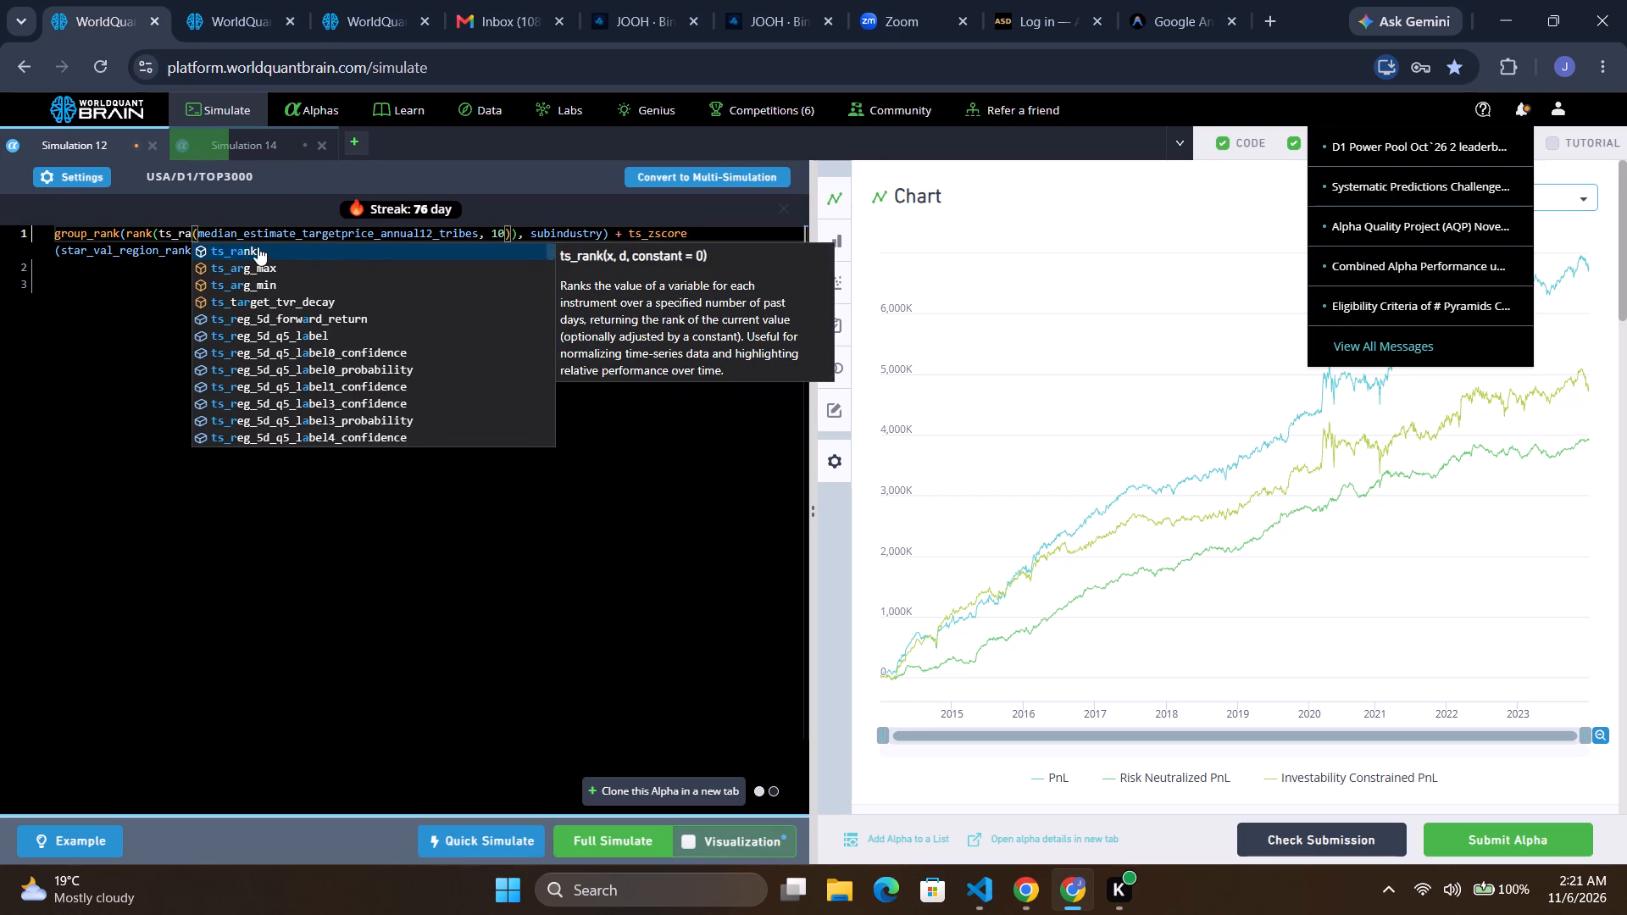
left_click(610, 831)
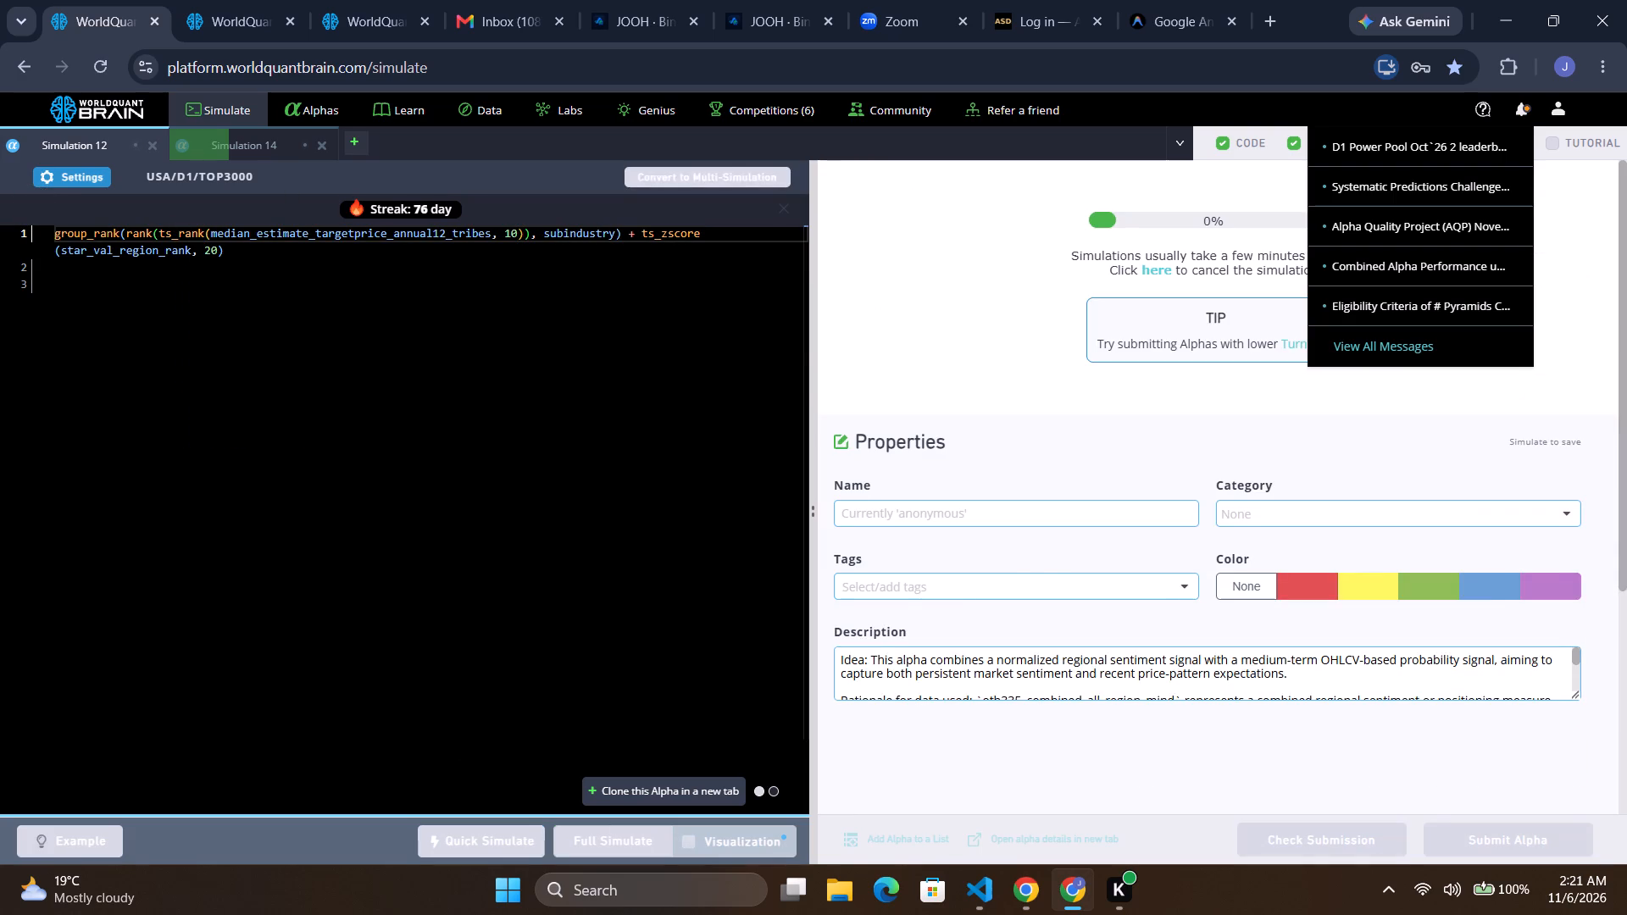
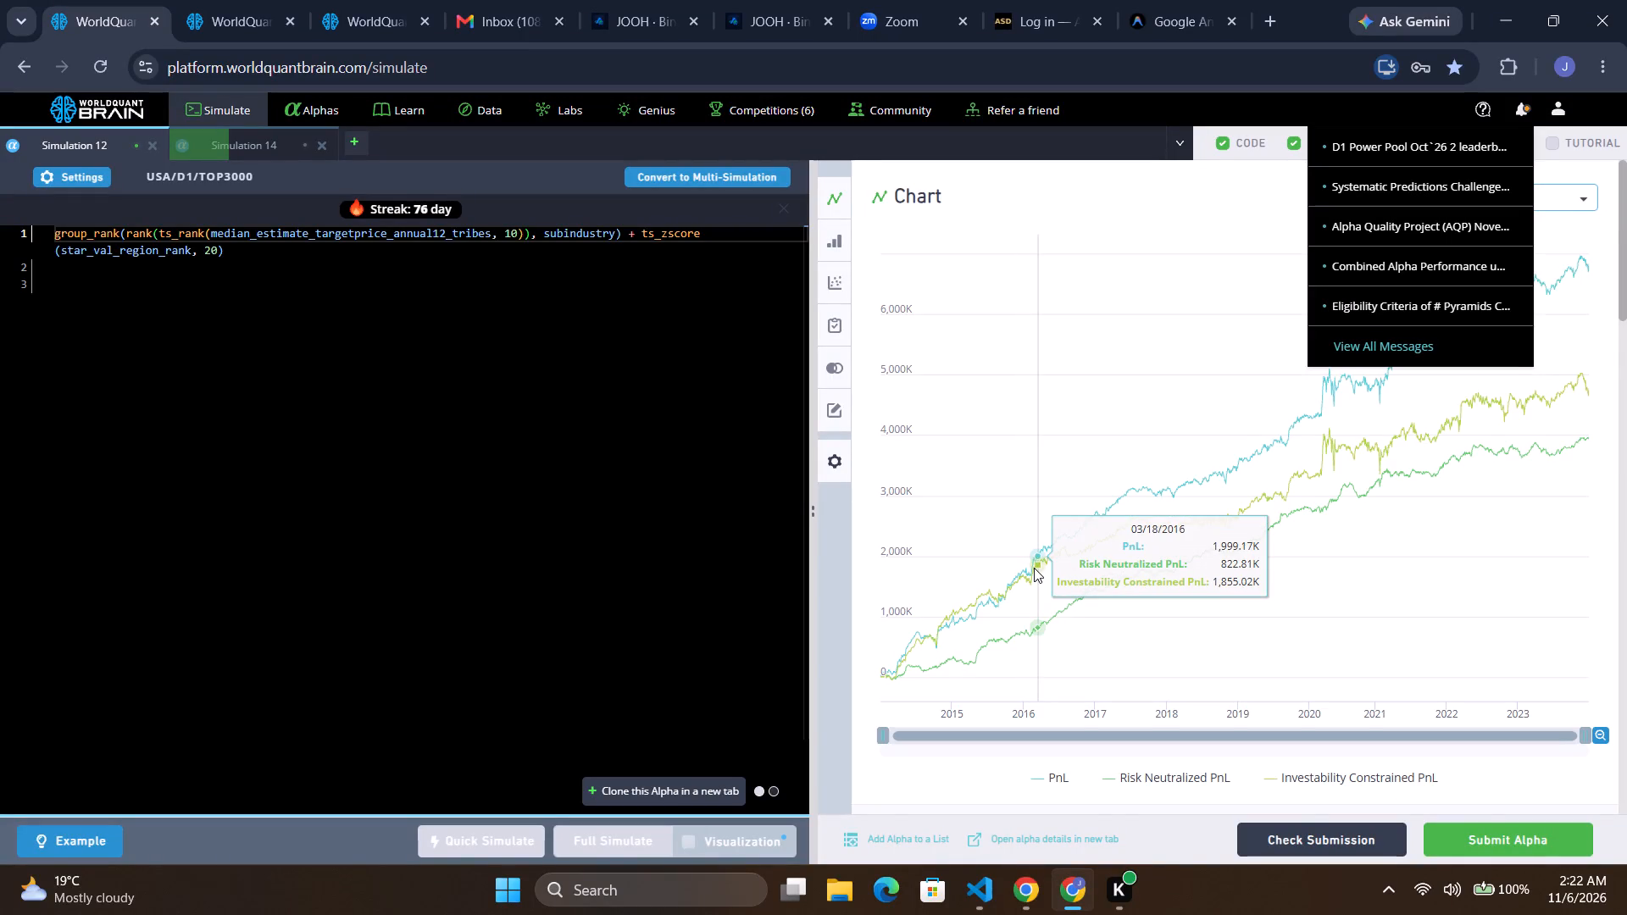
Set the ts_rank lookback window in Simulation 12's expression to 252 and run a full simulation.
scroll(1034, 568, "down", 3)
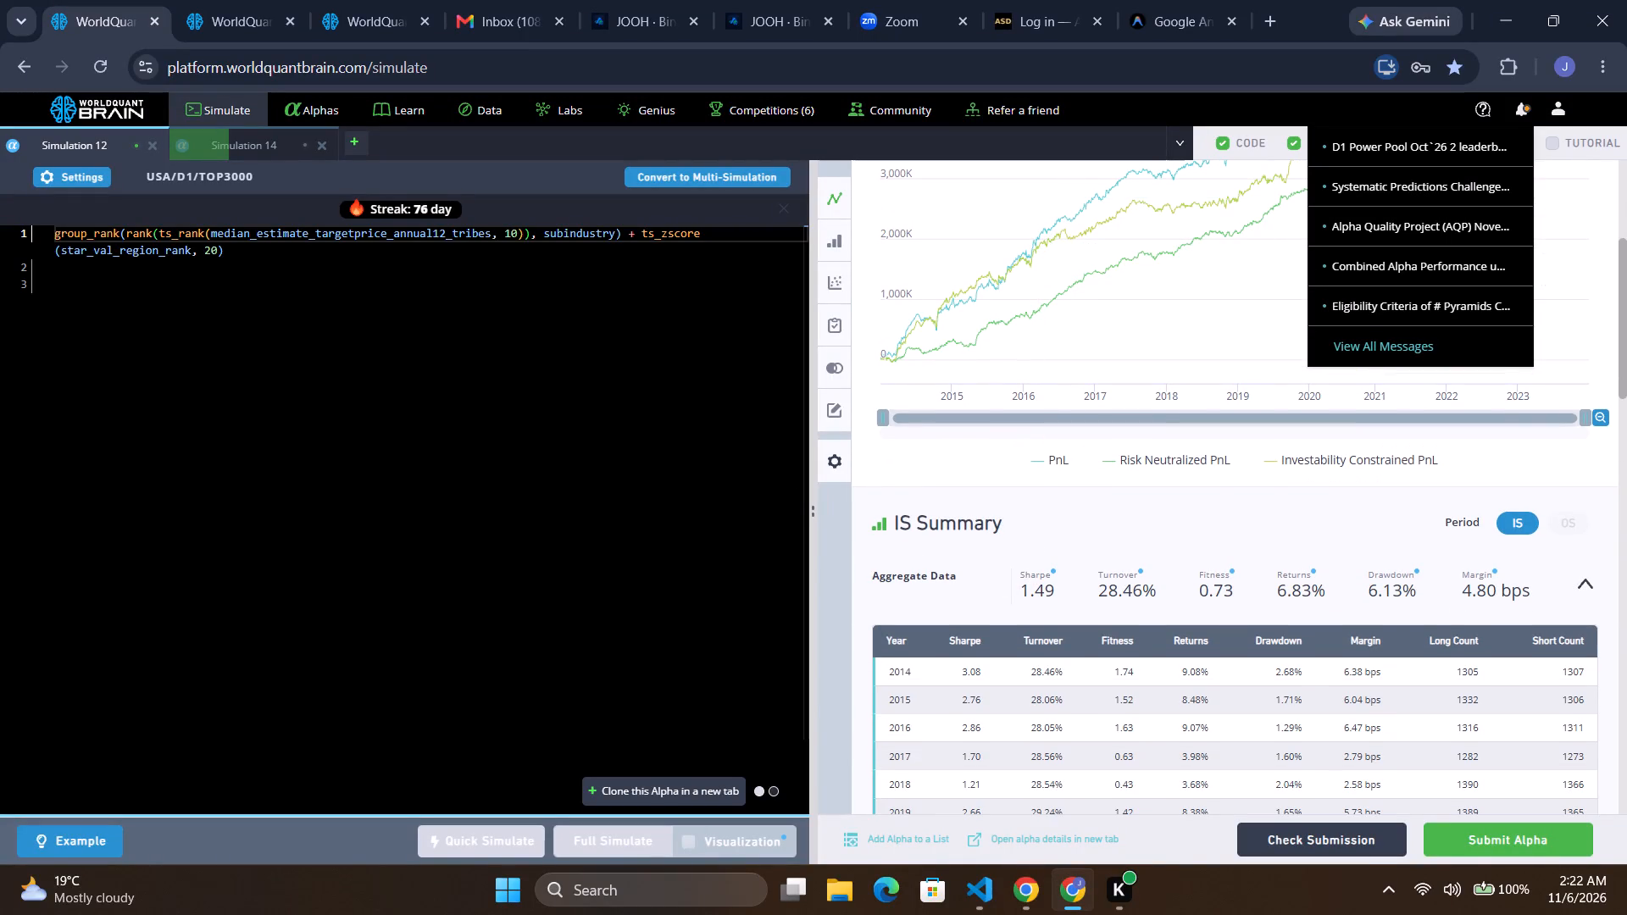
double_click(512, 234)
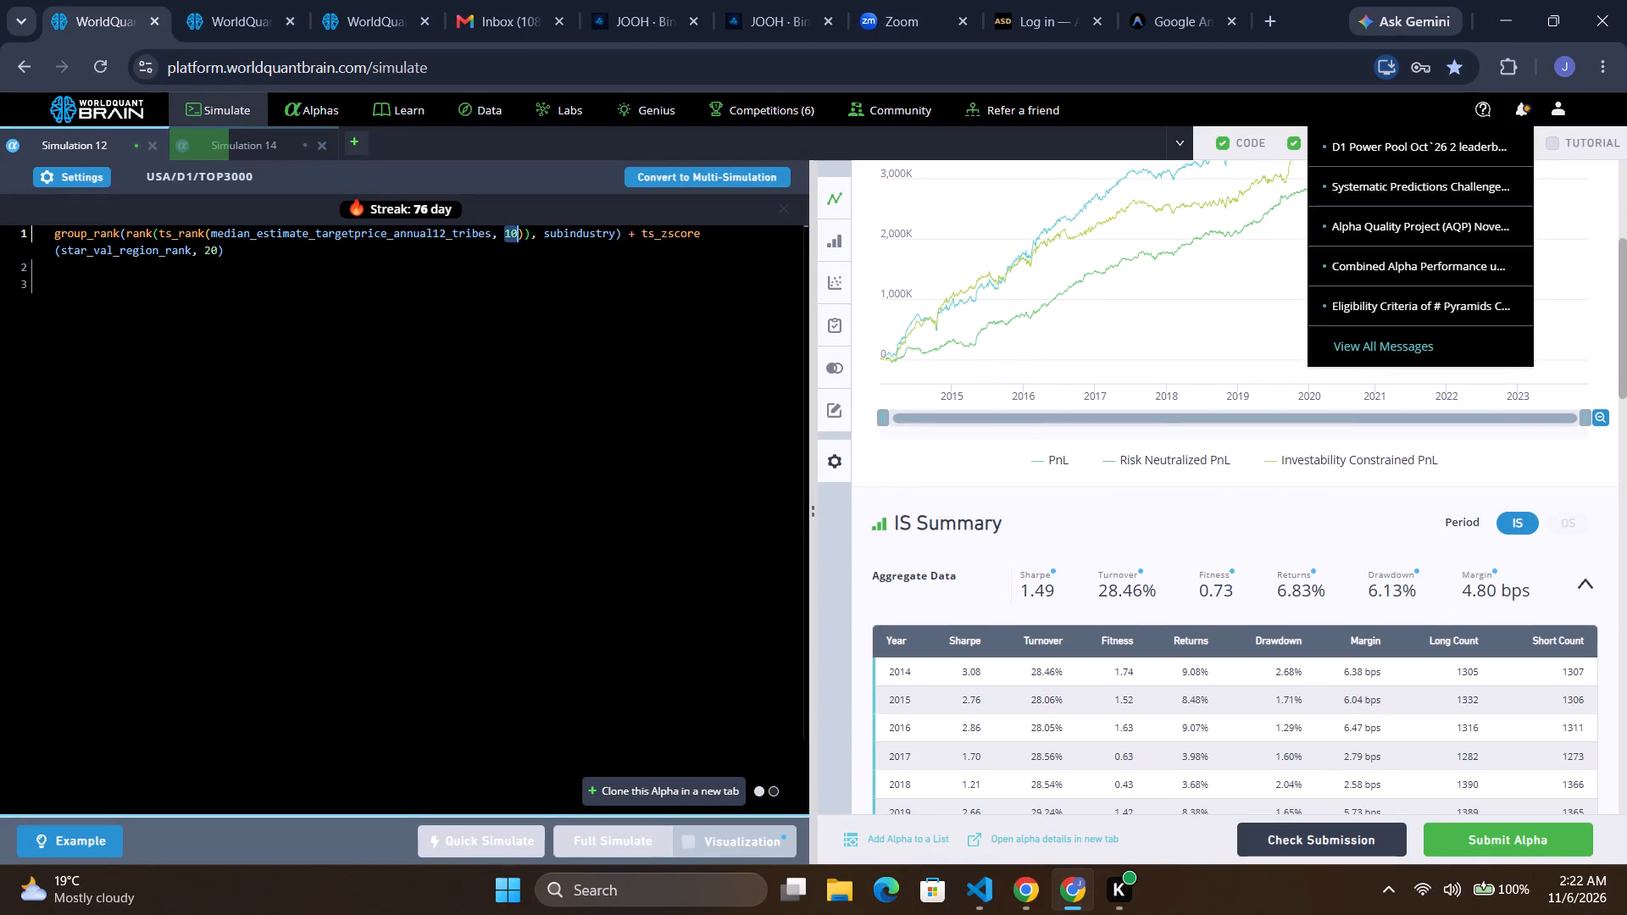
type("12")
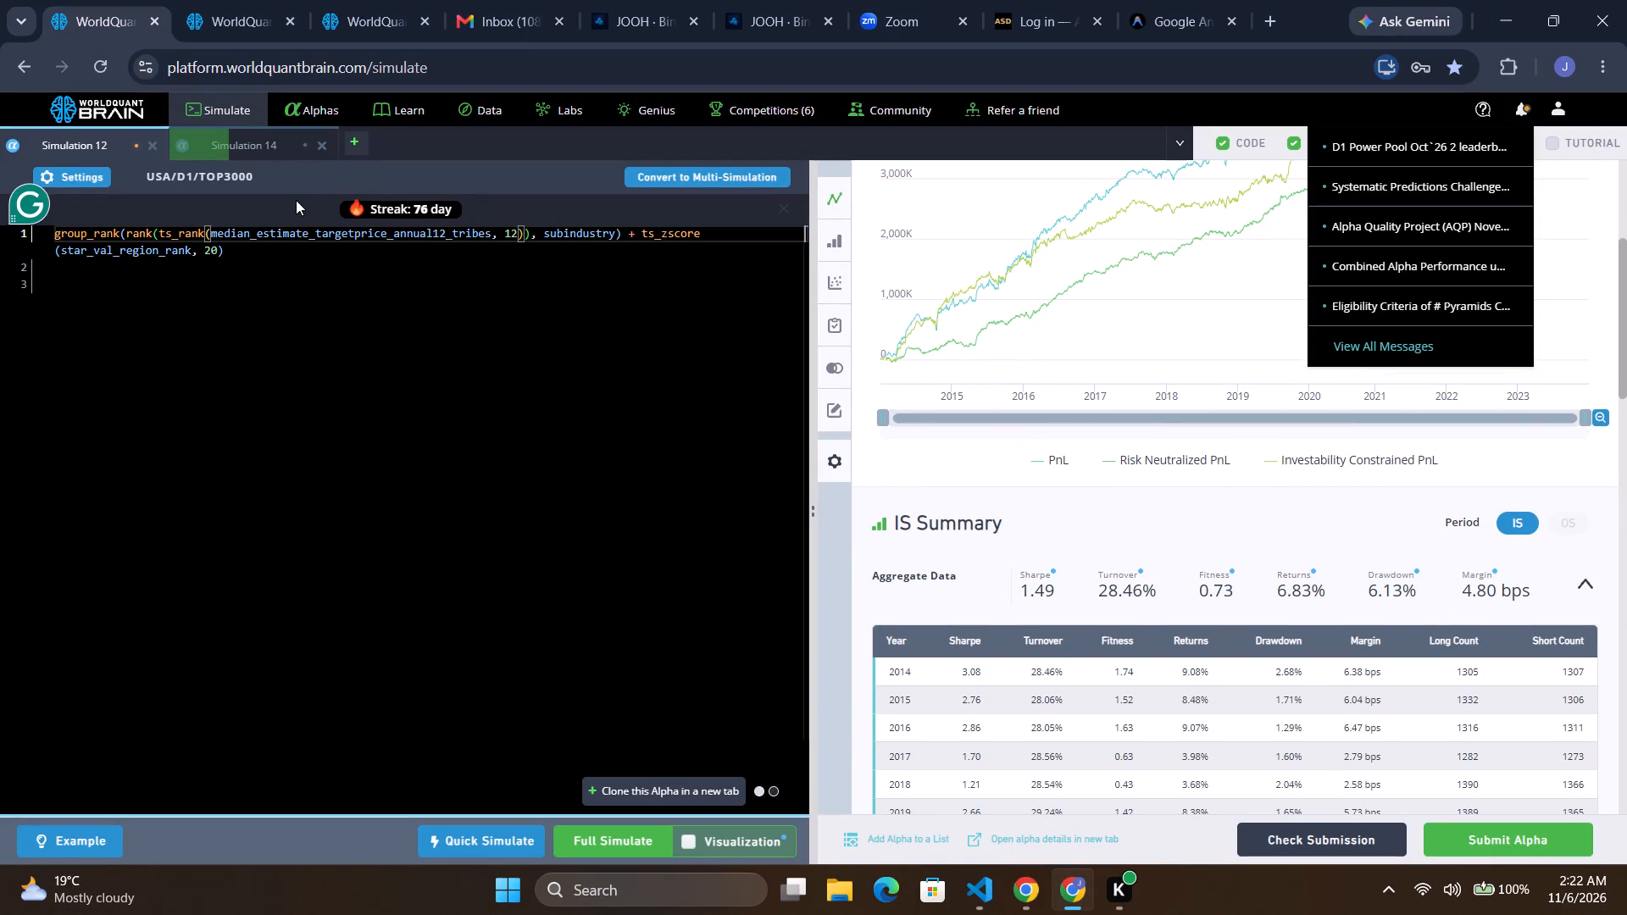
key("BackSpace")
key("BackSpace")
key("BackSpace")
key("BackSpace")
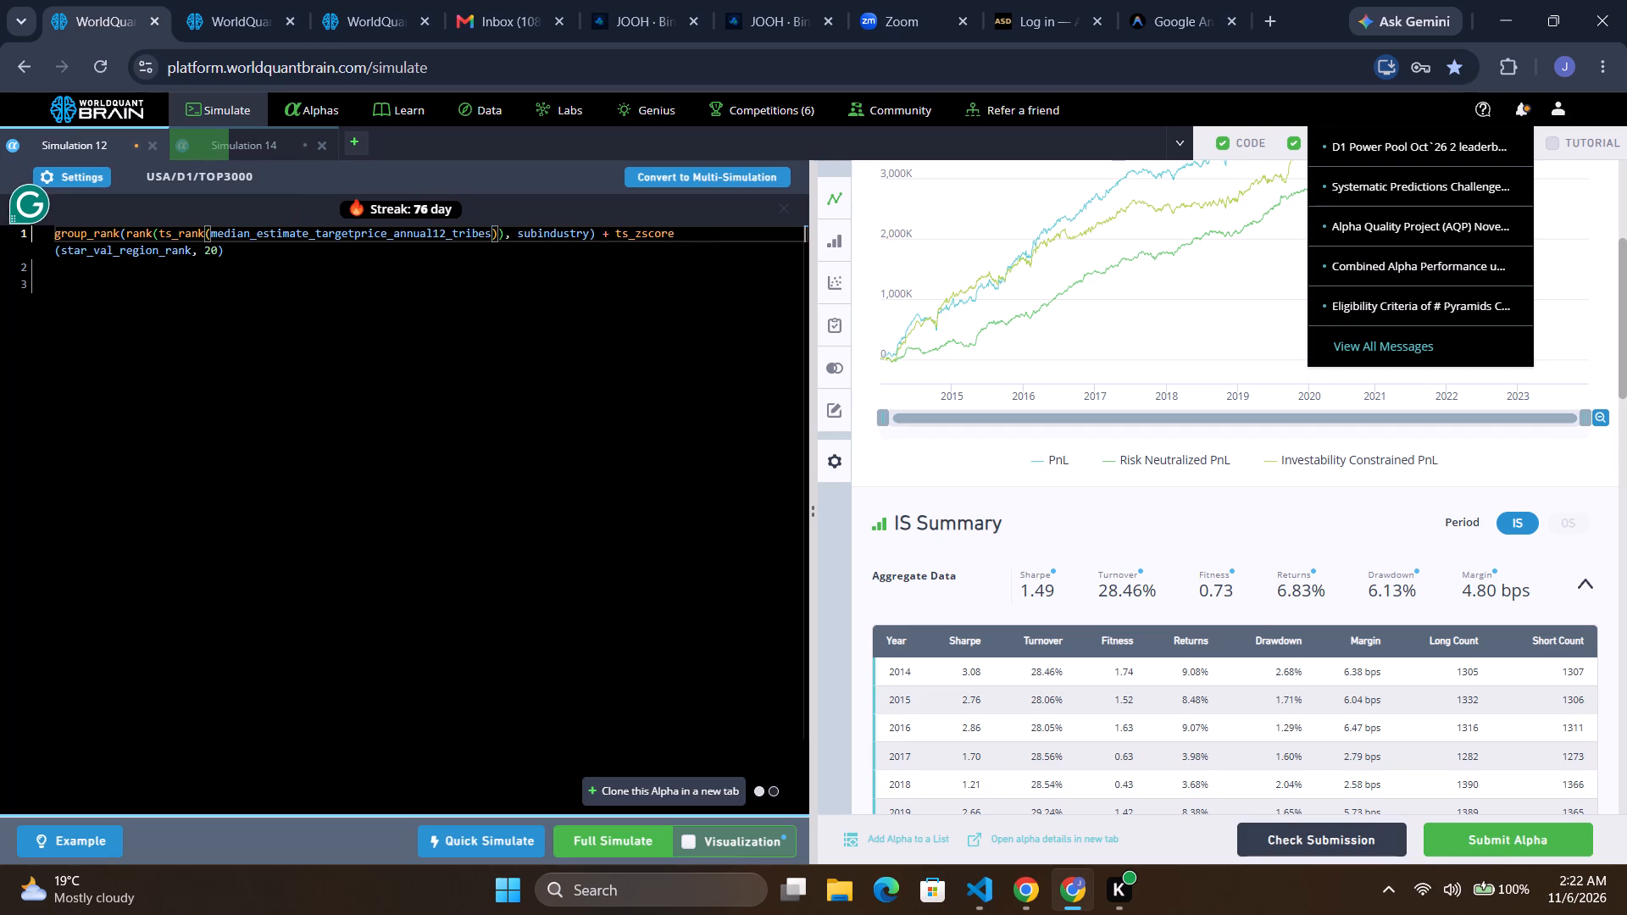
type(",252")
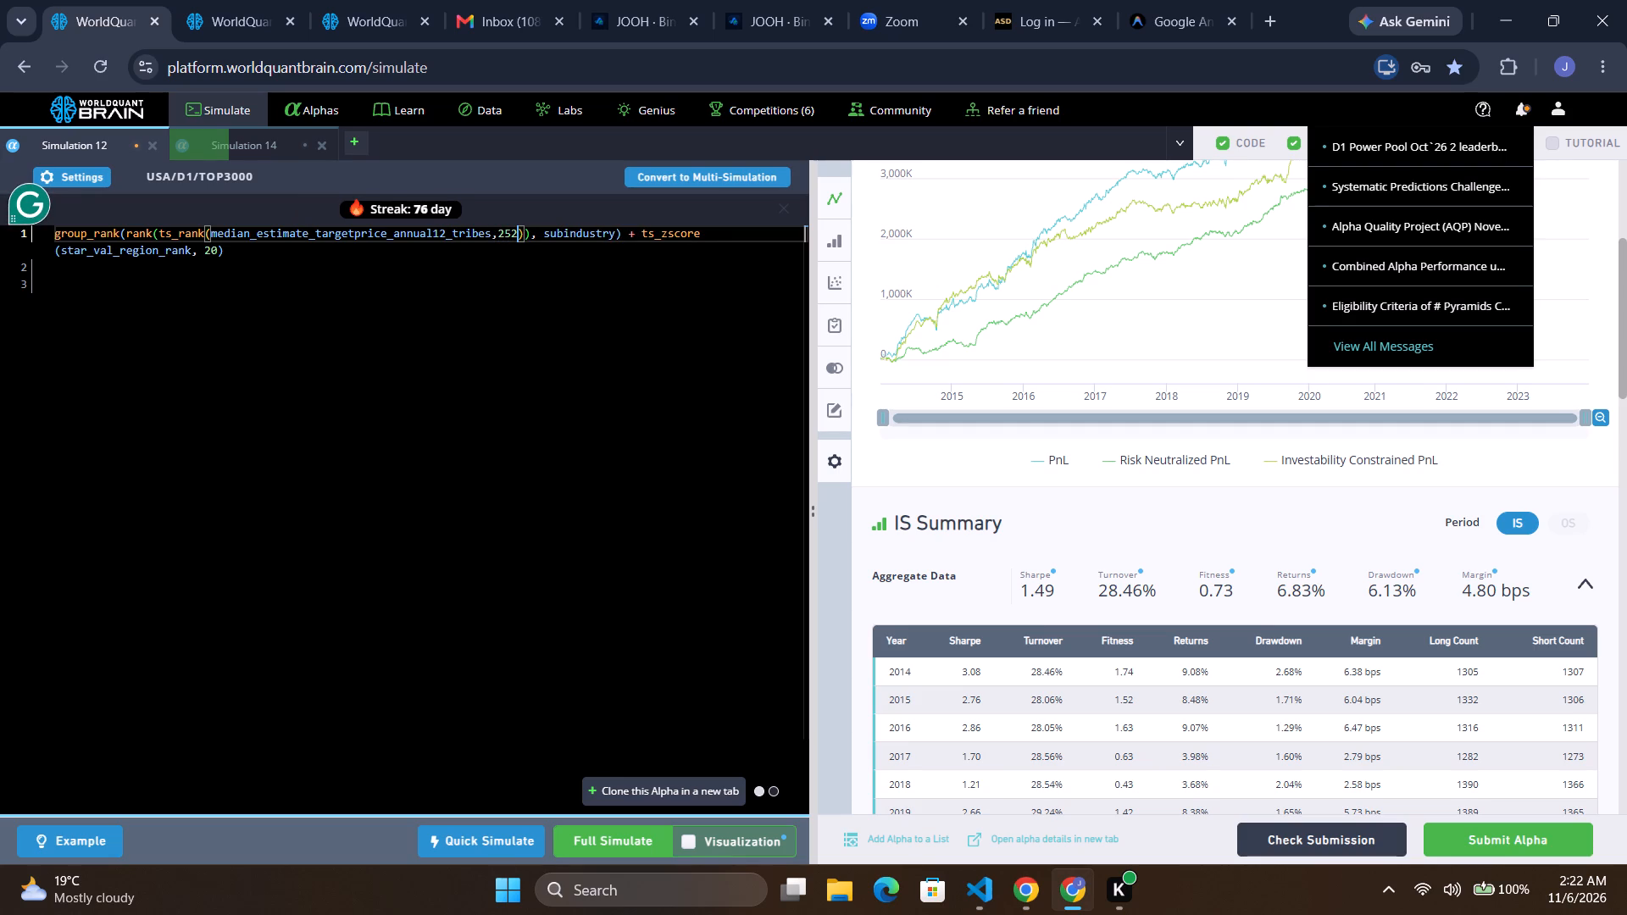
left_click(618, 843)
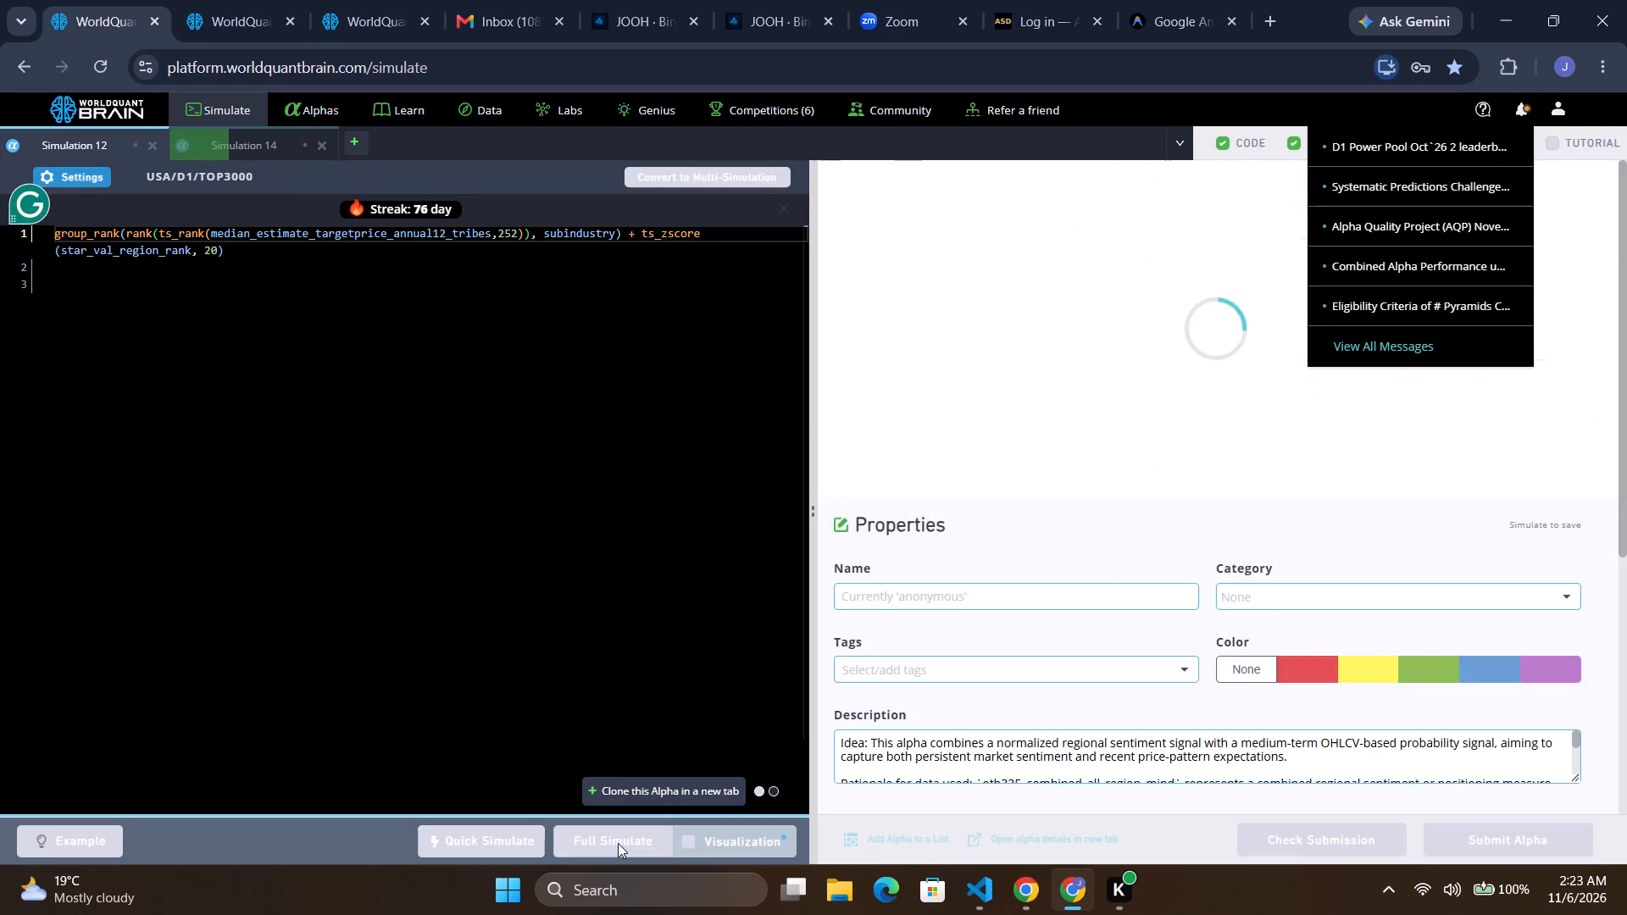
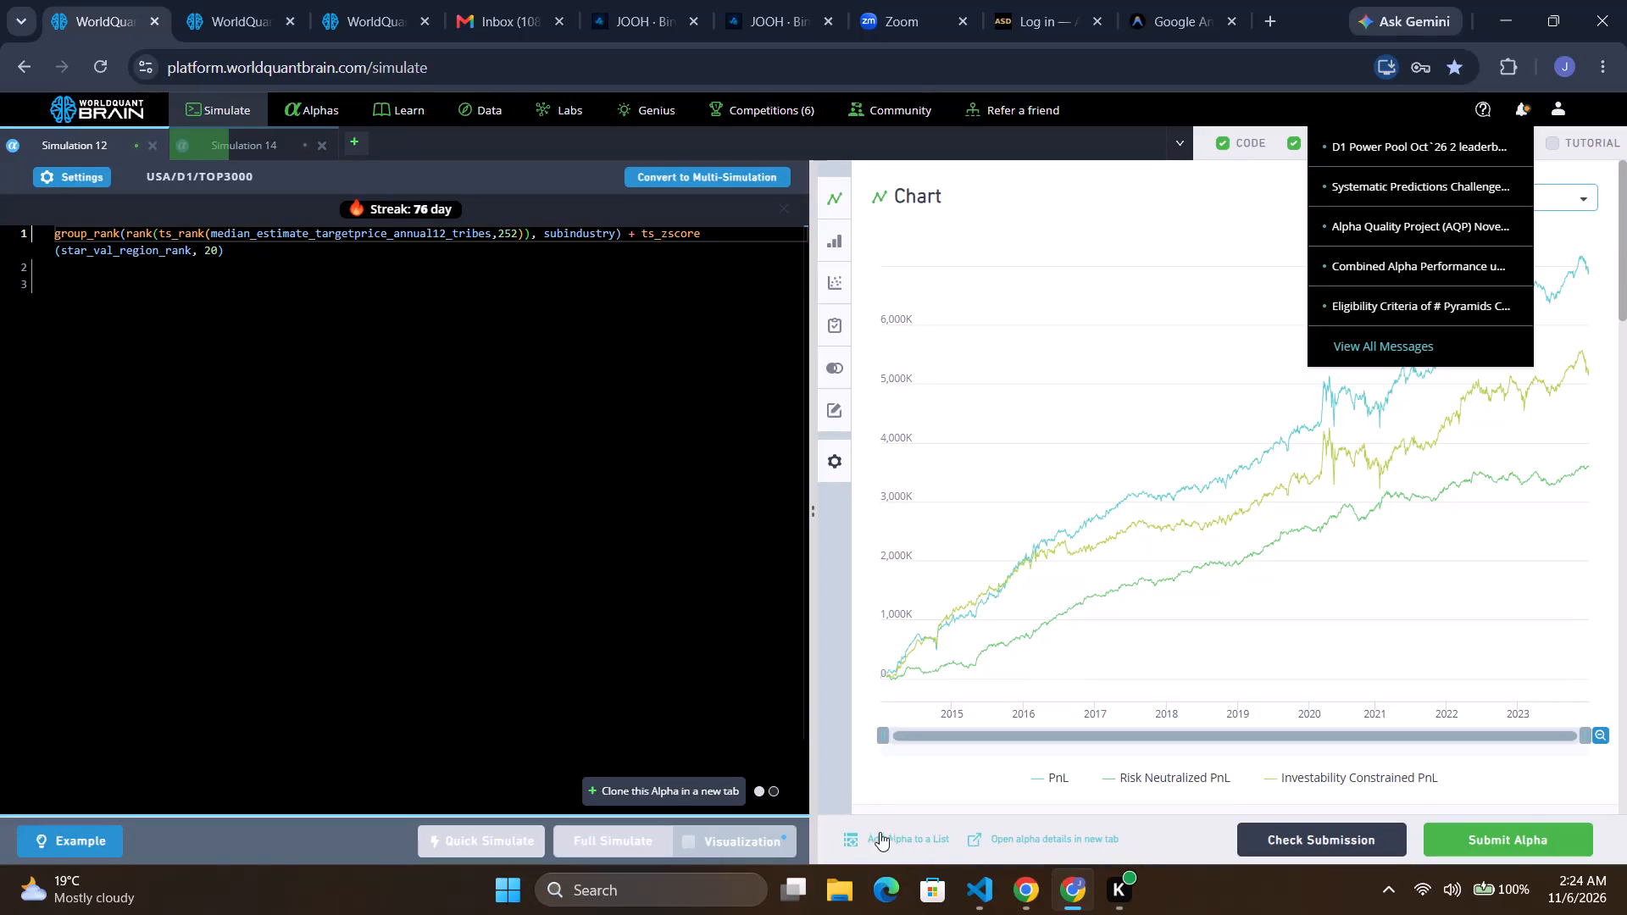
Set Simulation 12's neutralization to Statistical, apply the settings and run a full simulation.
scroll(892, 812, "down", 1)
scroll(892, 812, "up", 2)
scroll(892, 812, "down", 2)
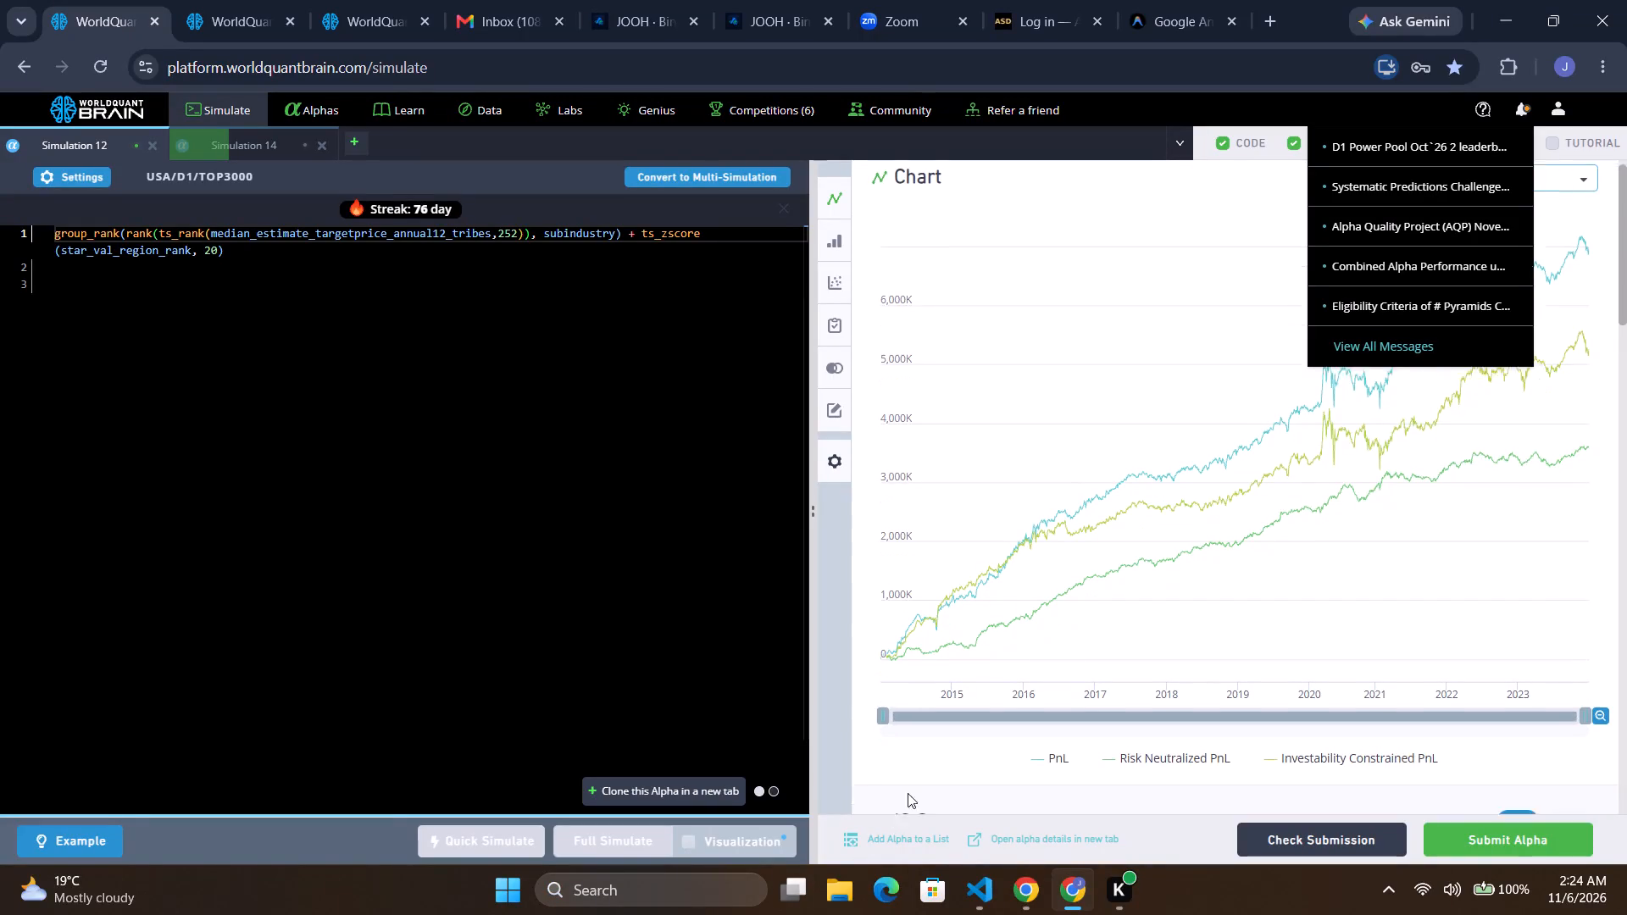
left_click(75, 172)
left_click(74, 431)
left_click(54, 514)
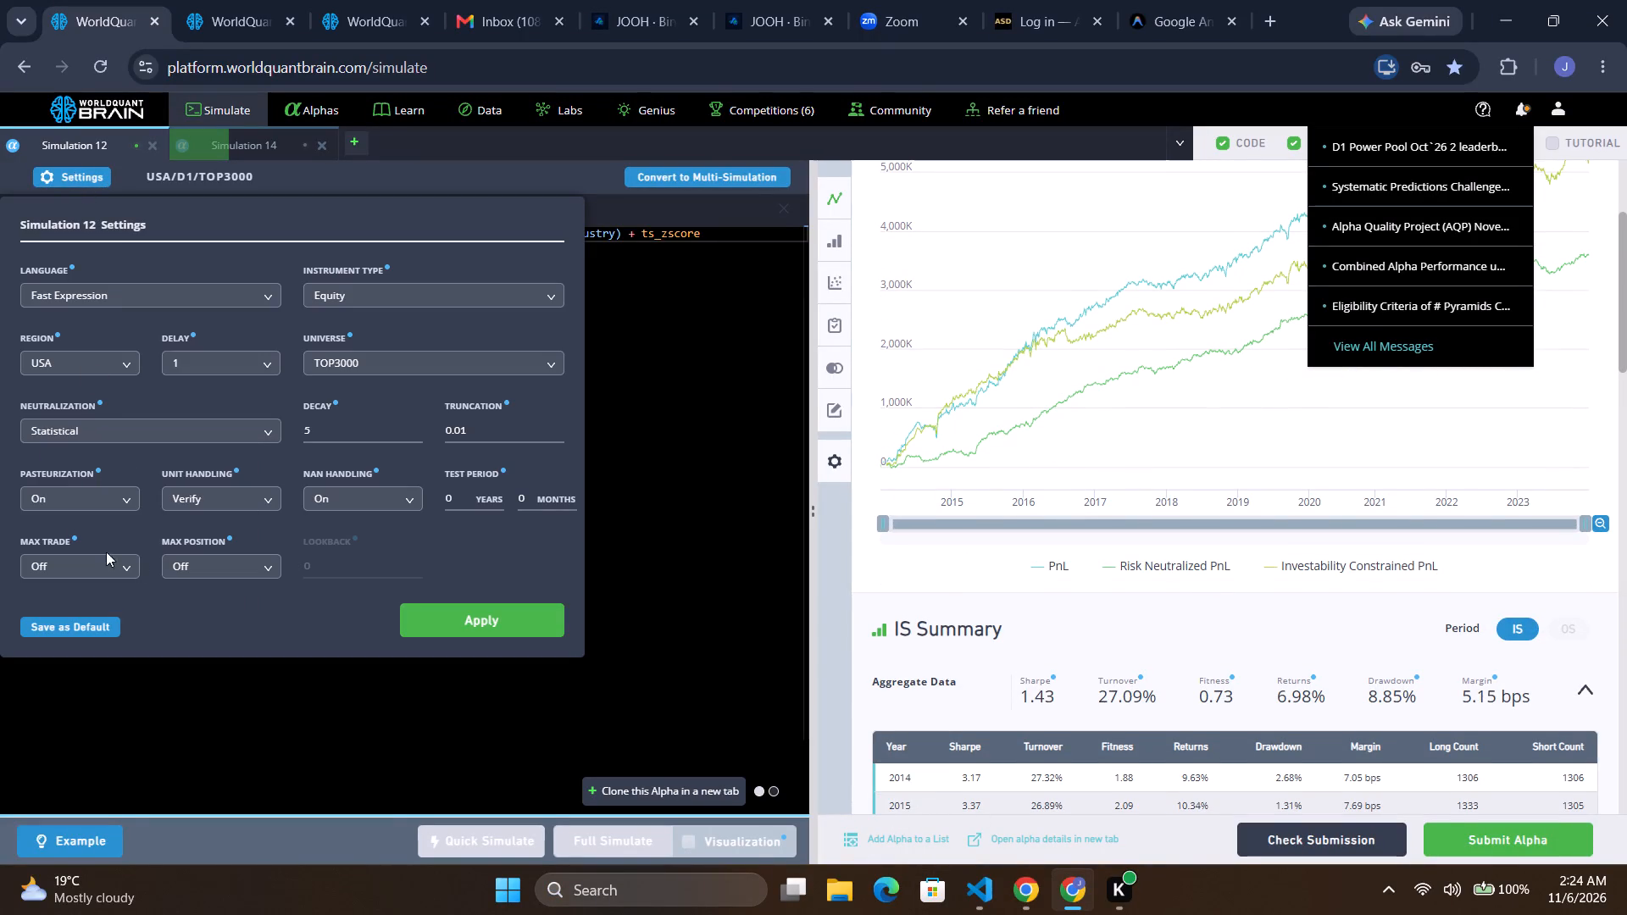
left_click(437, 612)
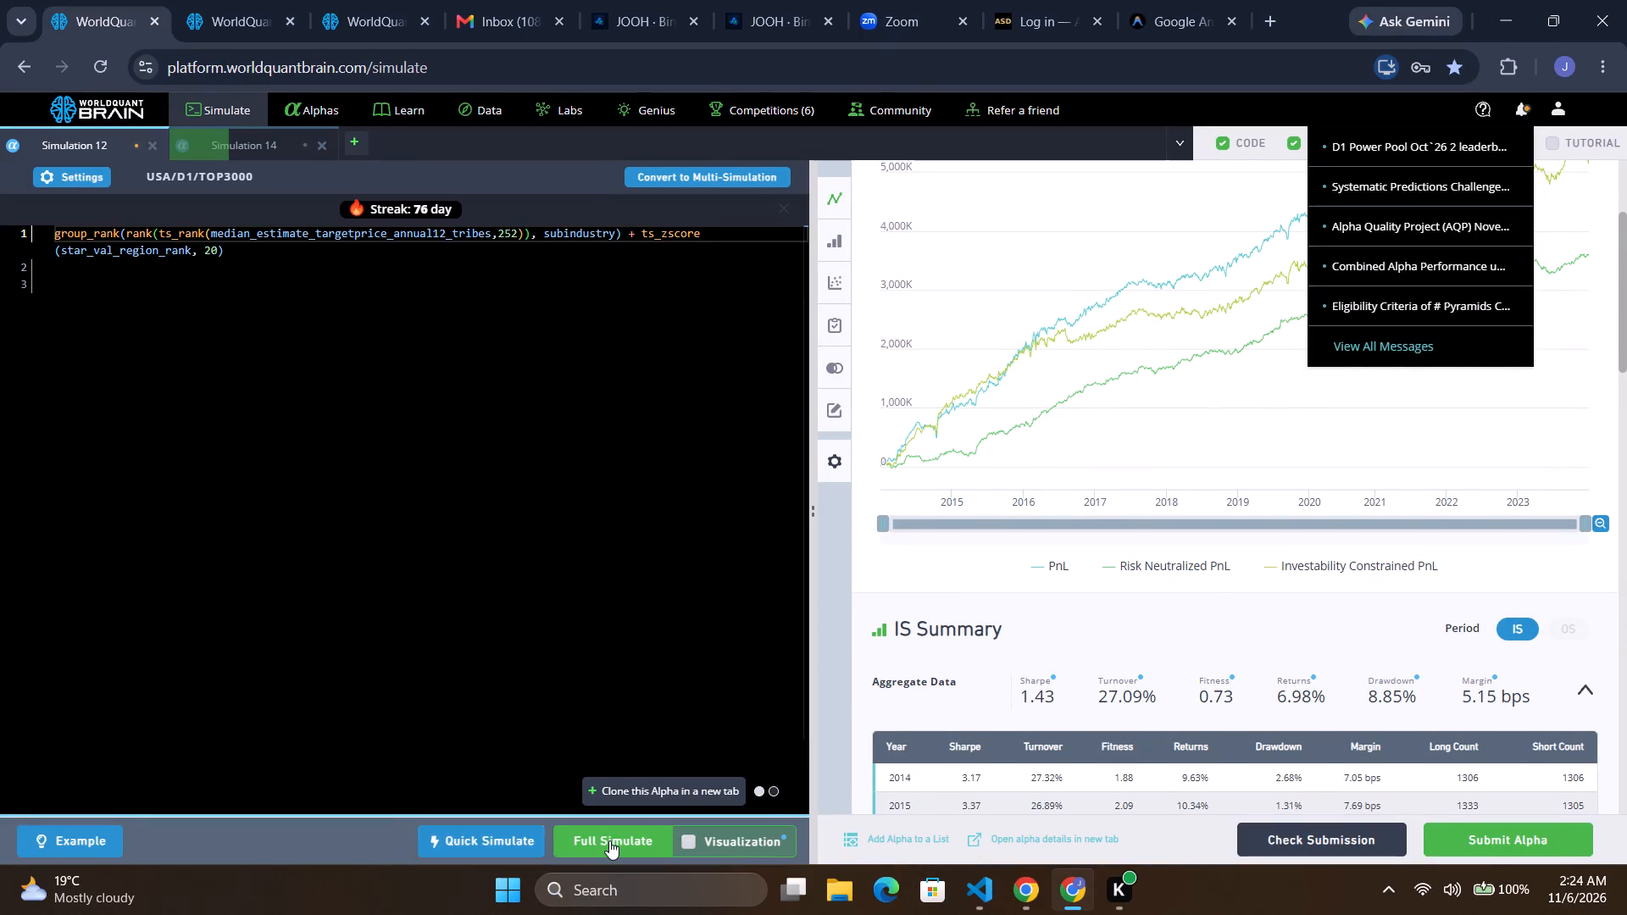
left_click(605, 835)
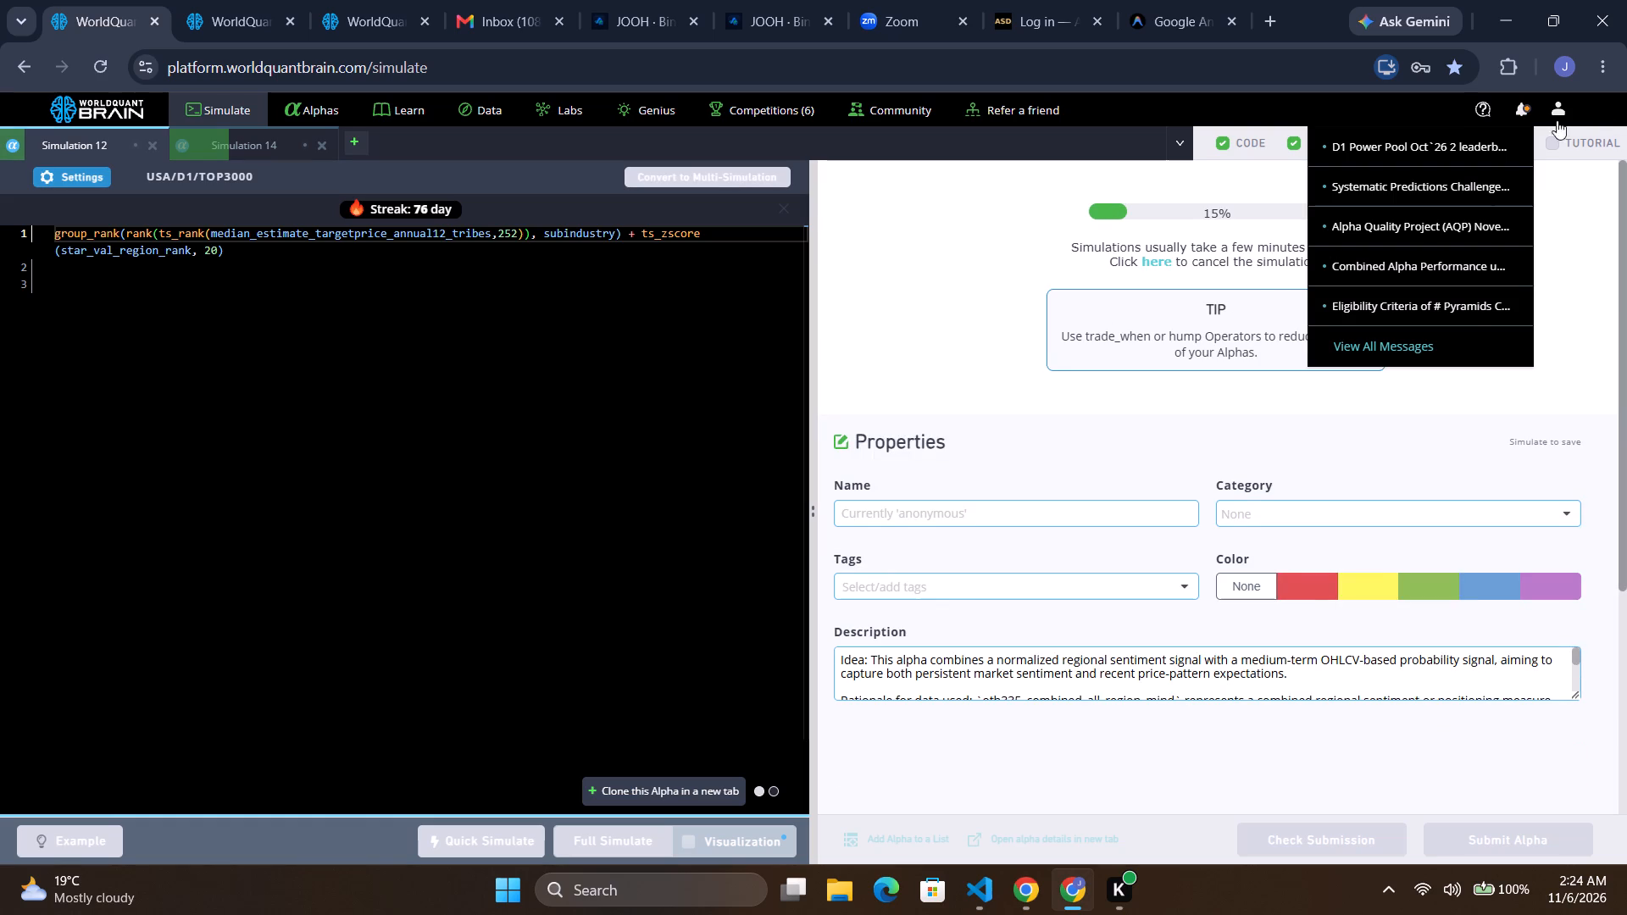
left_click(1519, 110)
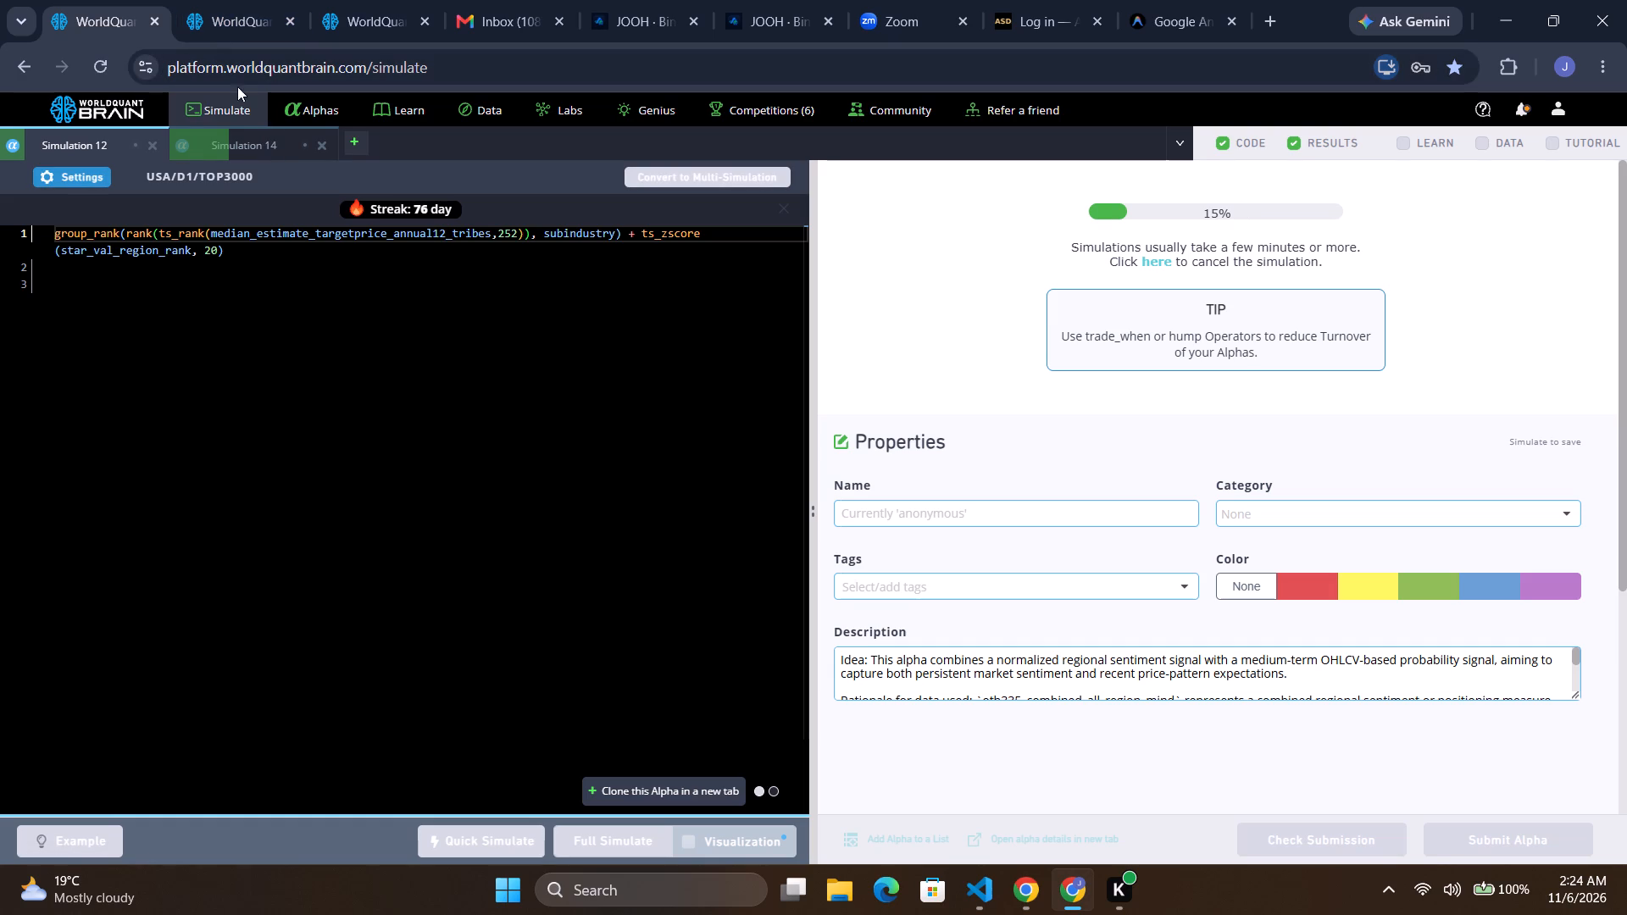
Filter the unsubmitted alphas to those with Favorite set to True.
left_click(330, 107)
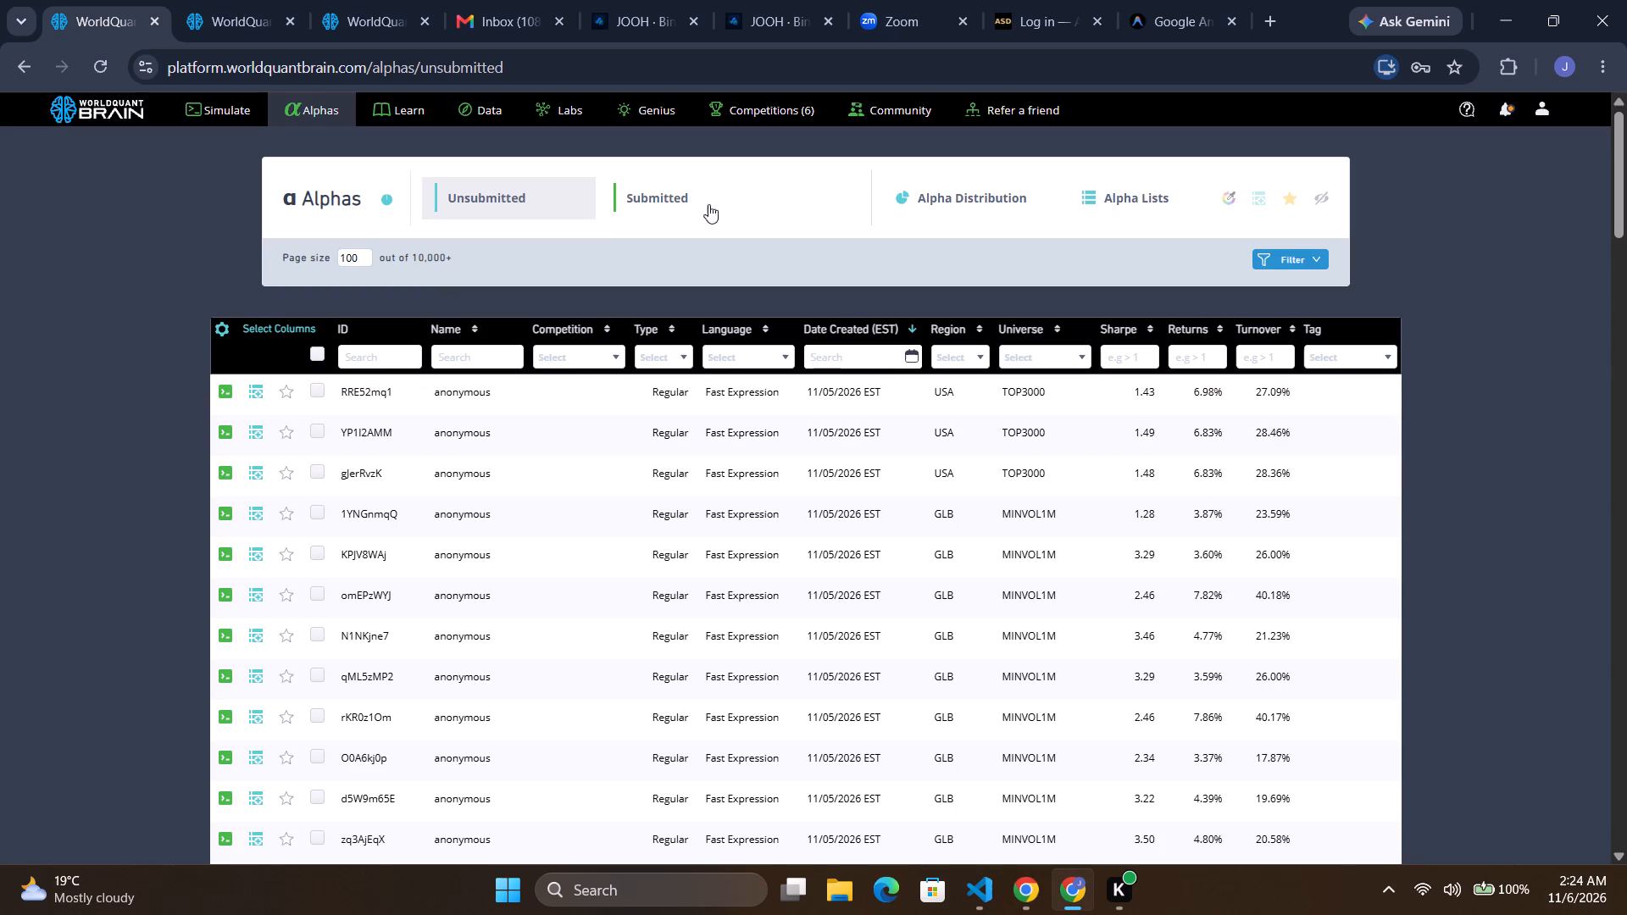
left_click(1297, 259)
left_click(668, 324)
left_click(656, 352)
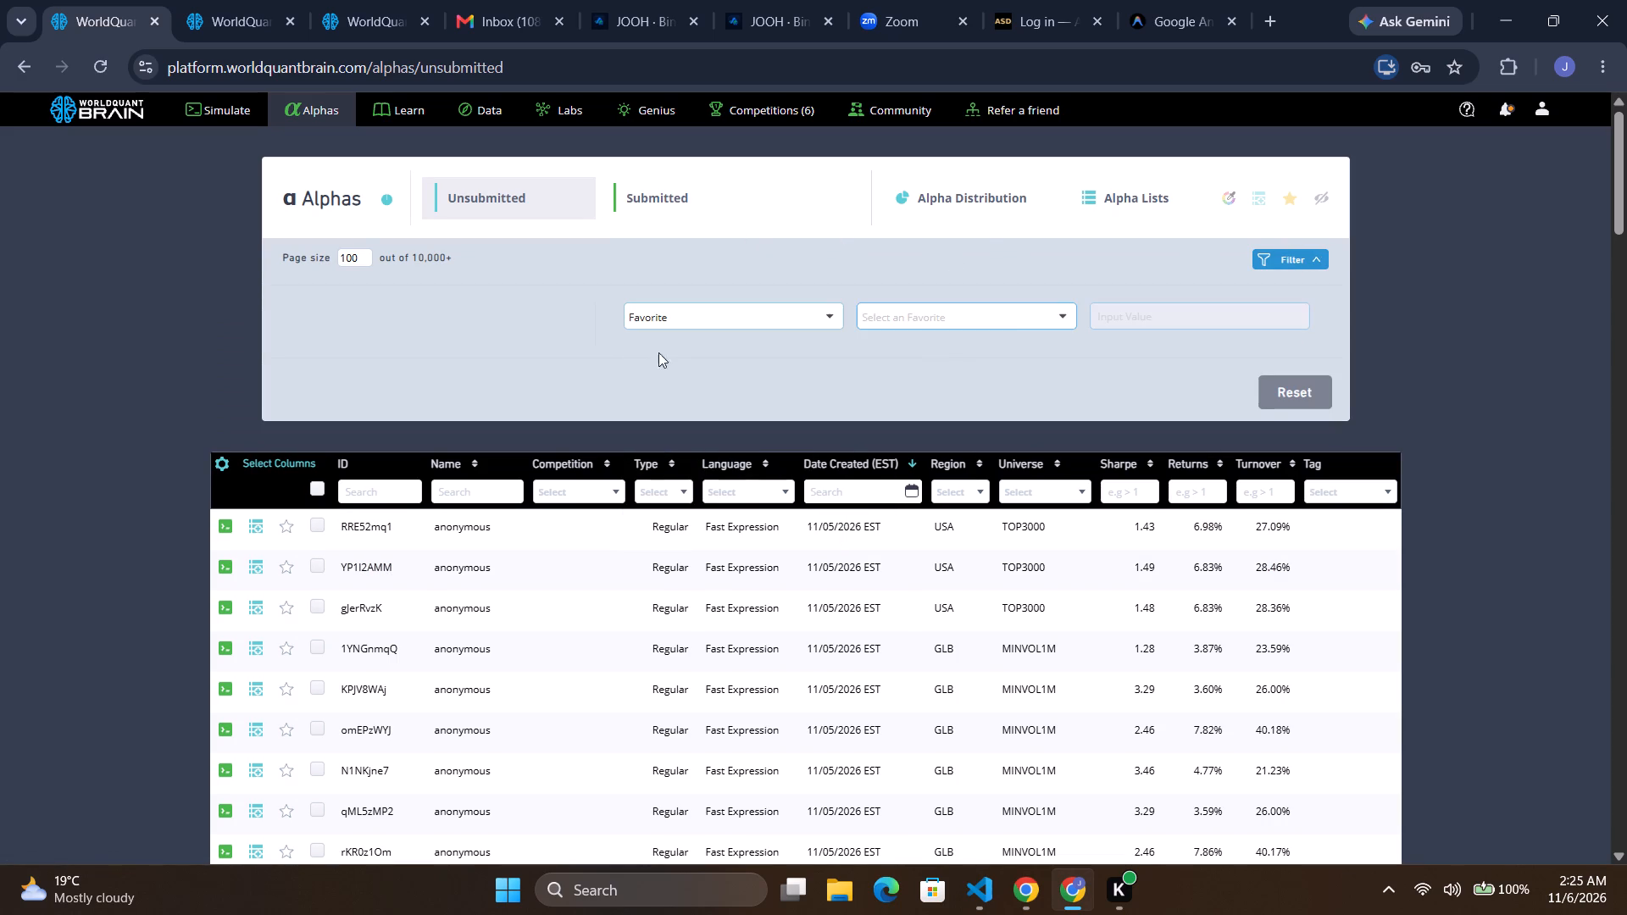
left_click(1007, 318)
left_click(885, 347)
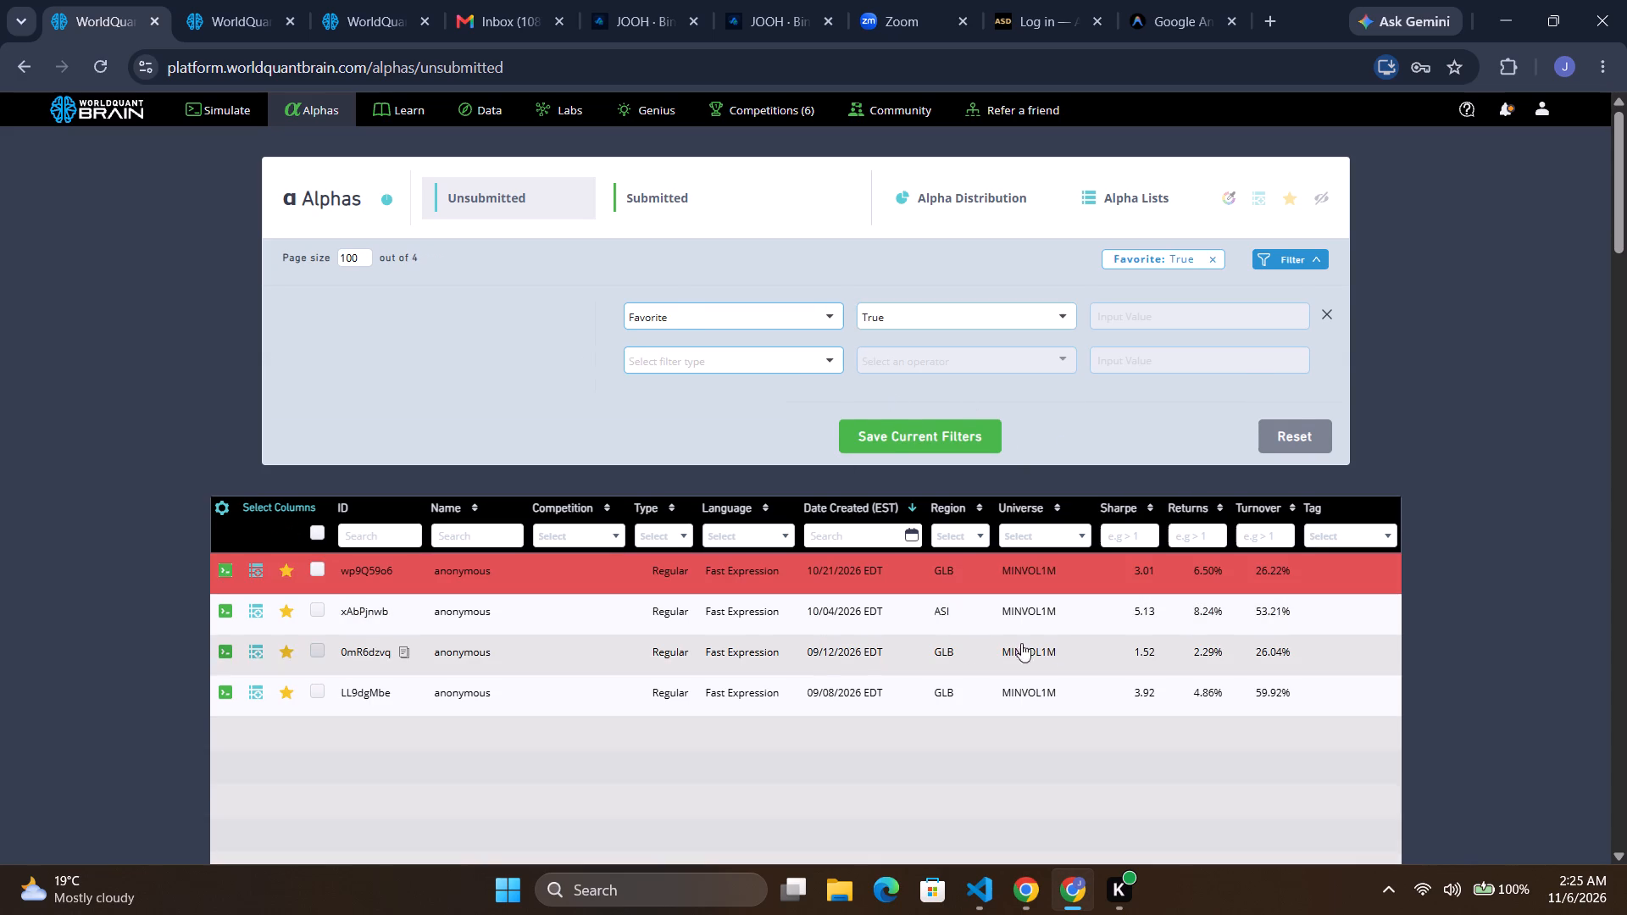
Clone the favourite GLB alpha LL9dgMbe into a new simulation.
left_click(991, 687)
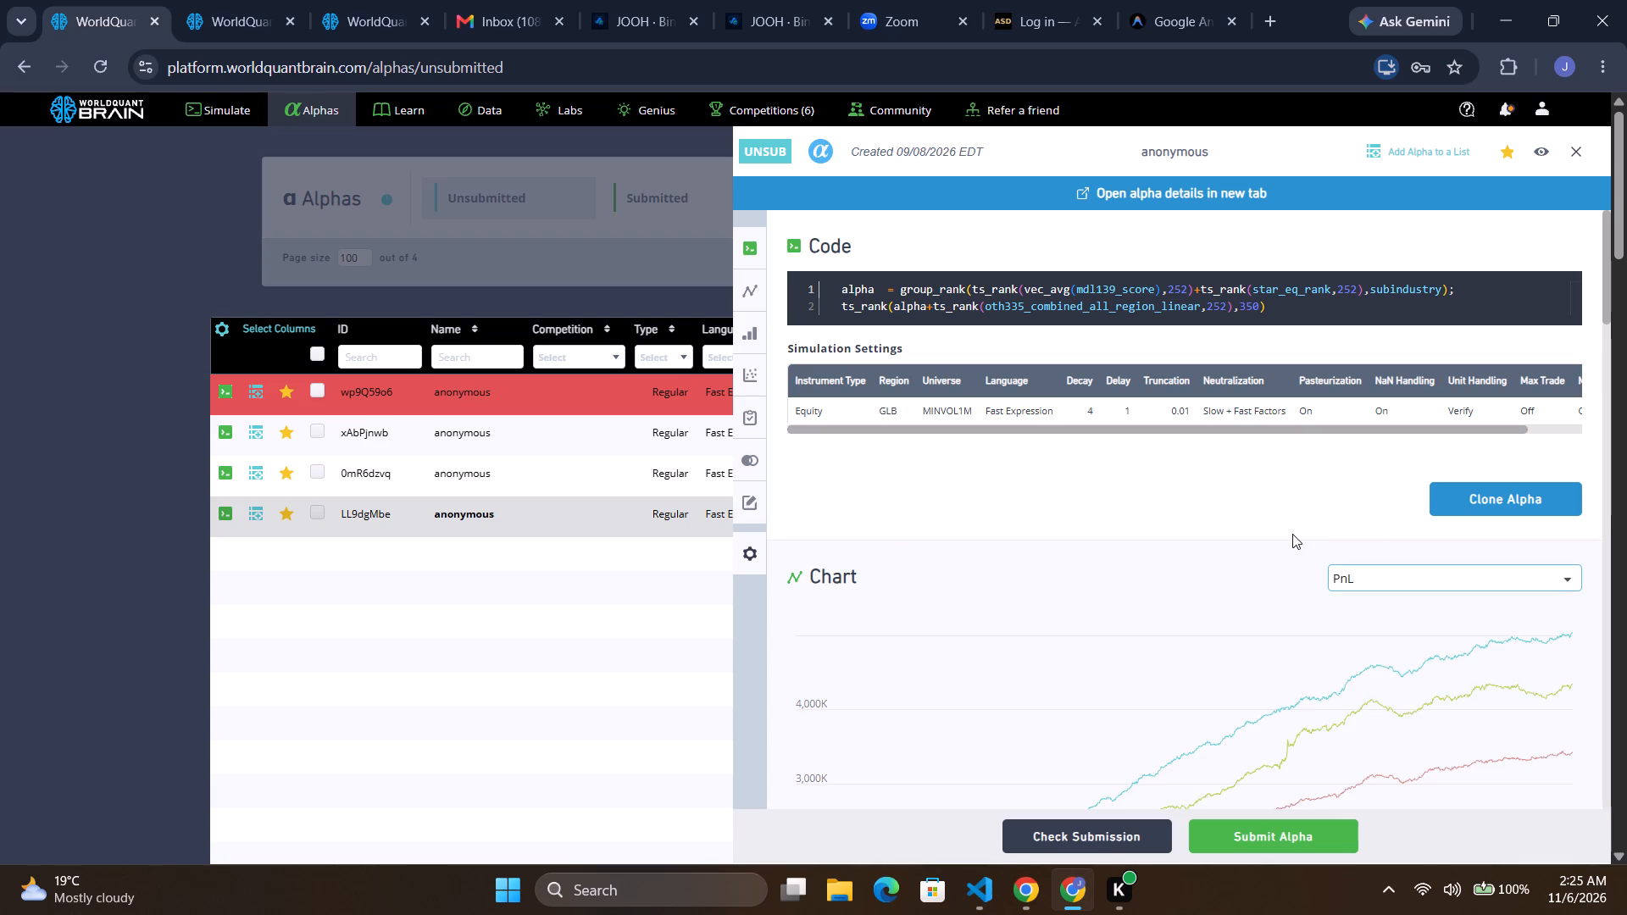
left_click(1497, 493)
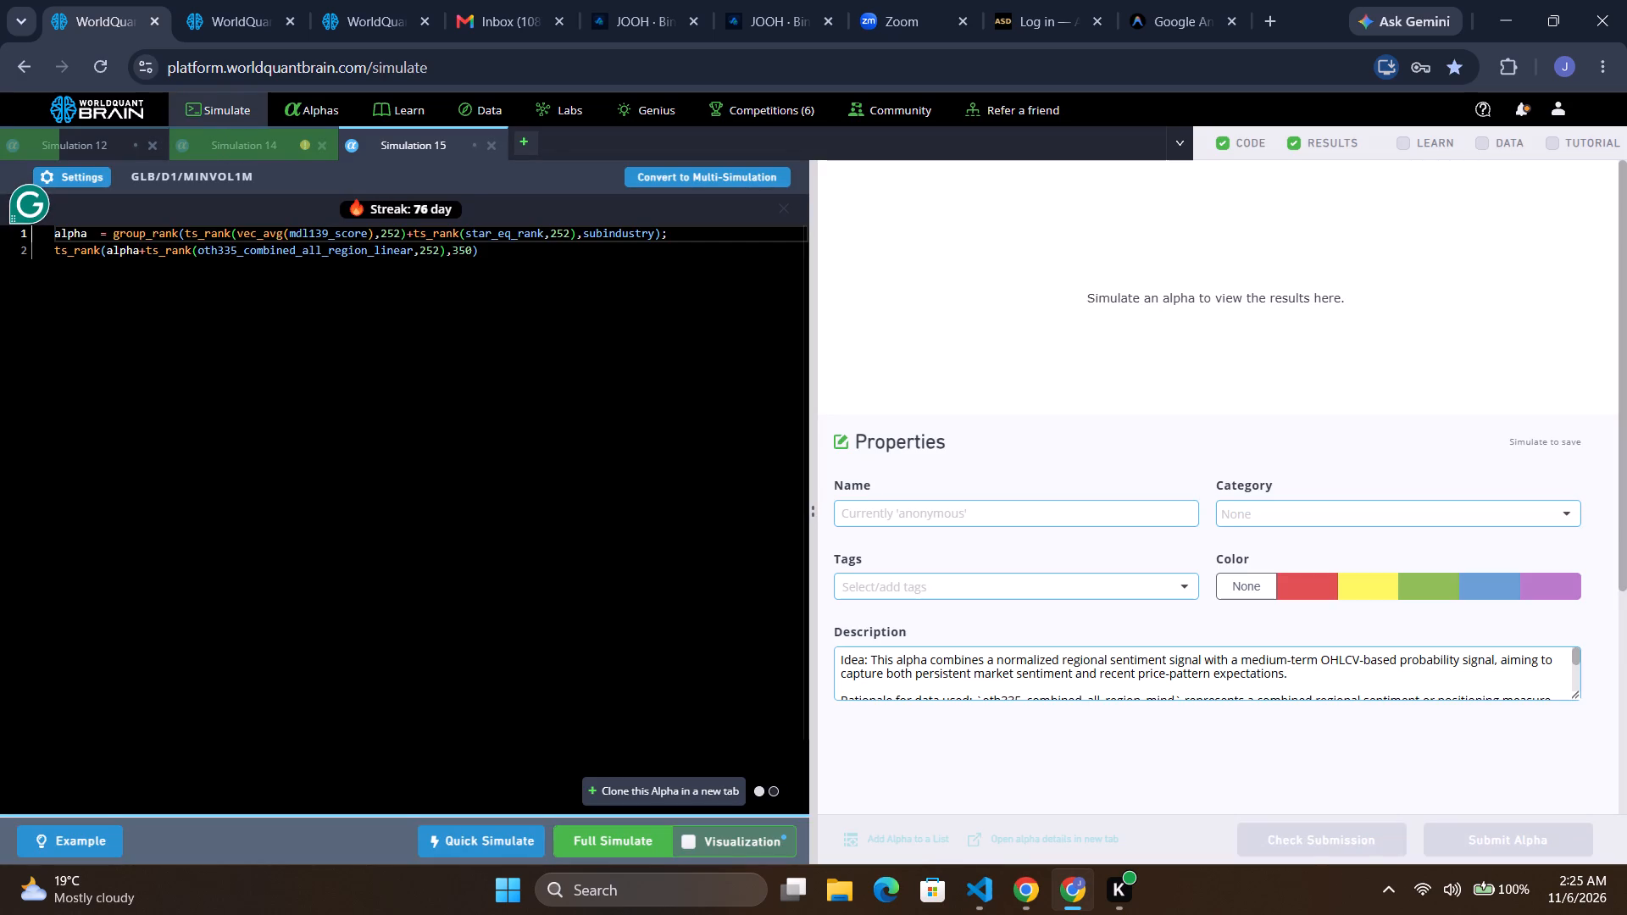
Wrap subindustry in densify() inside the cloned alpha's group_rank, keep its settings and run a full simulation.
left_click(608, 232)
double_click(607, 228)
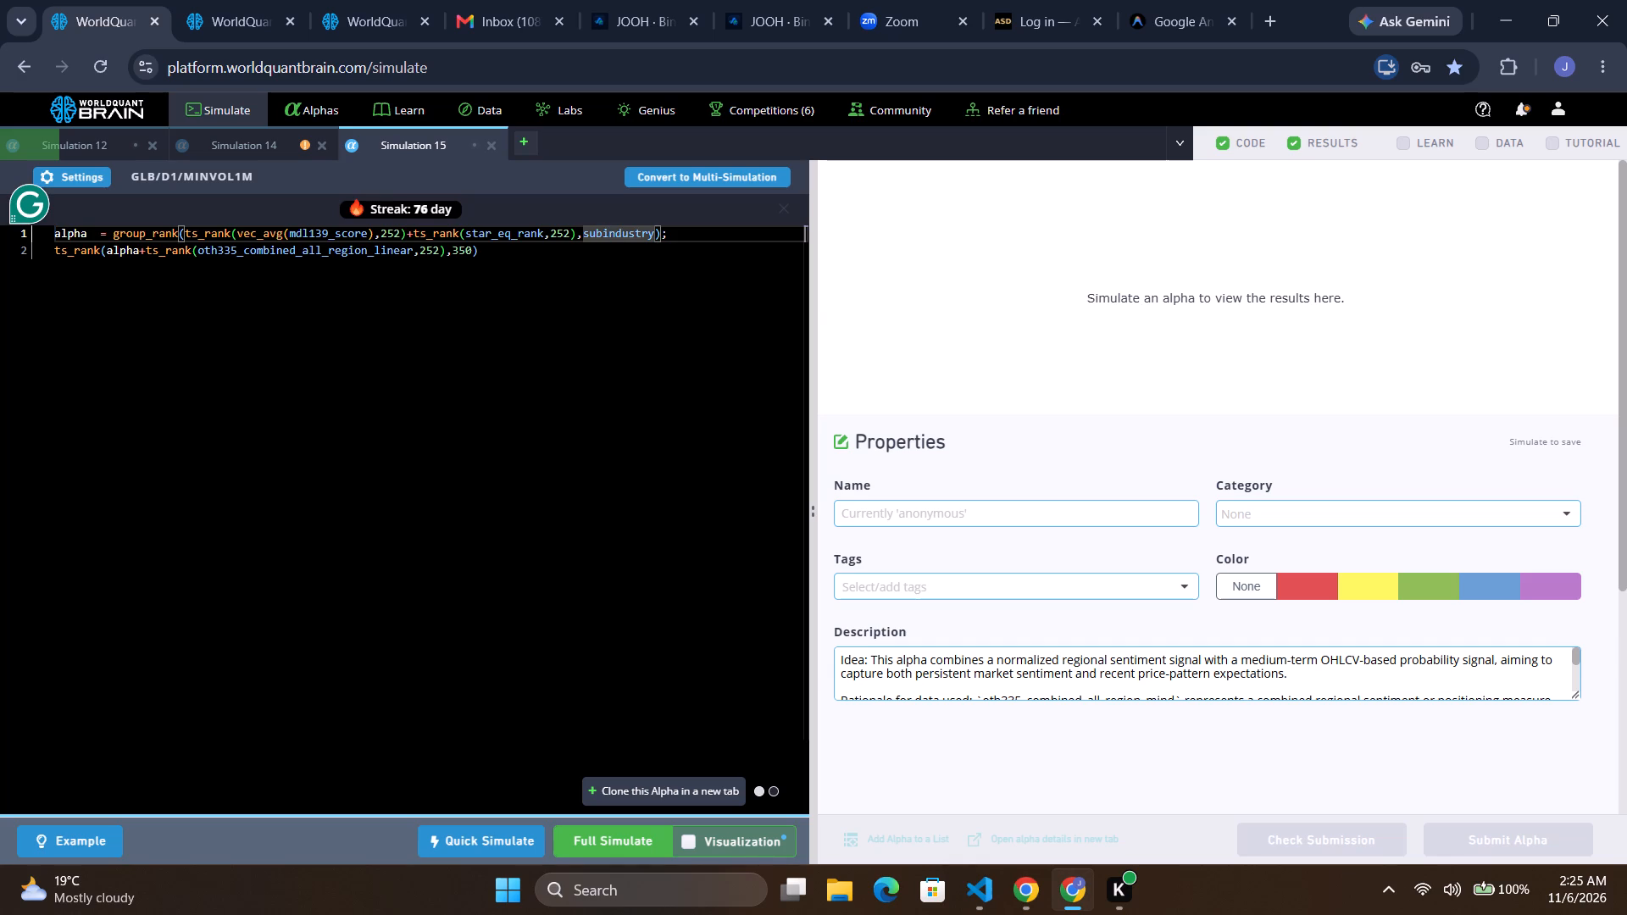
key("ctrl+x")
type("densi")
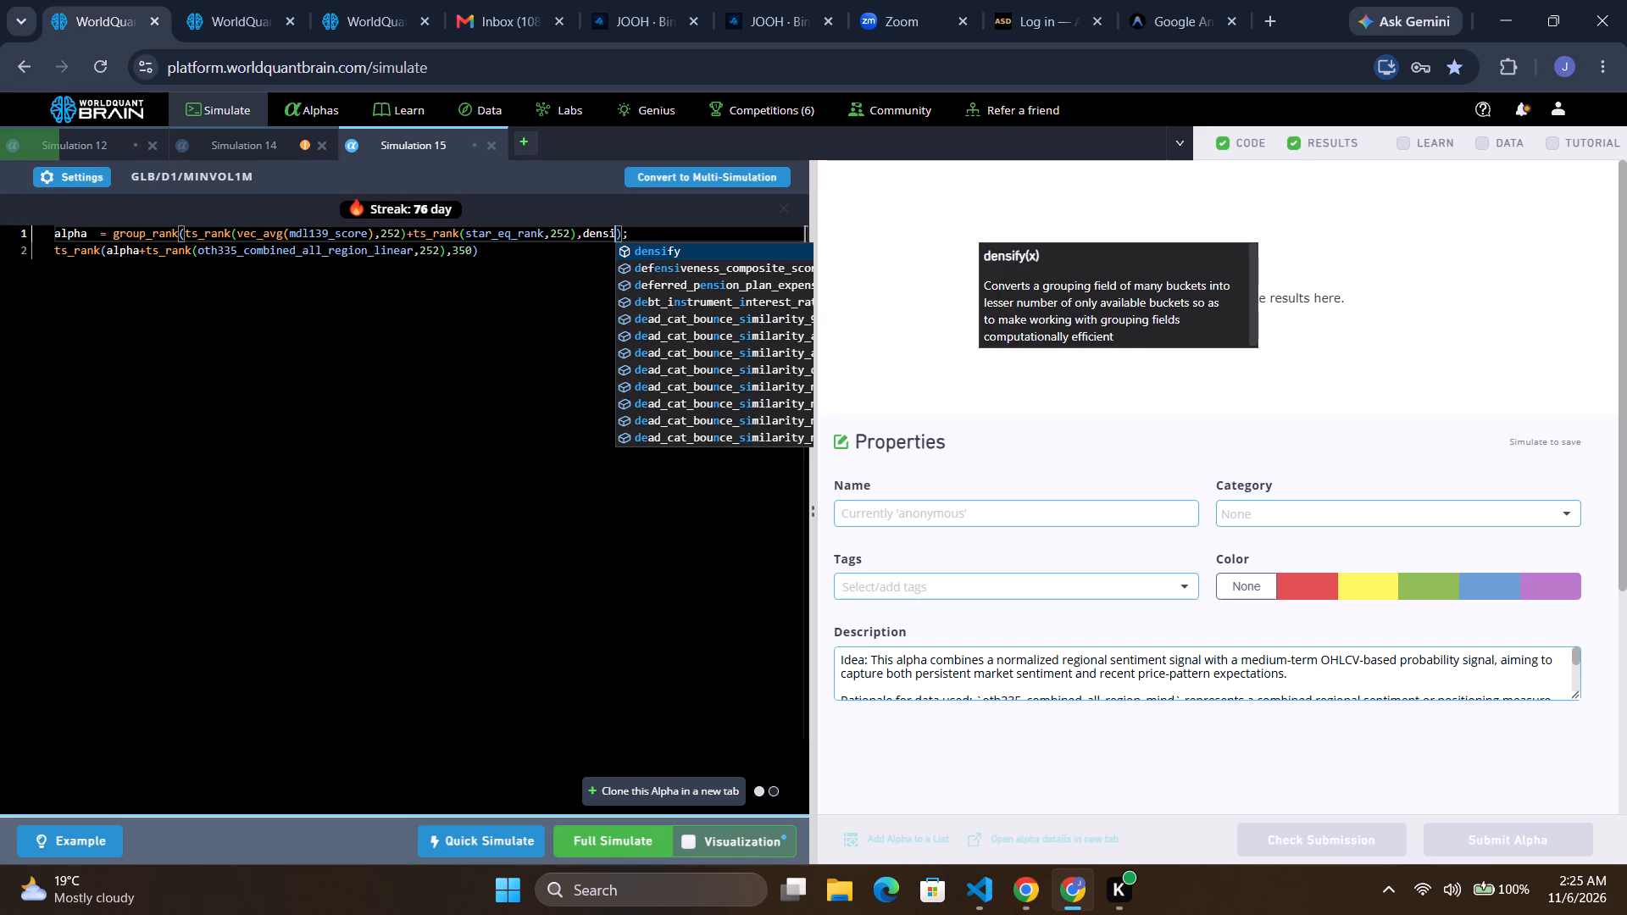
key("Return")
key("shift+parenleft")
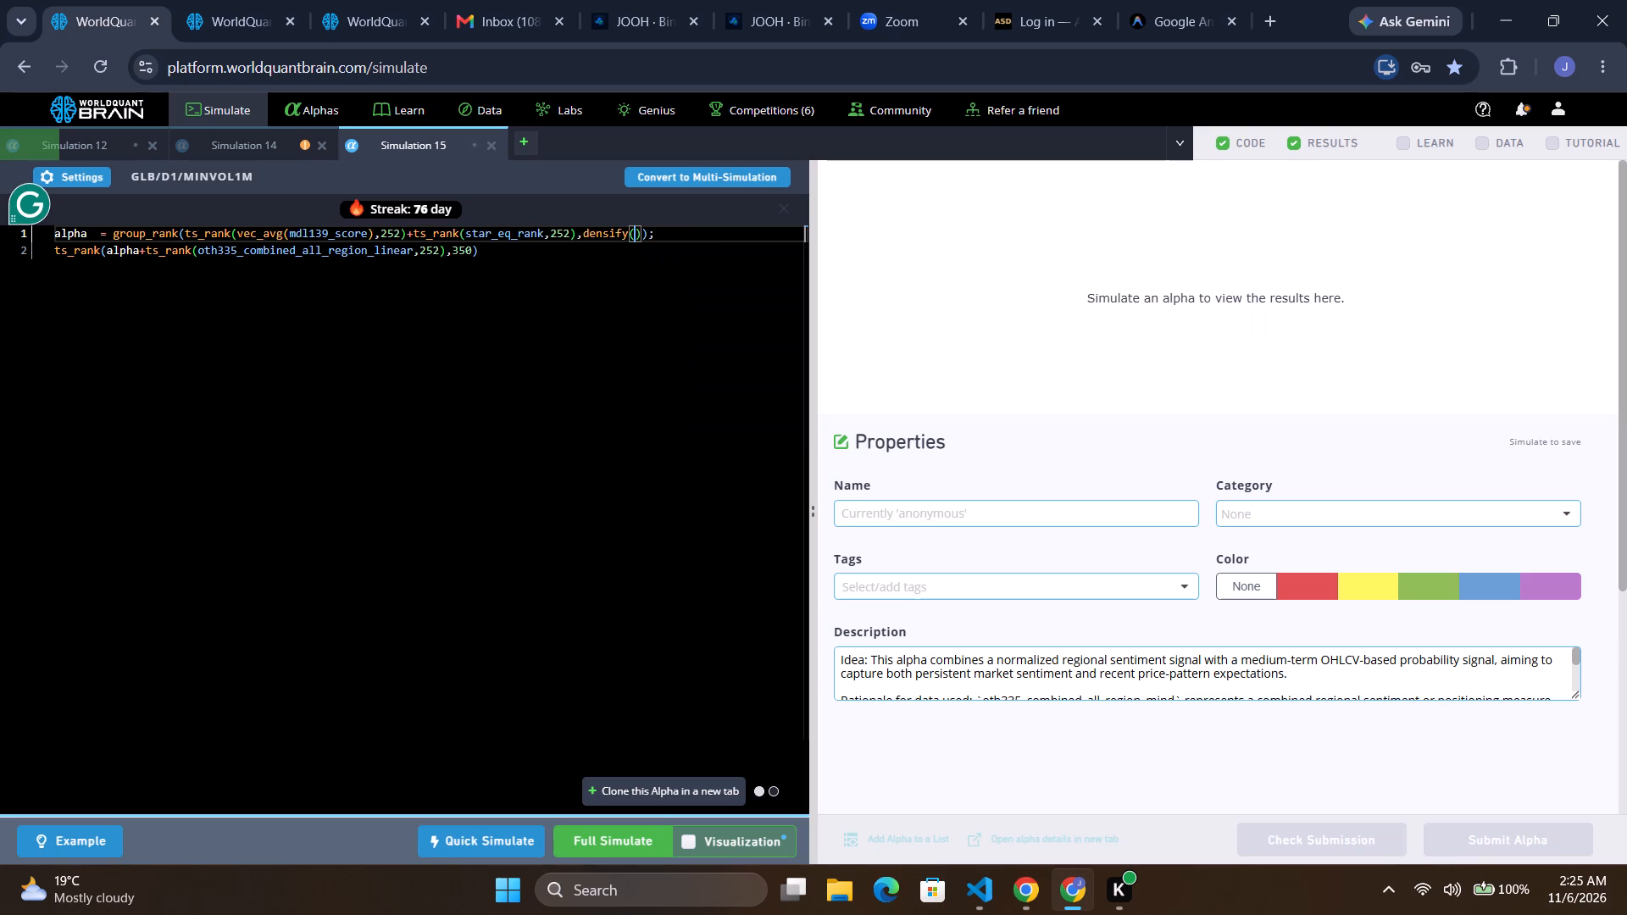
key("ctrl+v")
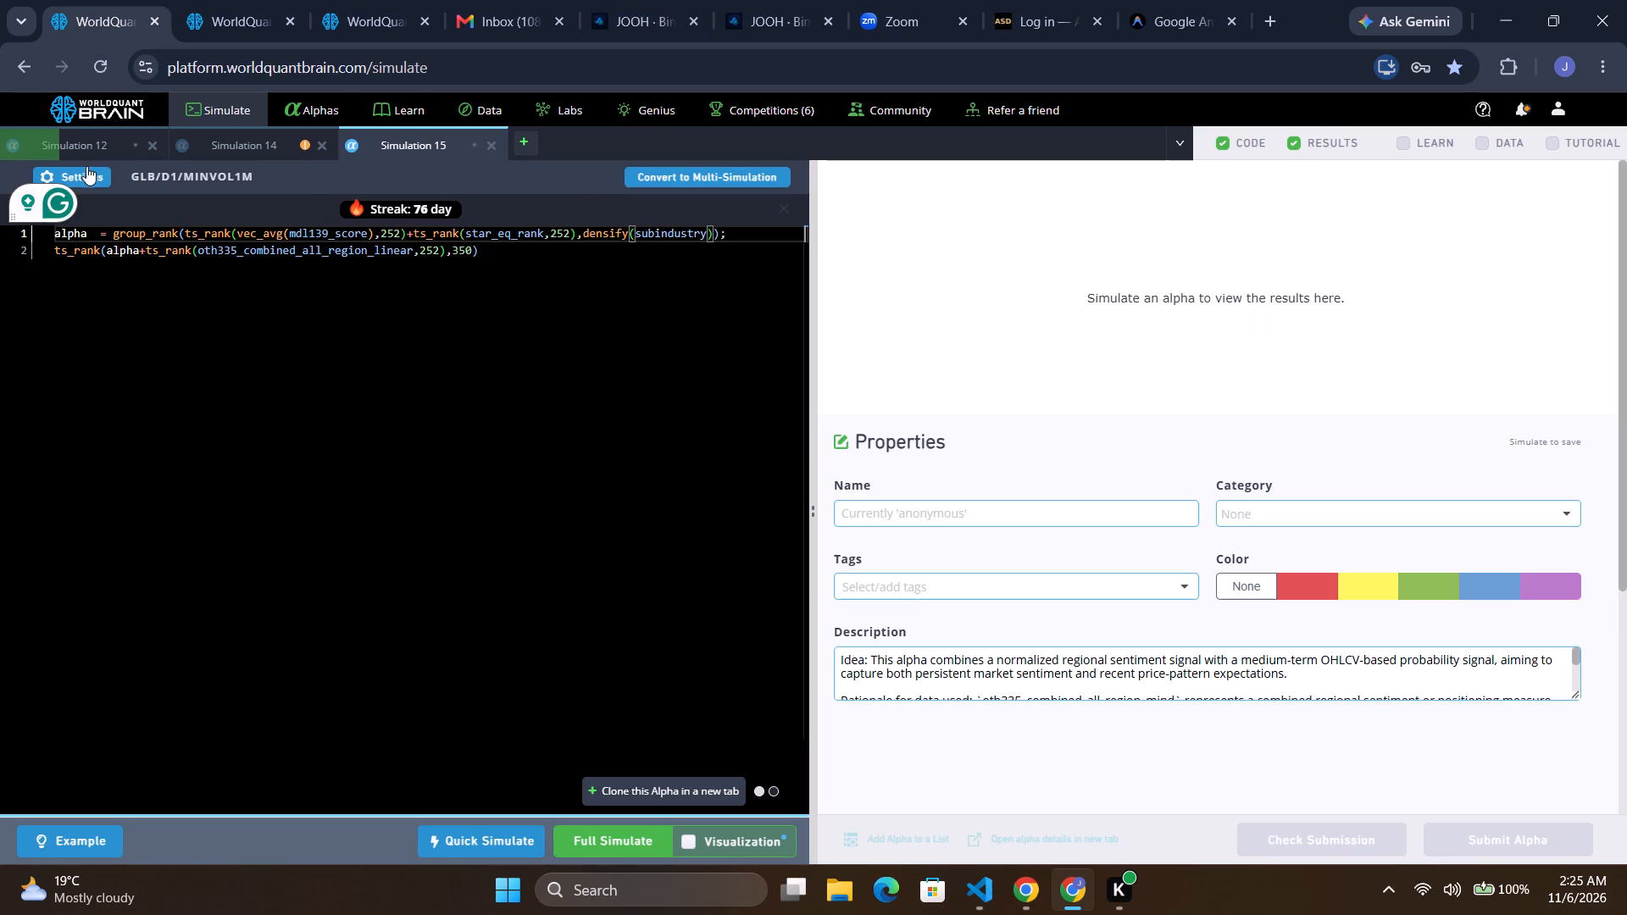
left_click(87, 179)
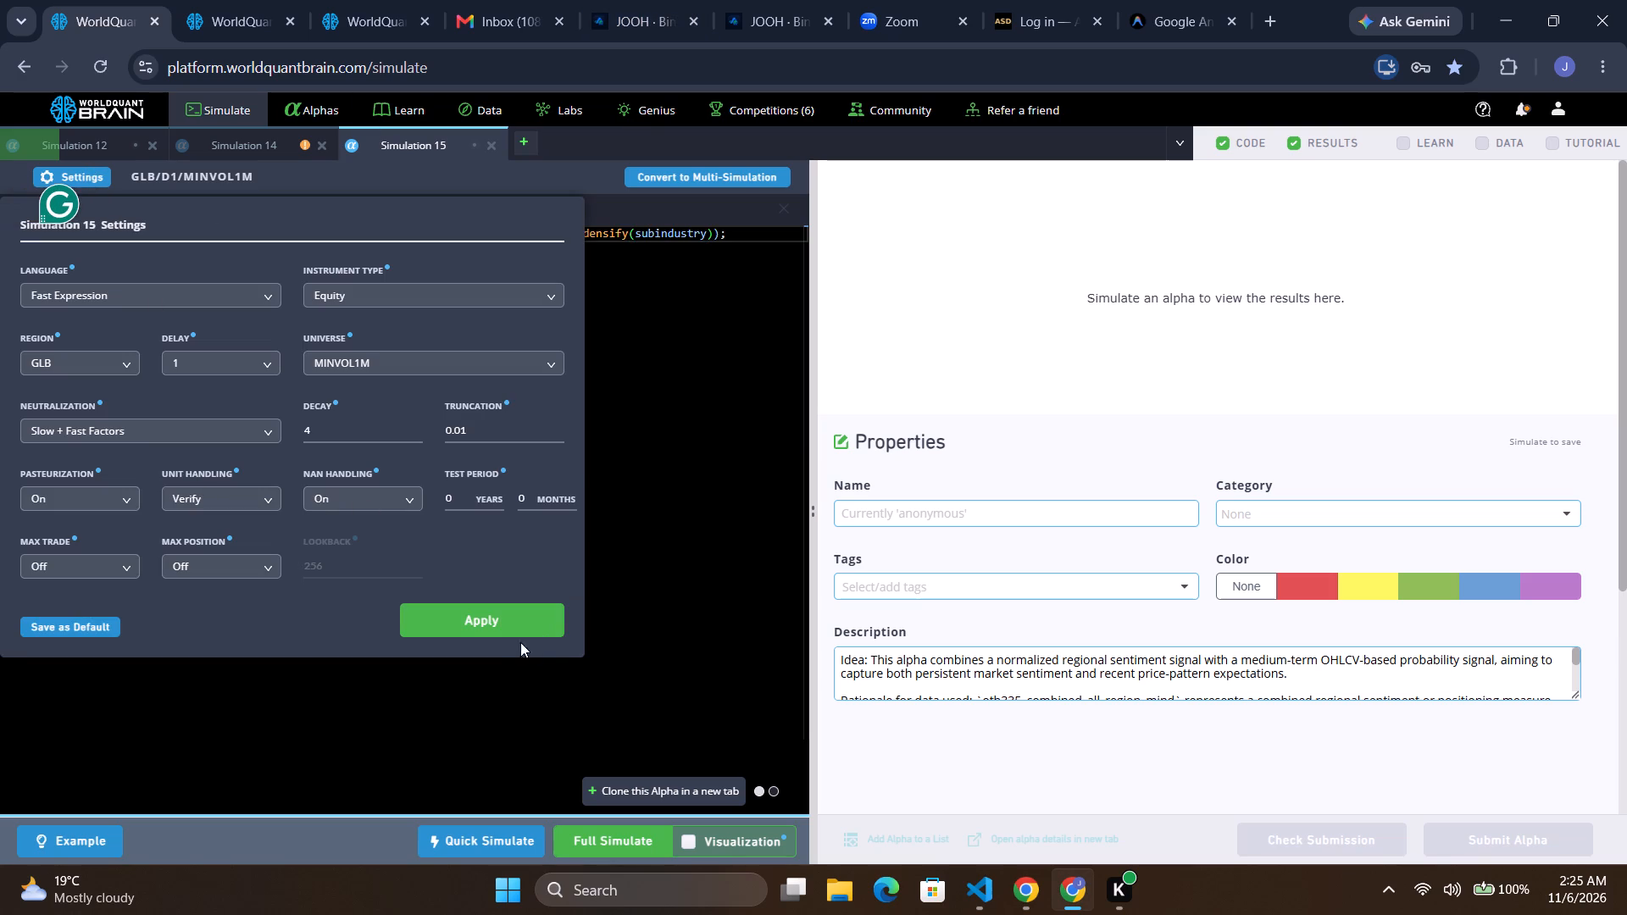
left_click(504, 613)
left_click(575, 837)
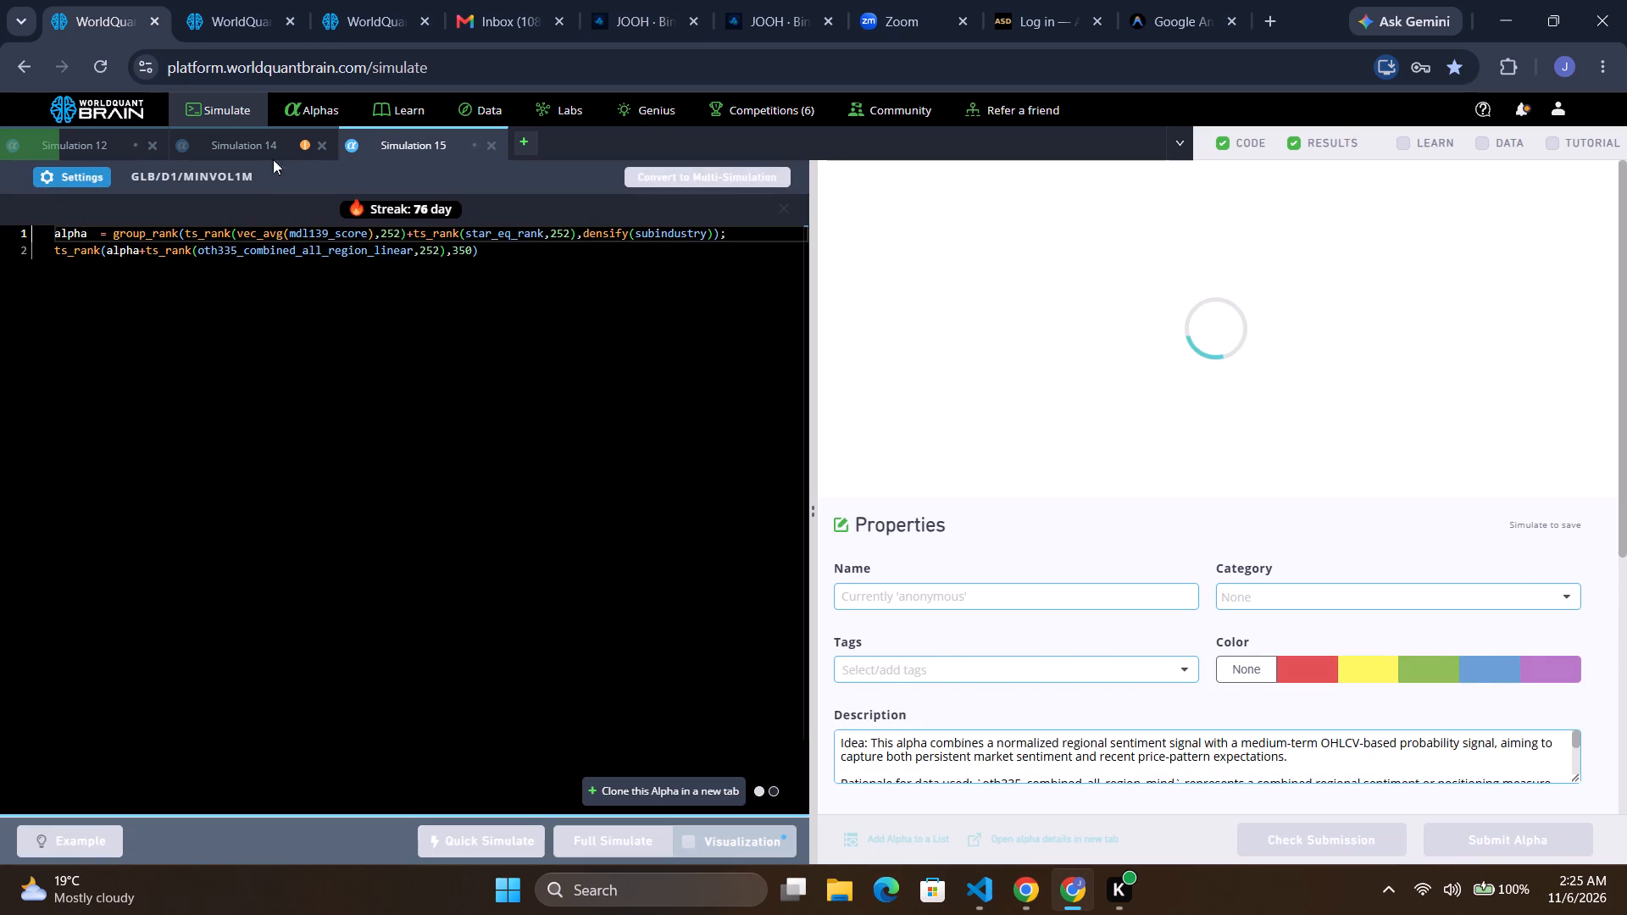
Review Simulation 14's IS summary and testing warnings, and run its submission check.
left_click(273, 150)
scroll(1266, 572, "down", 3)
scroll(1266, 572, "up", 1)
scroll(1266, 572, "down", 2)
scroll(1266, 572, "up", 1)
scroll(1266, 572, "down", 1)
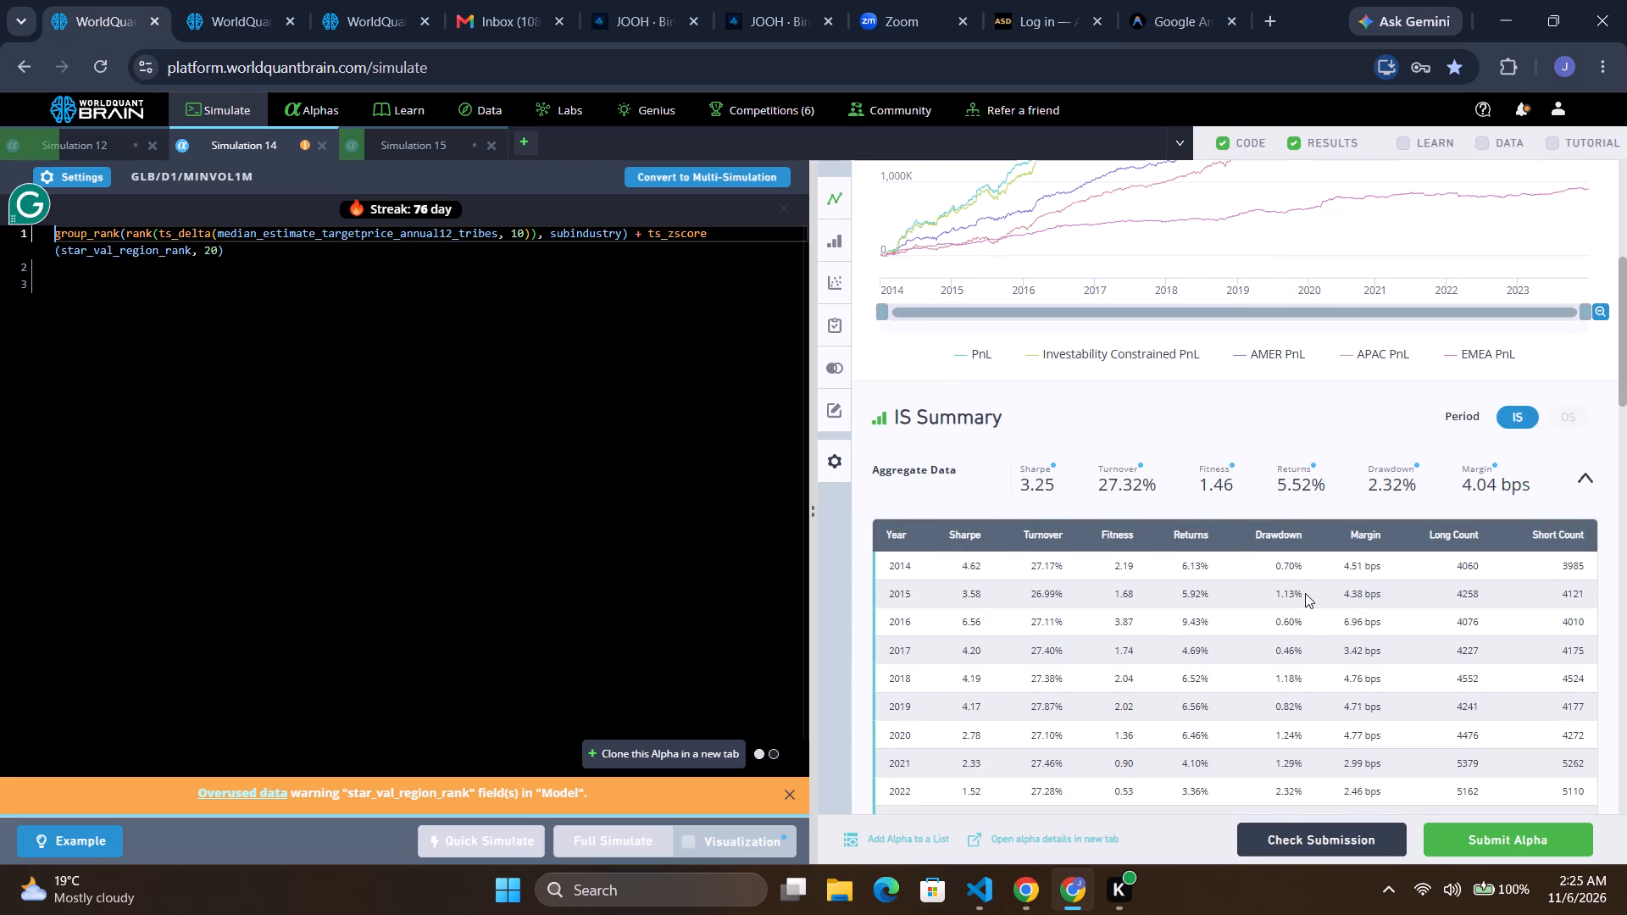
scroll(1463, 667, "down", 7)
scroll(1463, 667, "up", 1)
scroll(1463, 667, "down", 5)
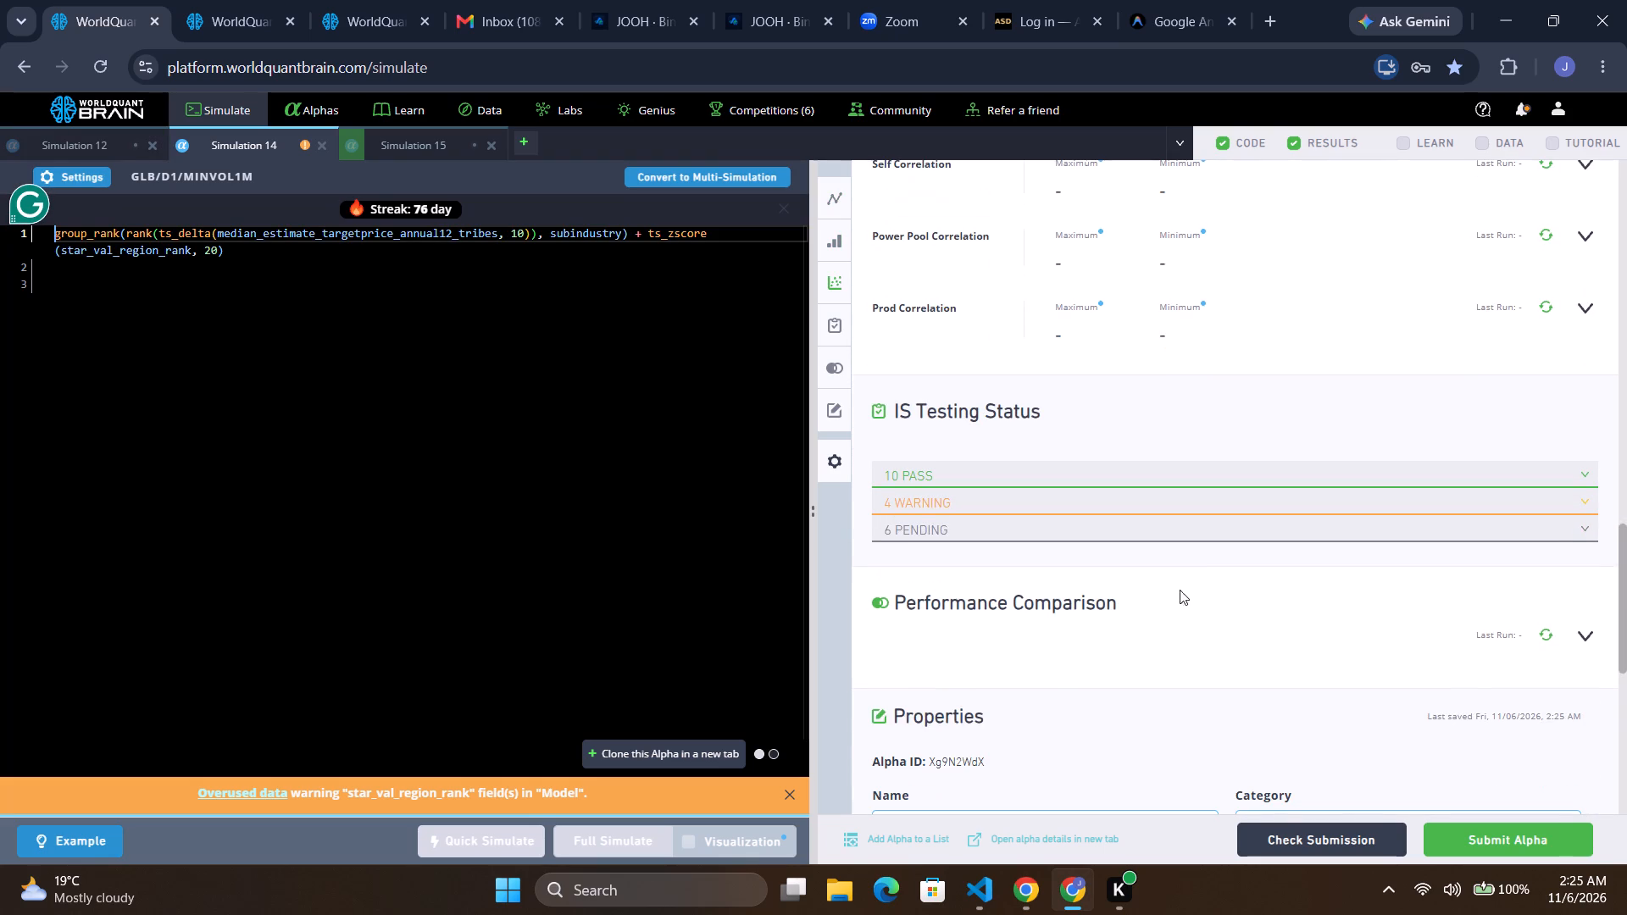
left_click(925, 506)
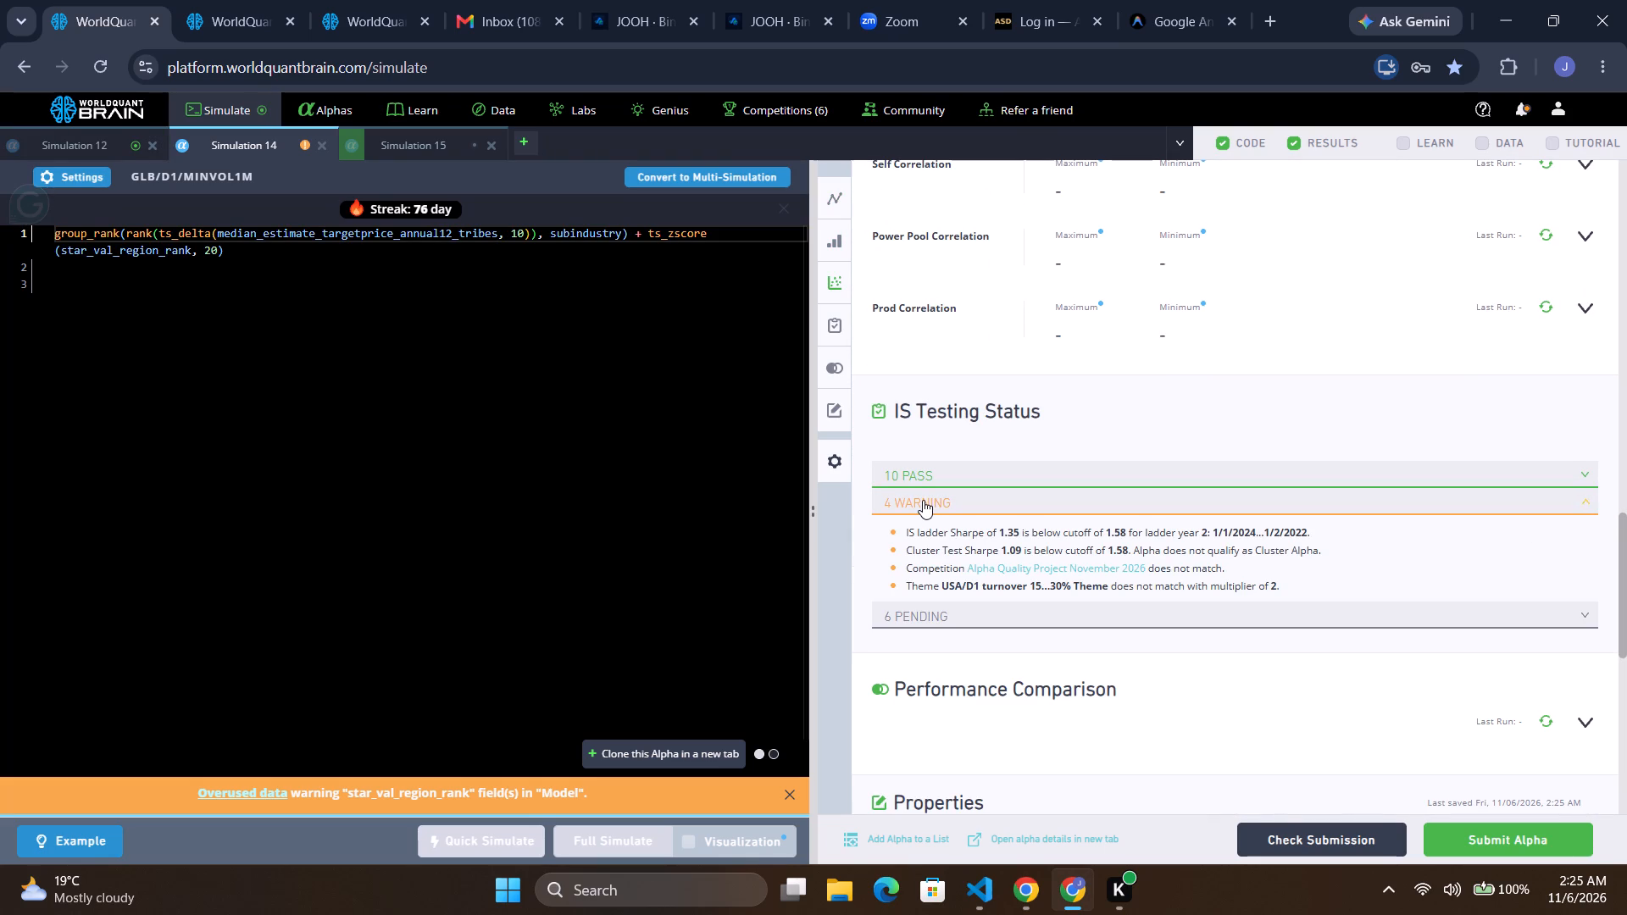
left_click(1310, 844)
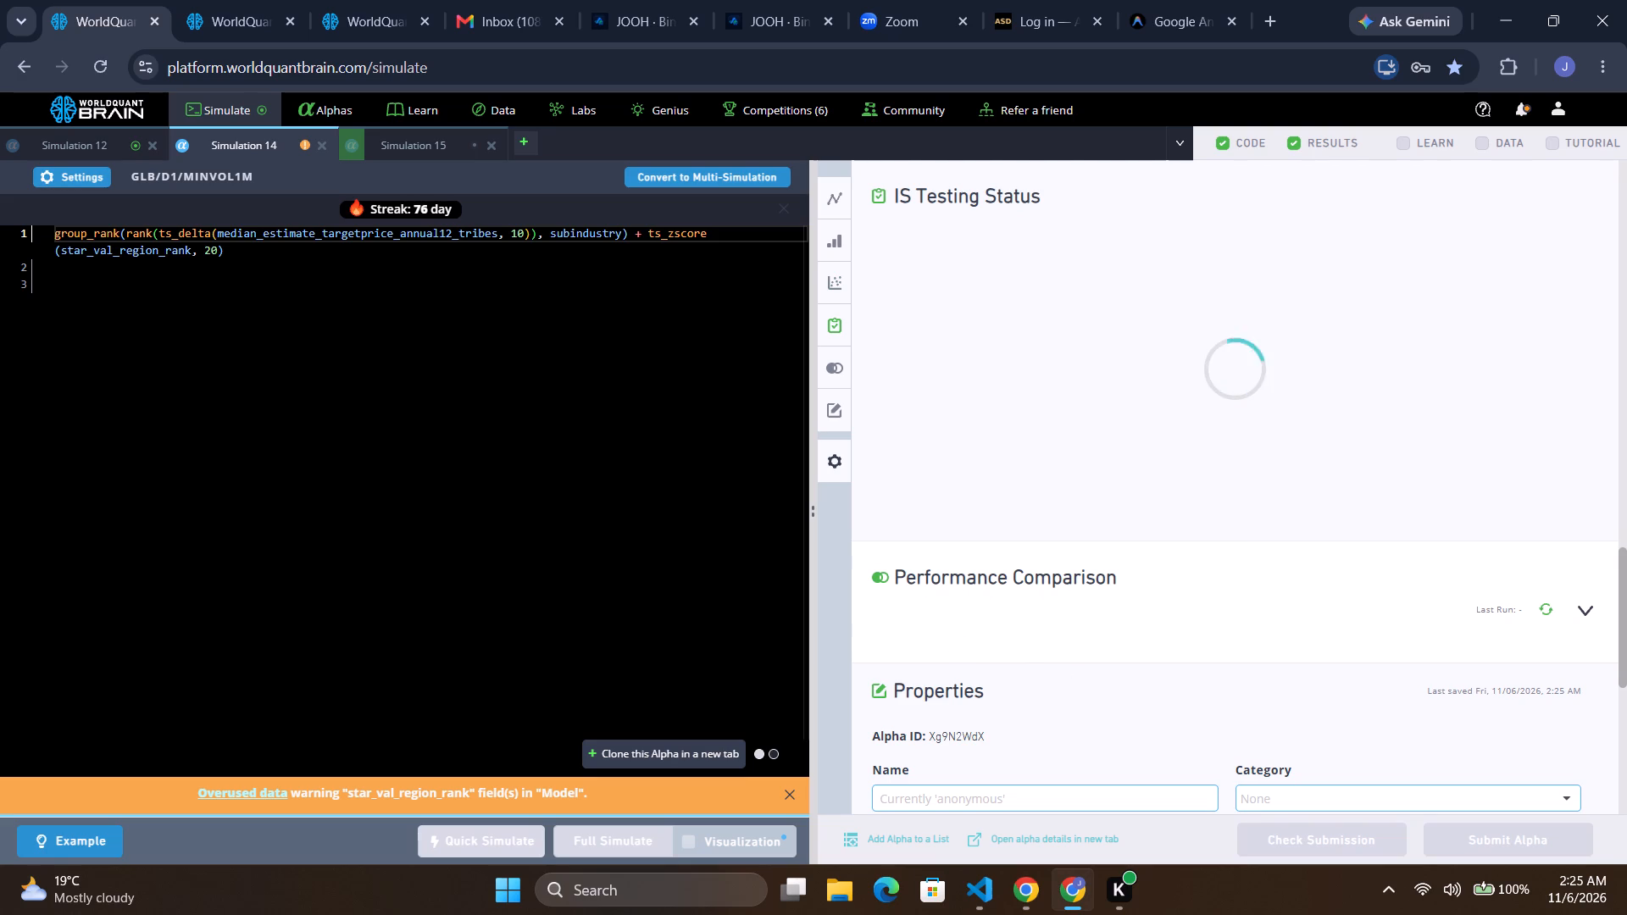
Review Simulation 12's testing warnings and IS summary, and run its submission check.
left_click(105, 147)
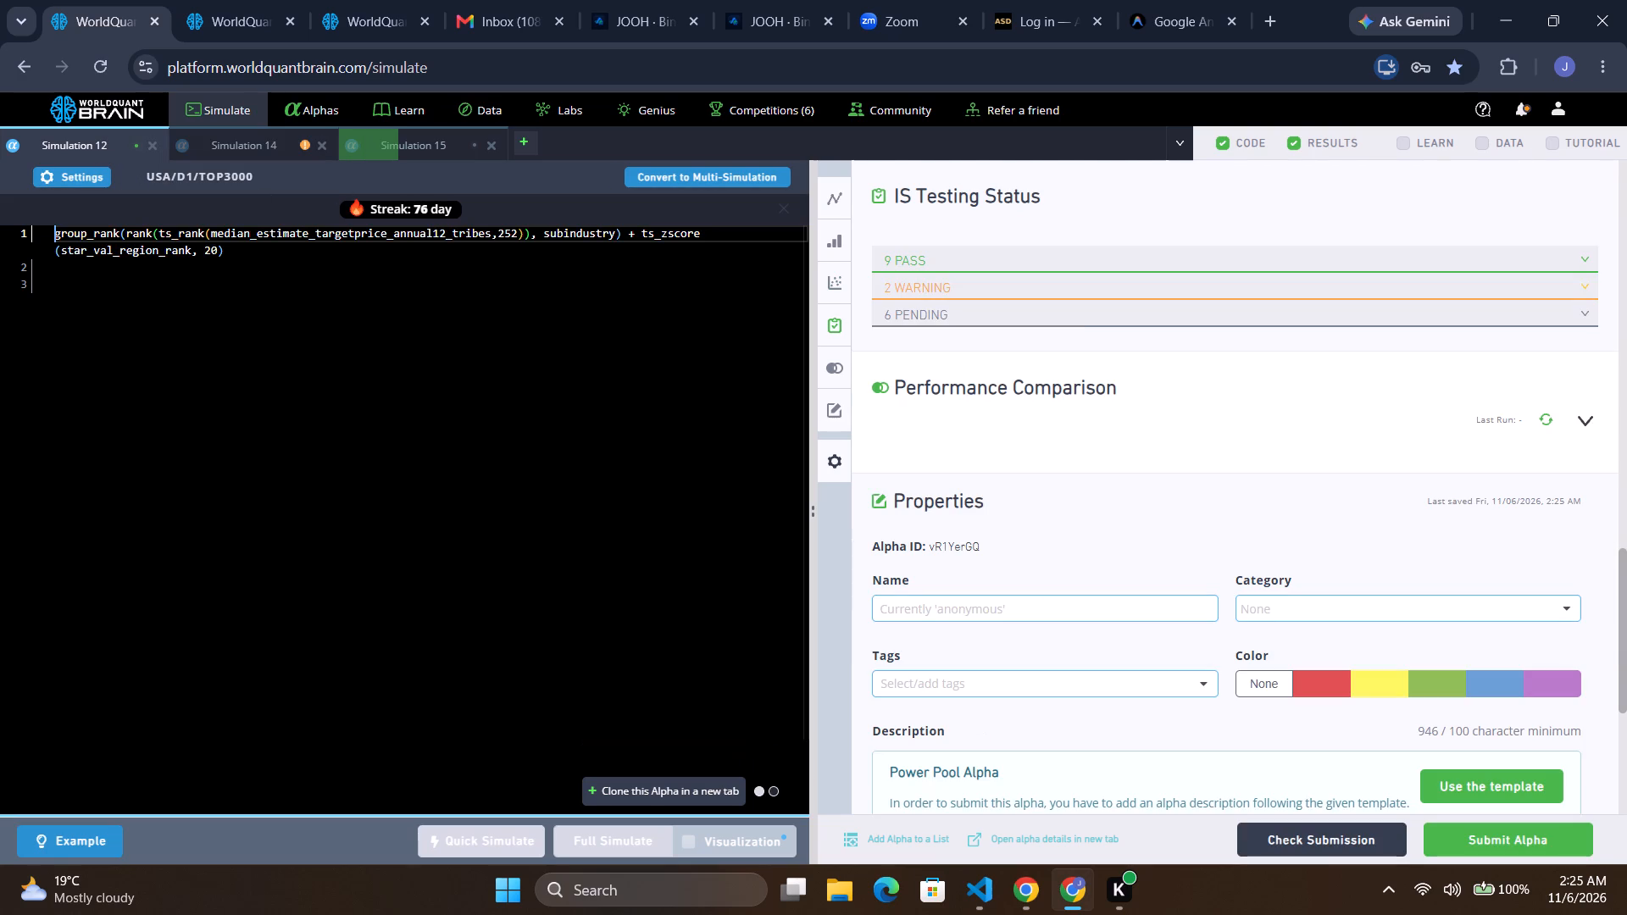
left_click(941, 277)
scroll(954, 341, "up", 6)
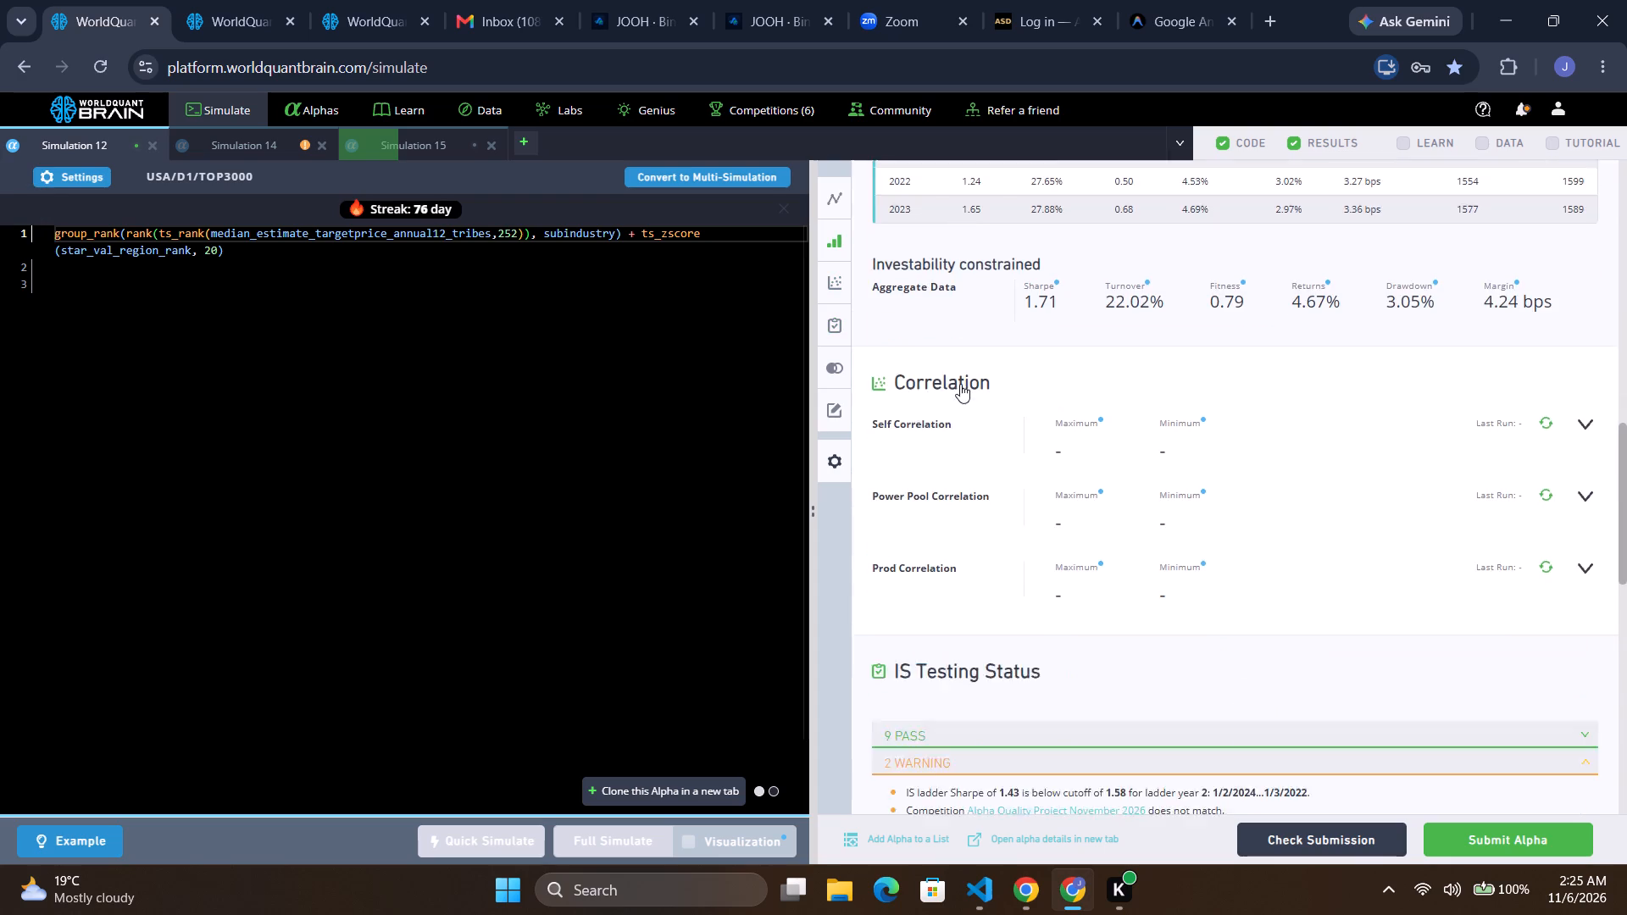
scroll(960, 392, "up", 9)
scroll(967, 398, "down", 6)
scroll(967, 398, "up", 1)
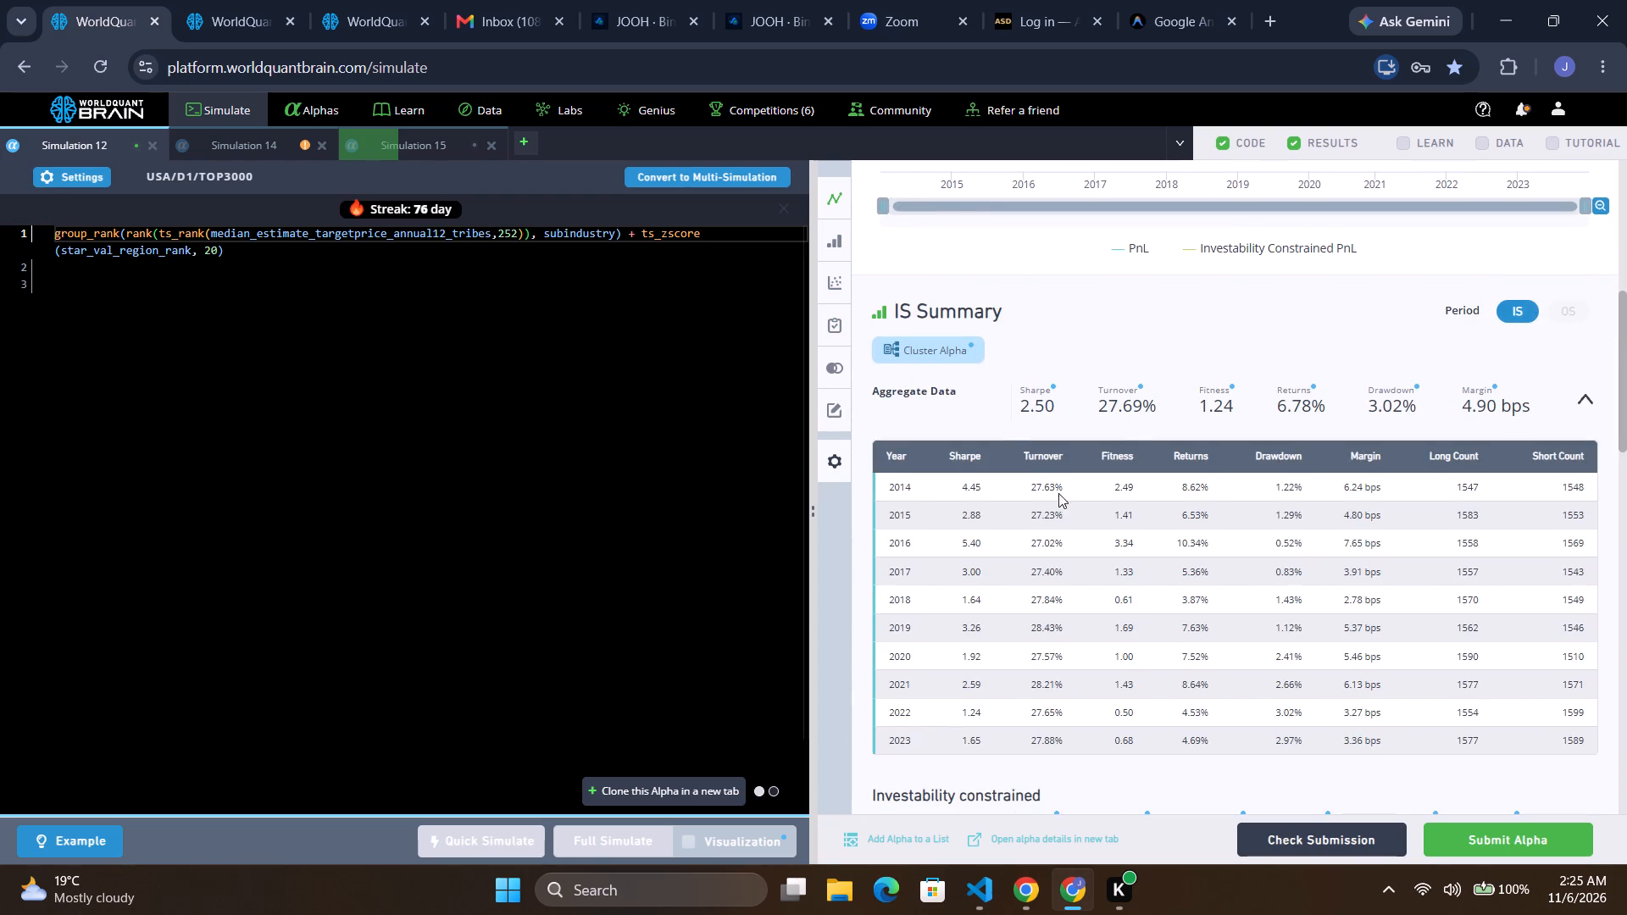
left_click(1316, 832)
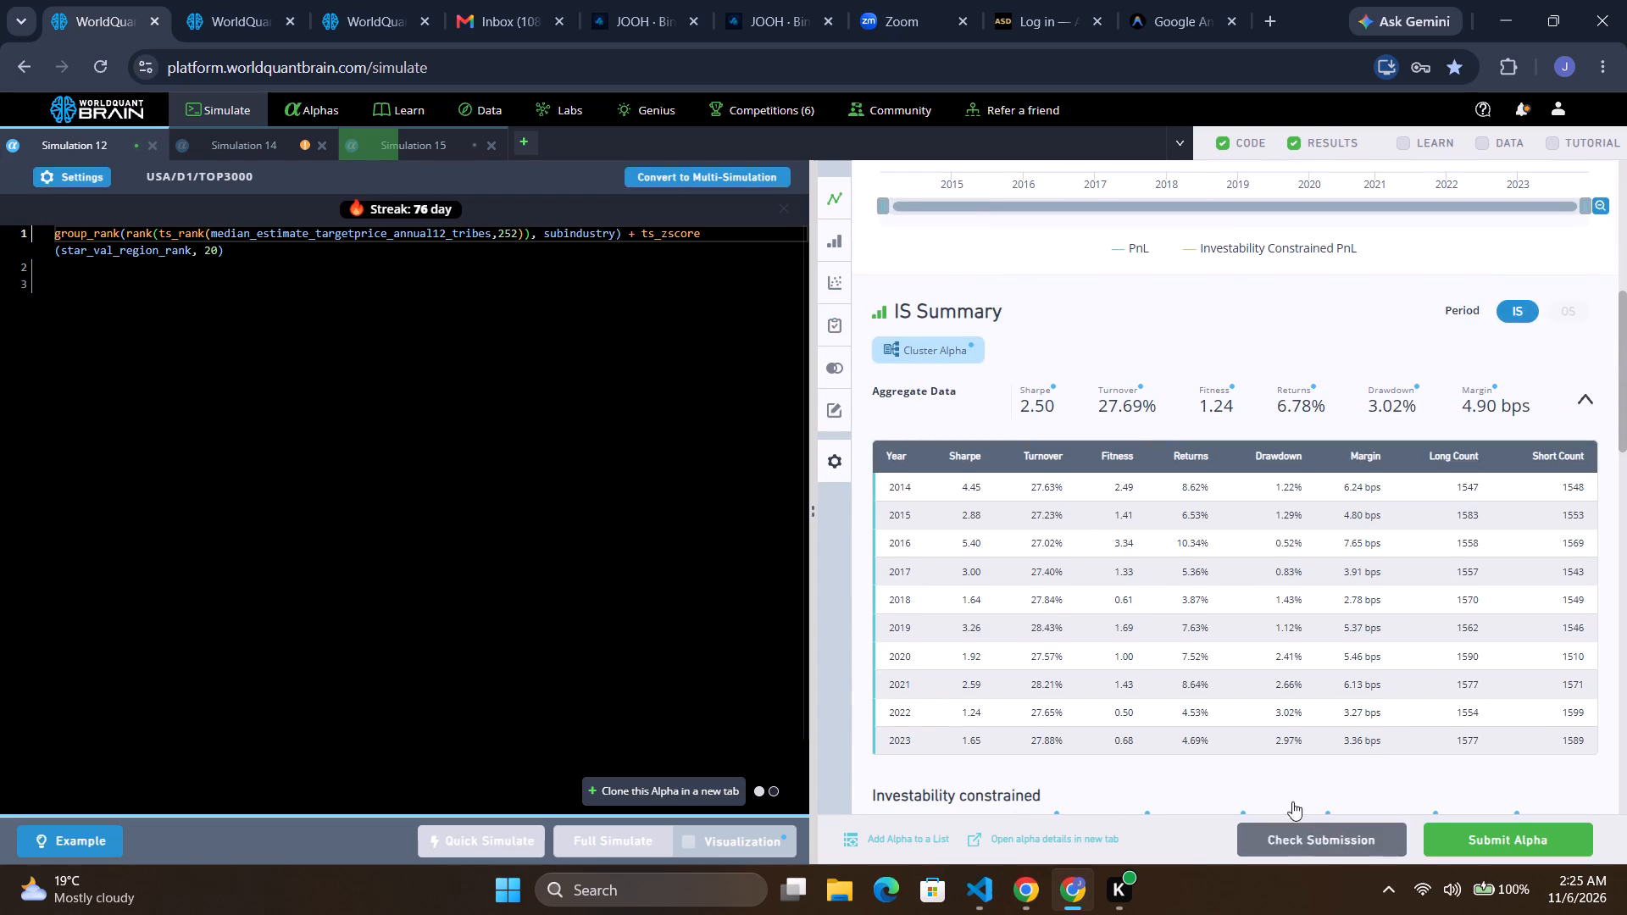
Inspect Simulation 14's warnings and failed tests, and replace ts_delta with ts_scale in its expression.
left_click(263, 142)
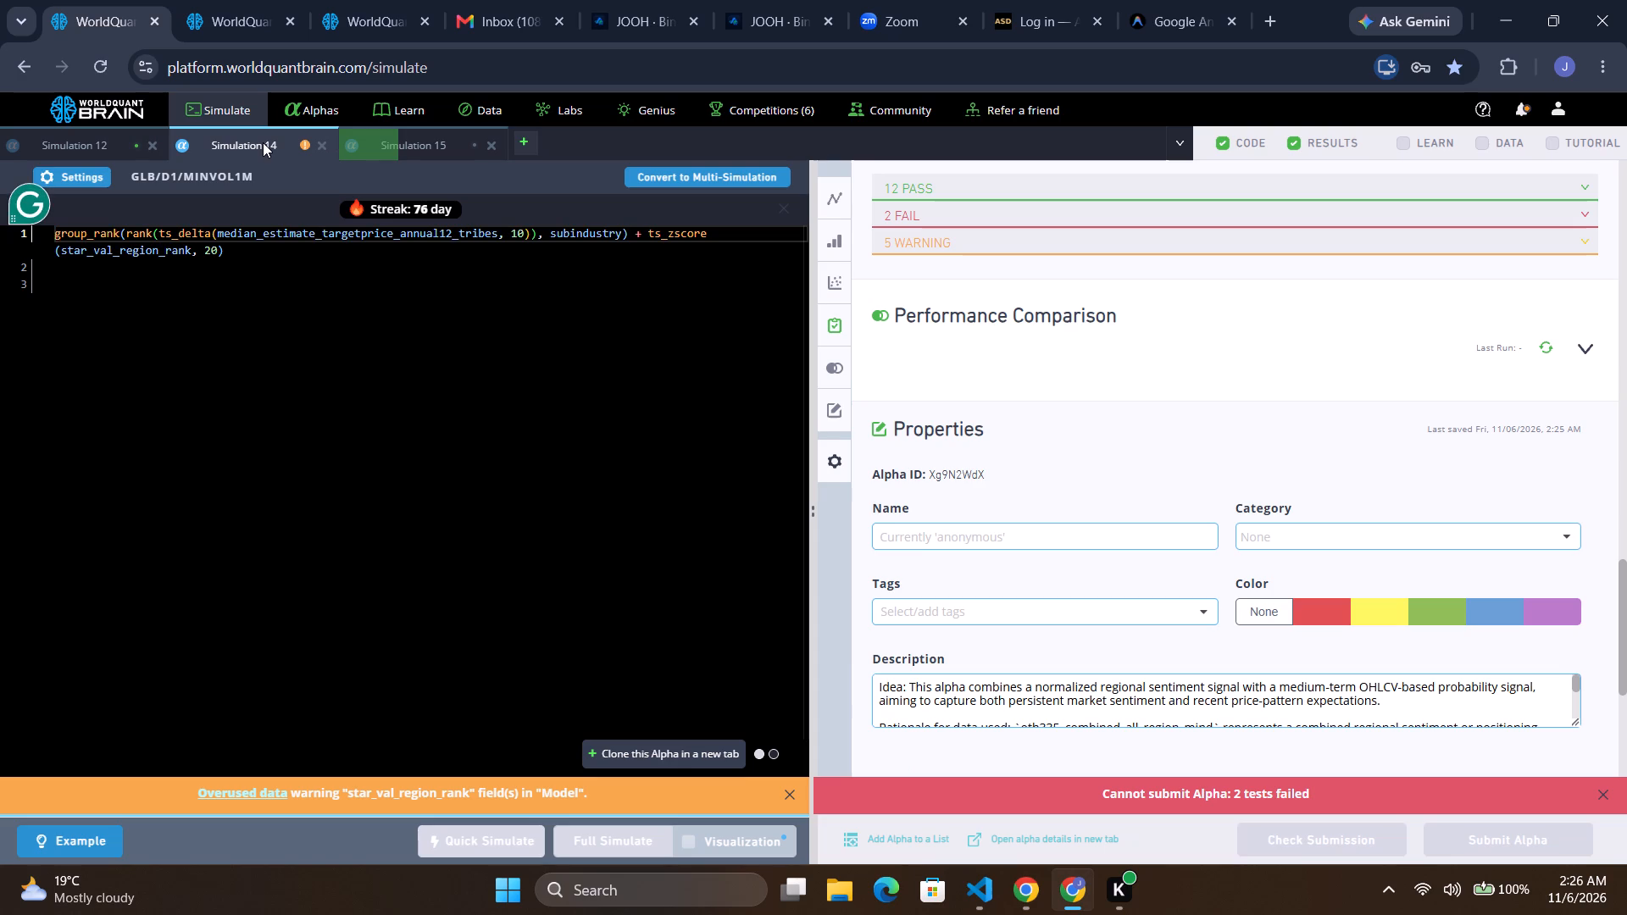
left_click(945, 245)
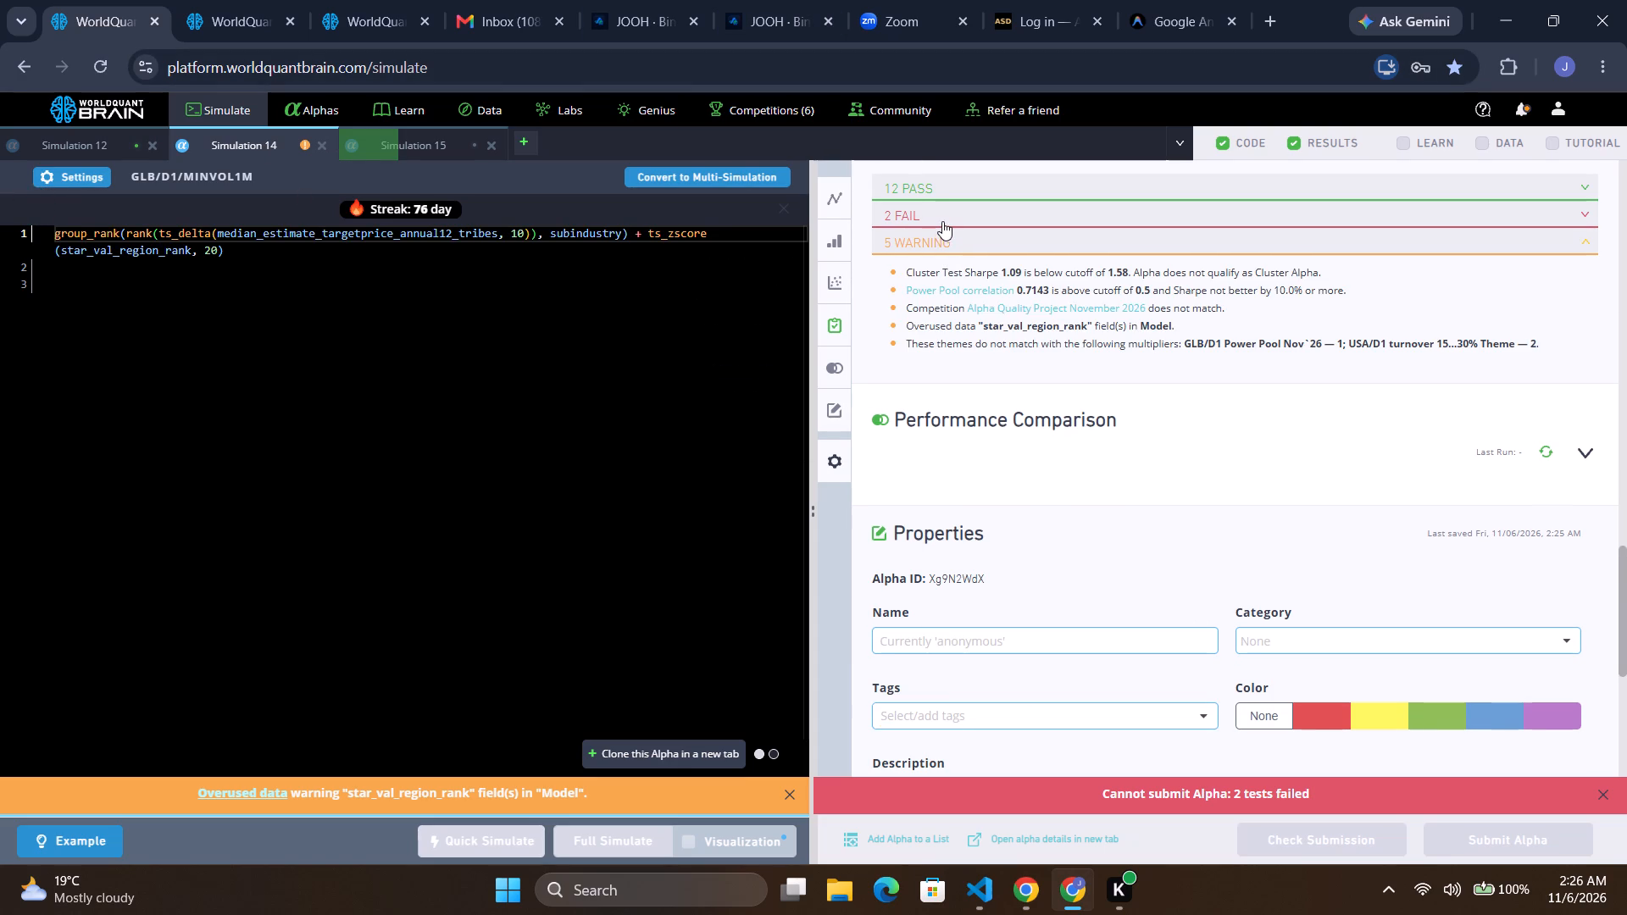
left_click(924, 216)
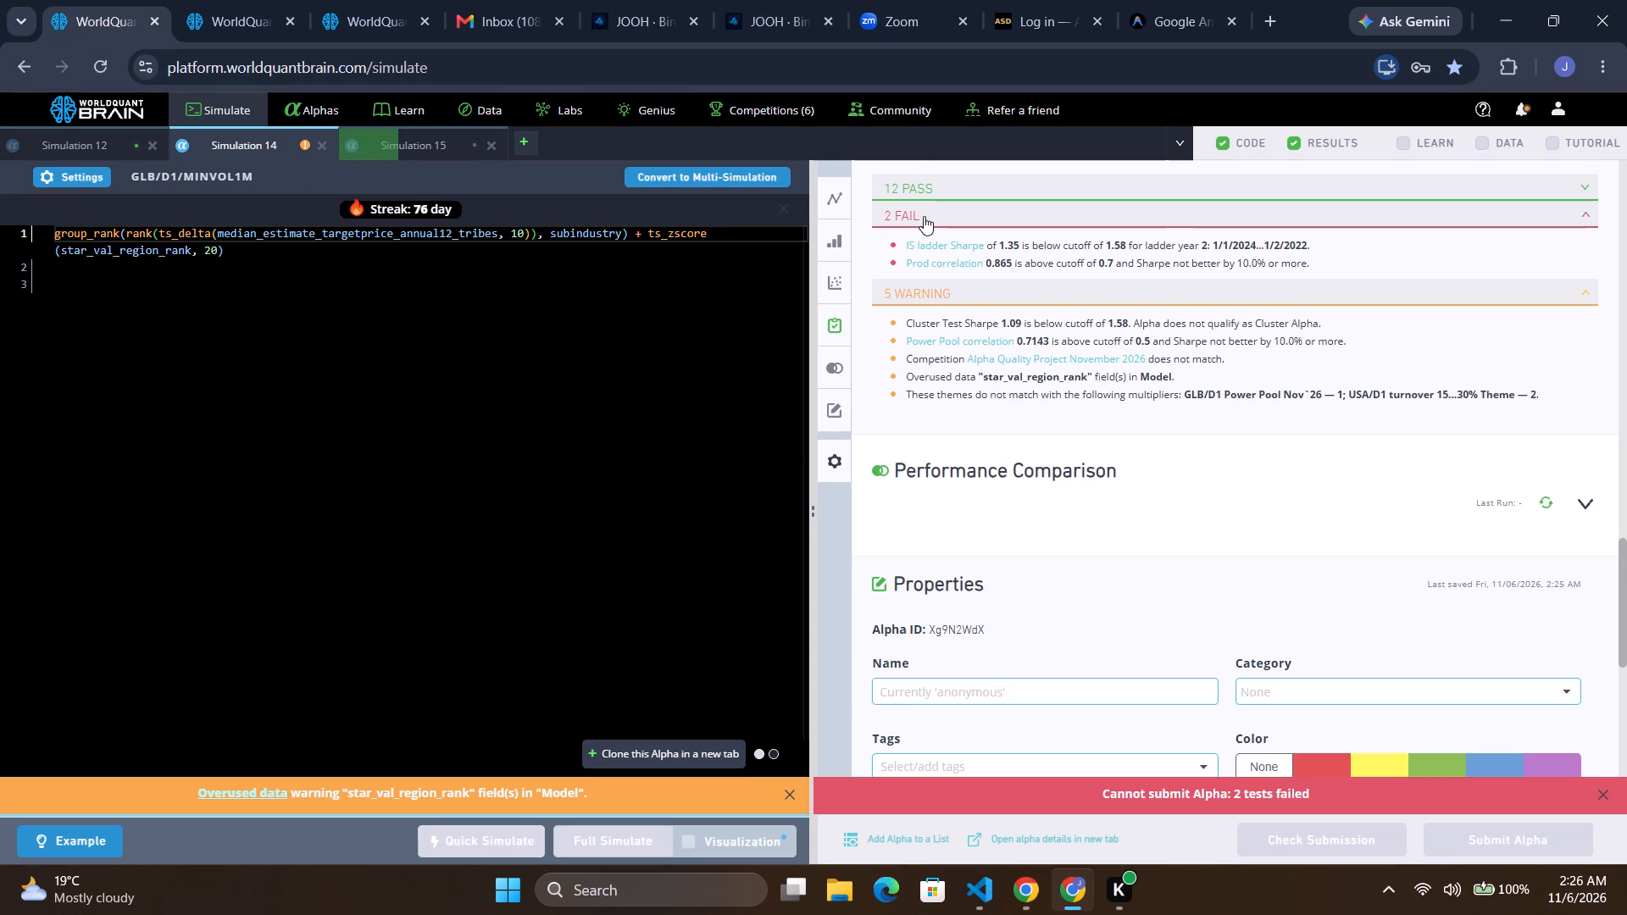
left_click(408, 254)
left_click_drag(211, 234, 179, 233)
type("scale")
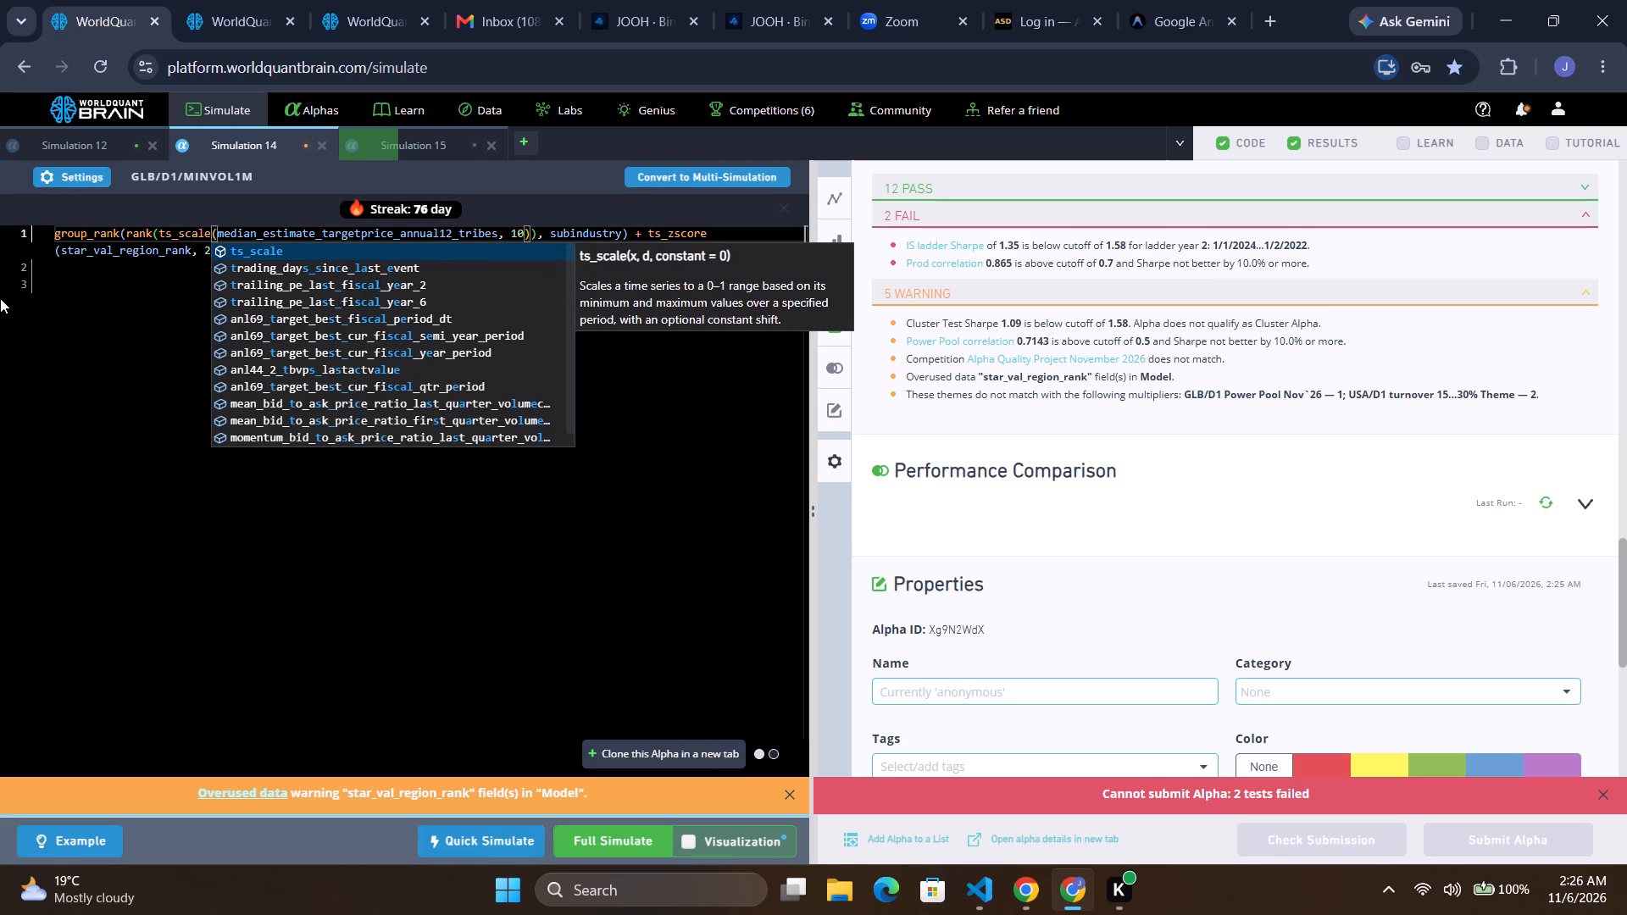
left_click(638, 373)
Replace the ts_zscore operator on star_val_region_rank with ts_rank in Simulation 14's expression.
left_click(711, 241)
left_click_drag(708, 234, 707, 234)
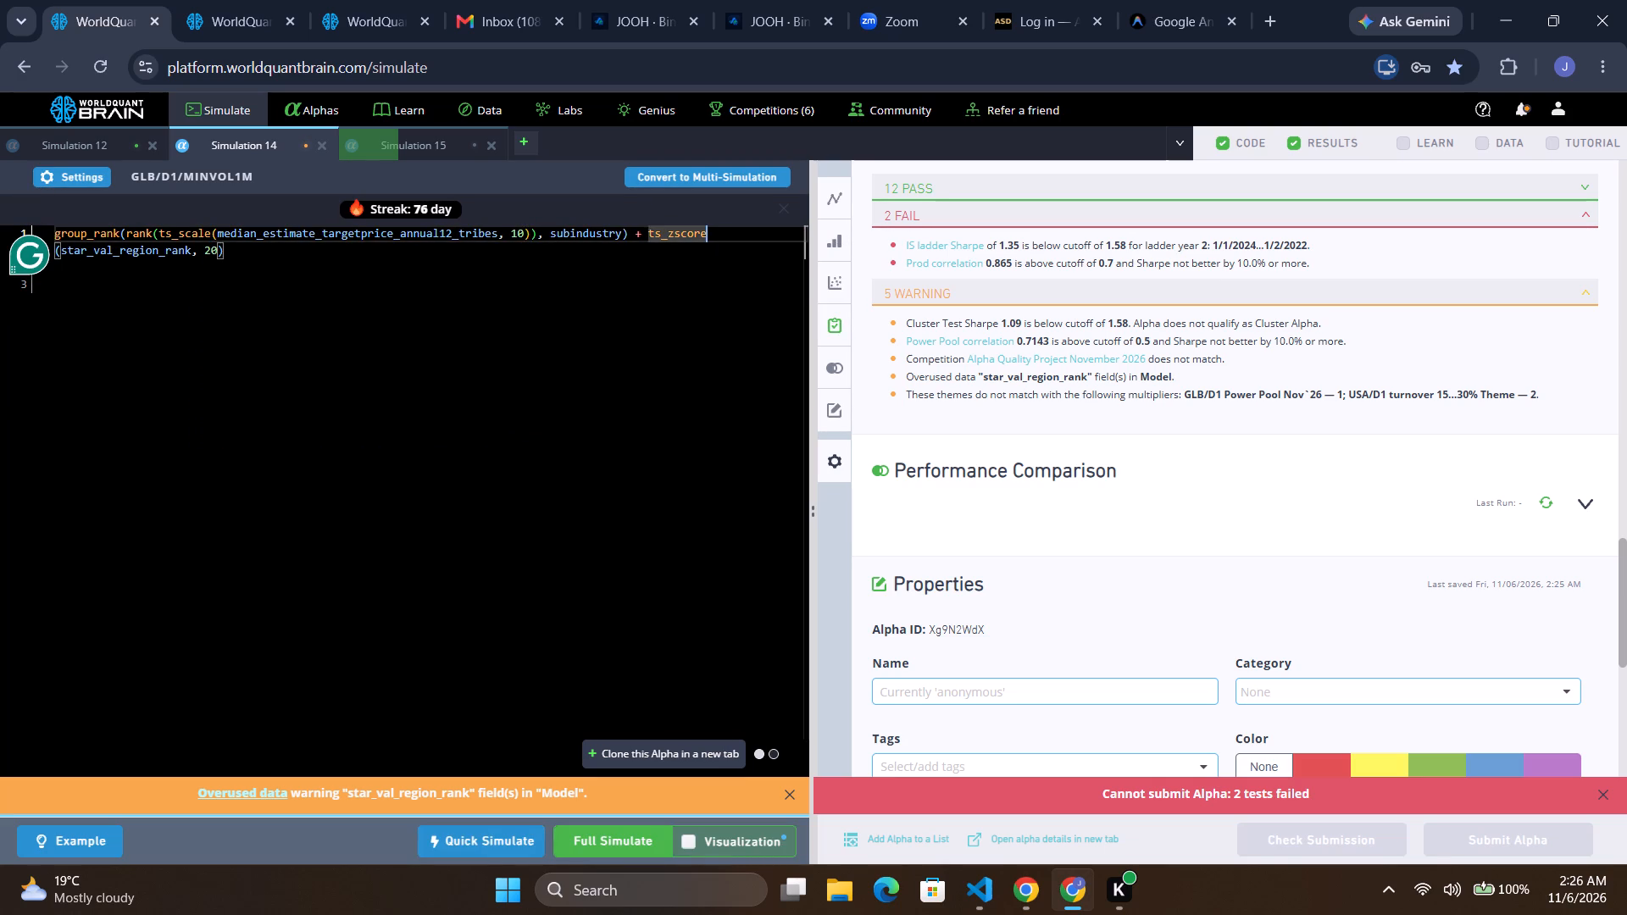
left_click_drag(707, 234, 669, 234)
key("BackSpace")
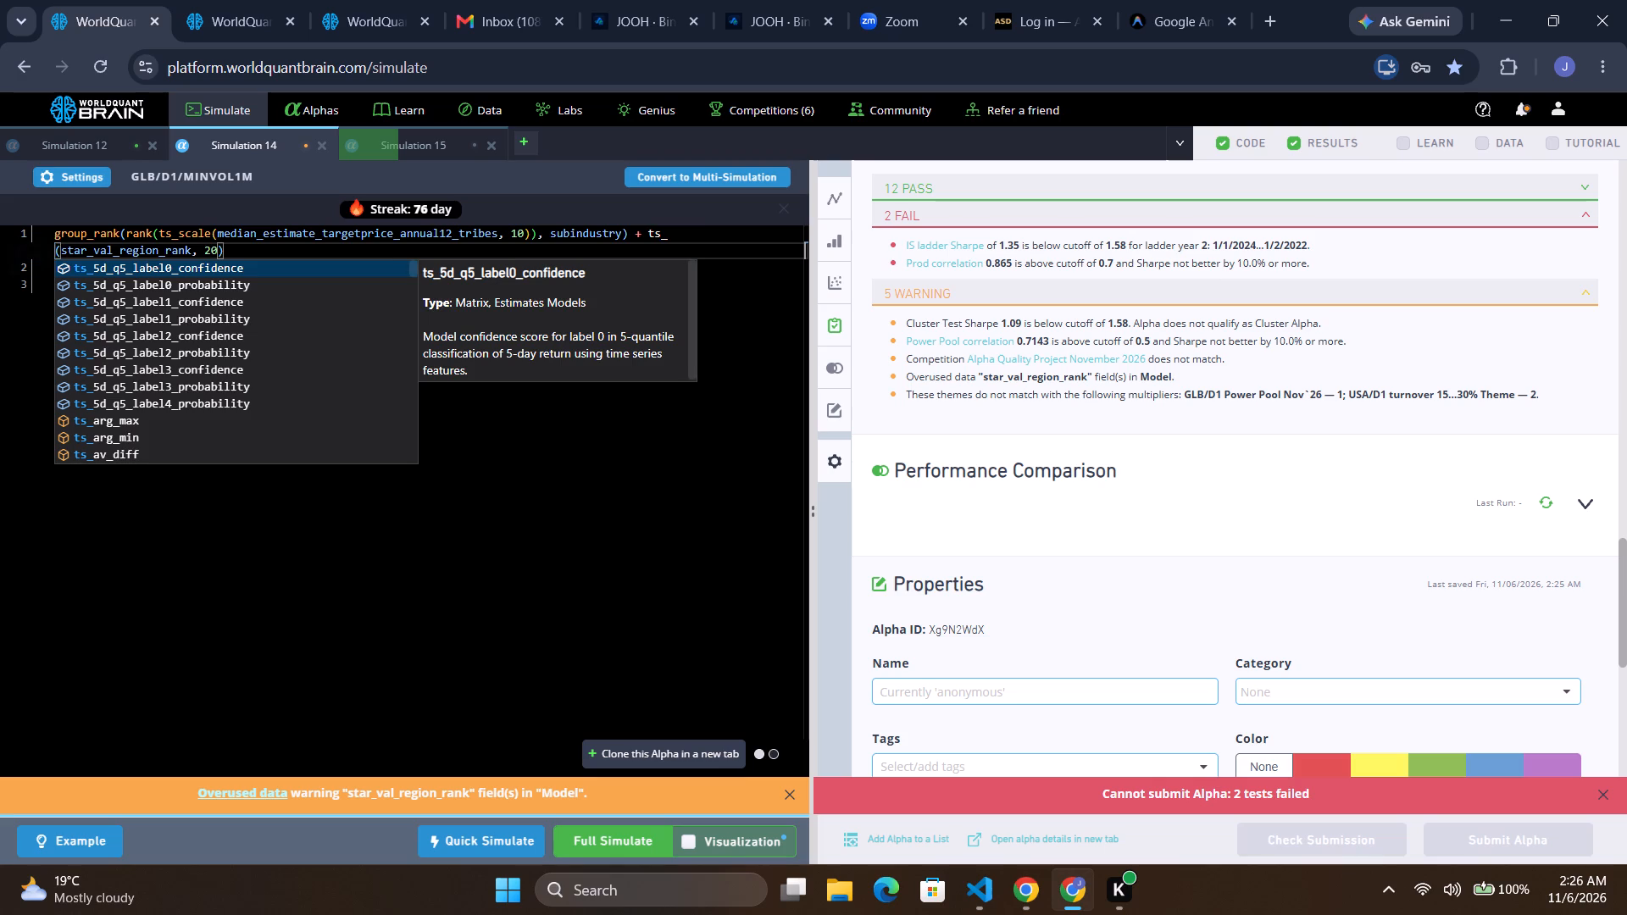
type("ra")
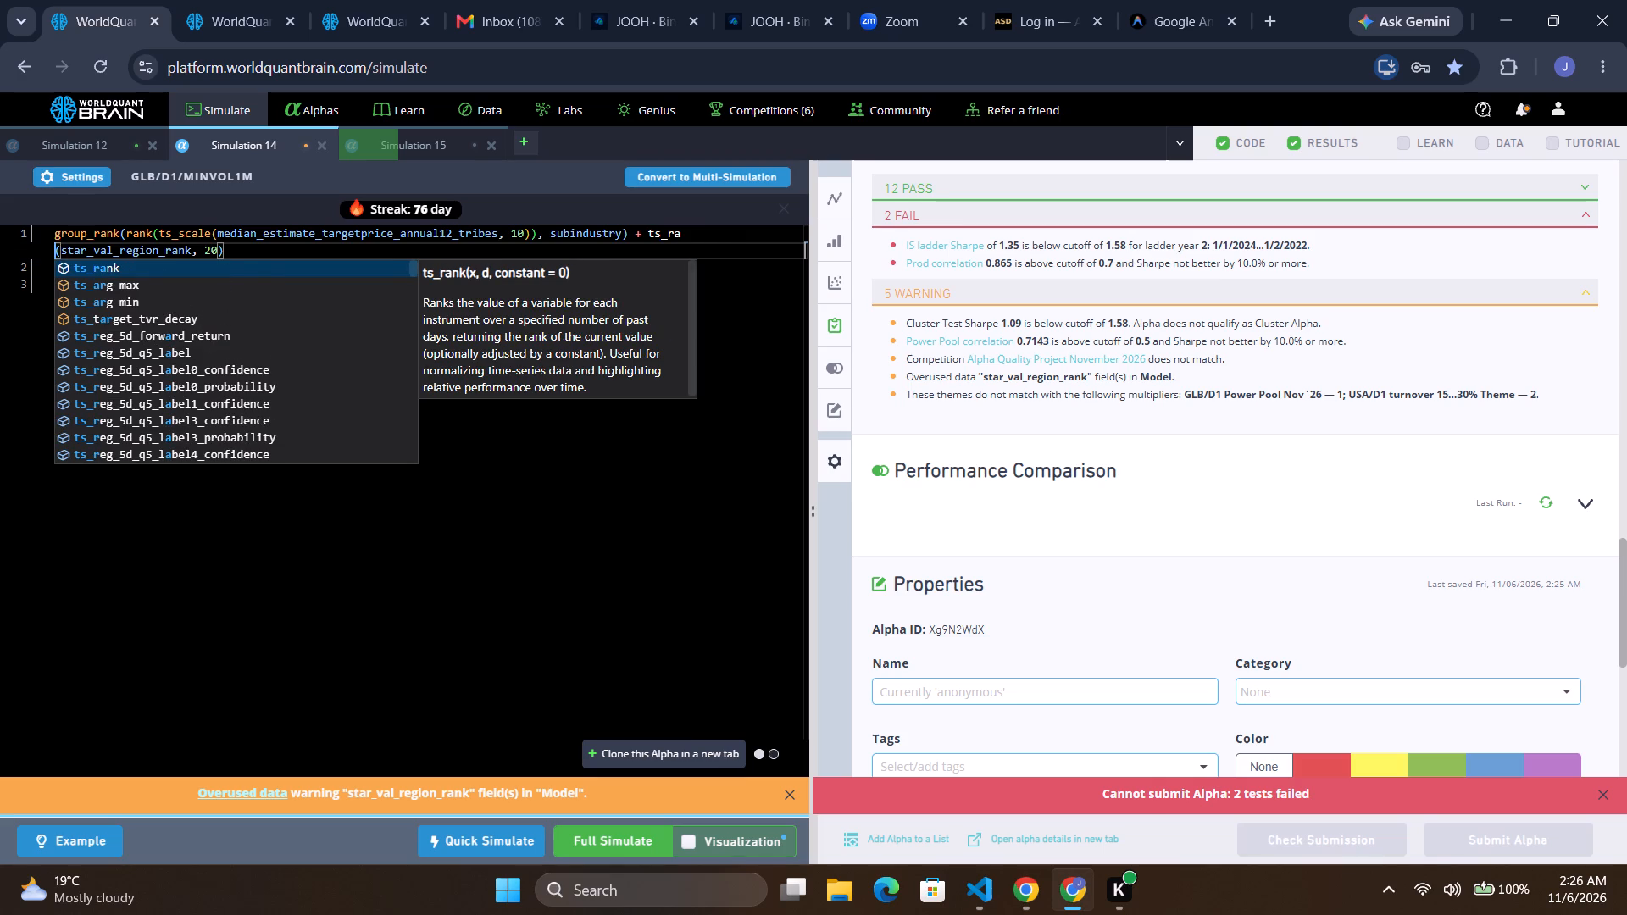
type("nl")
key("BackSpace")
key("k")
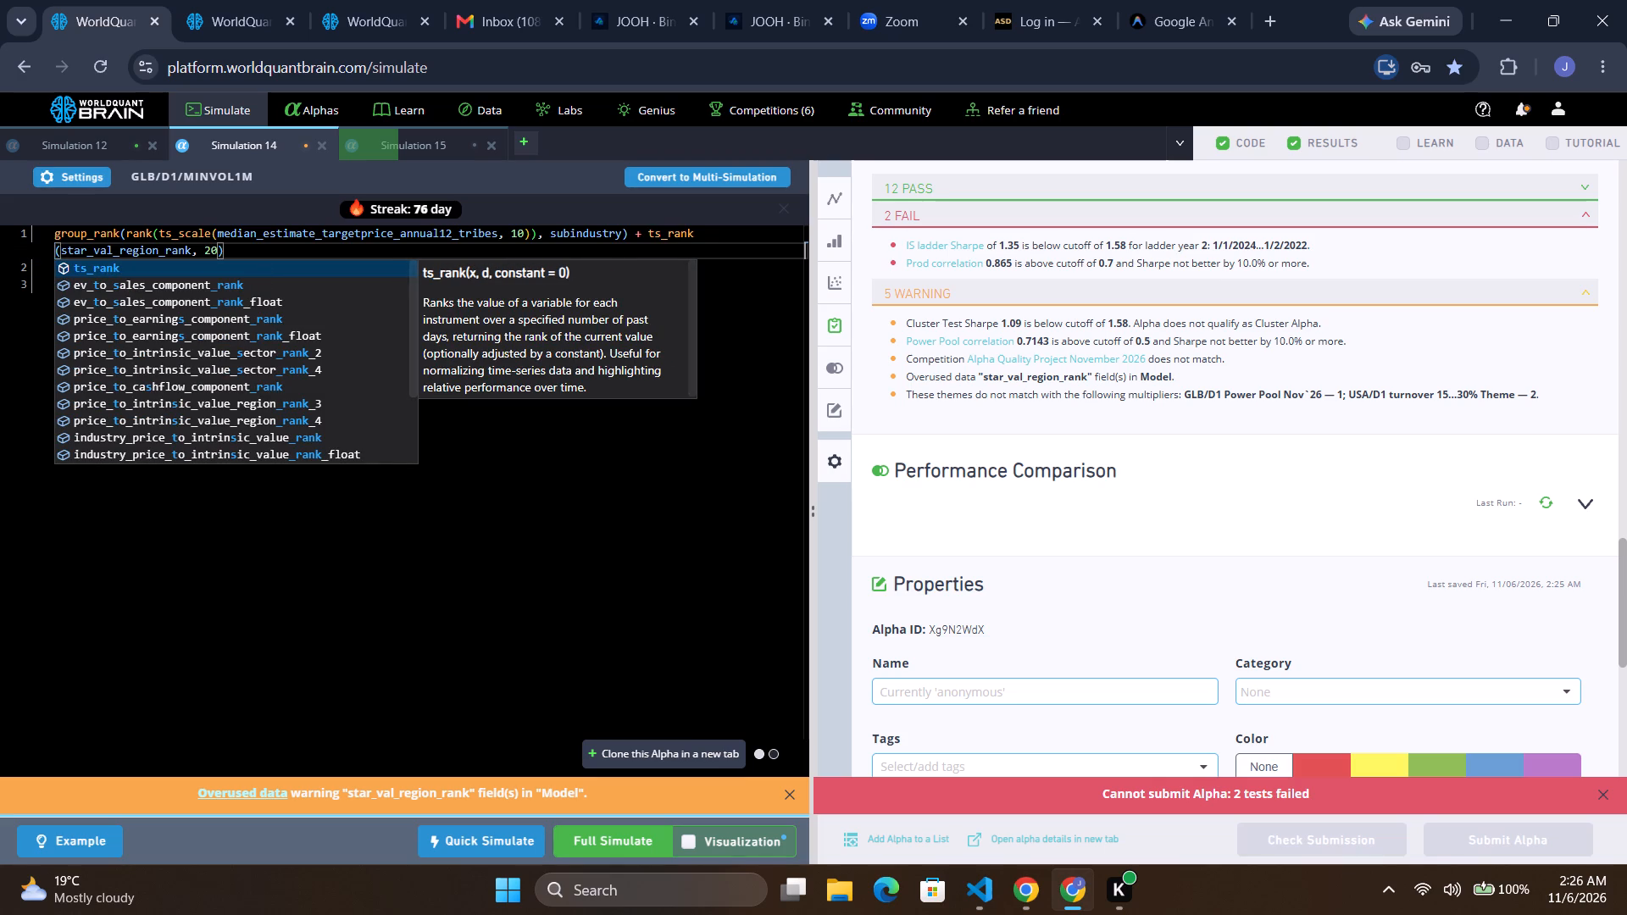
left_click(592, 576)
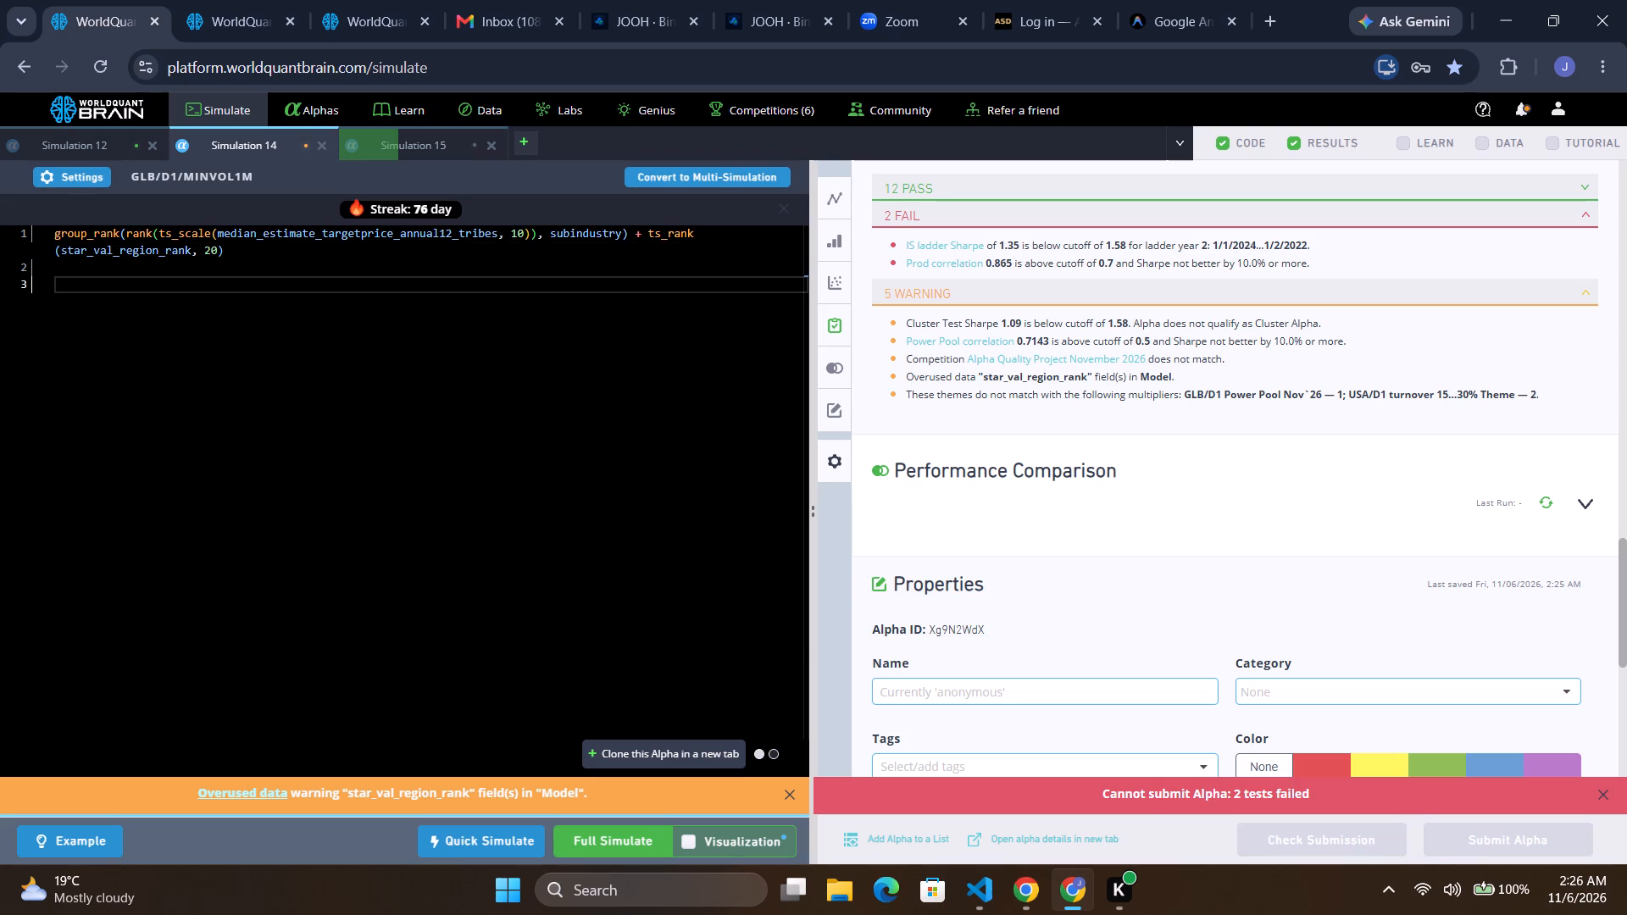
Set the ts_scale lookback in Simulation 14's expression to 126 and run the full simulation.
double_click(520, 229)
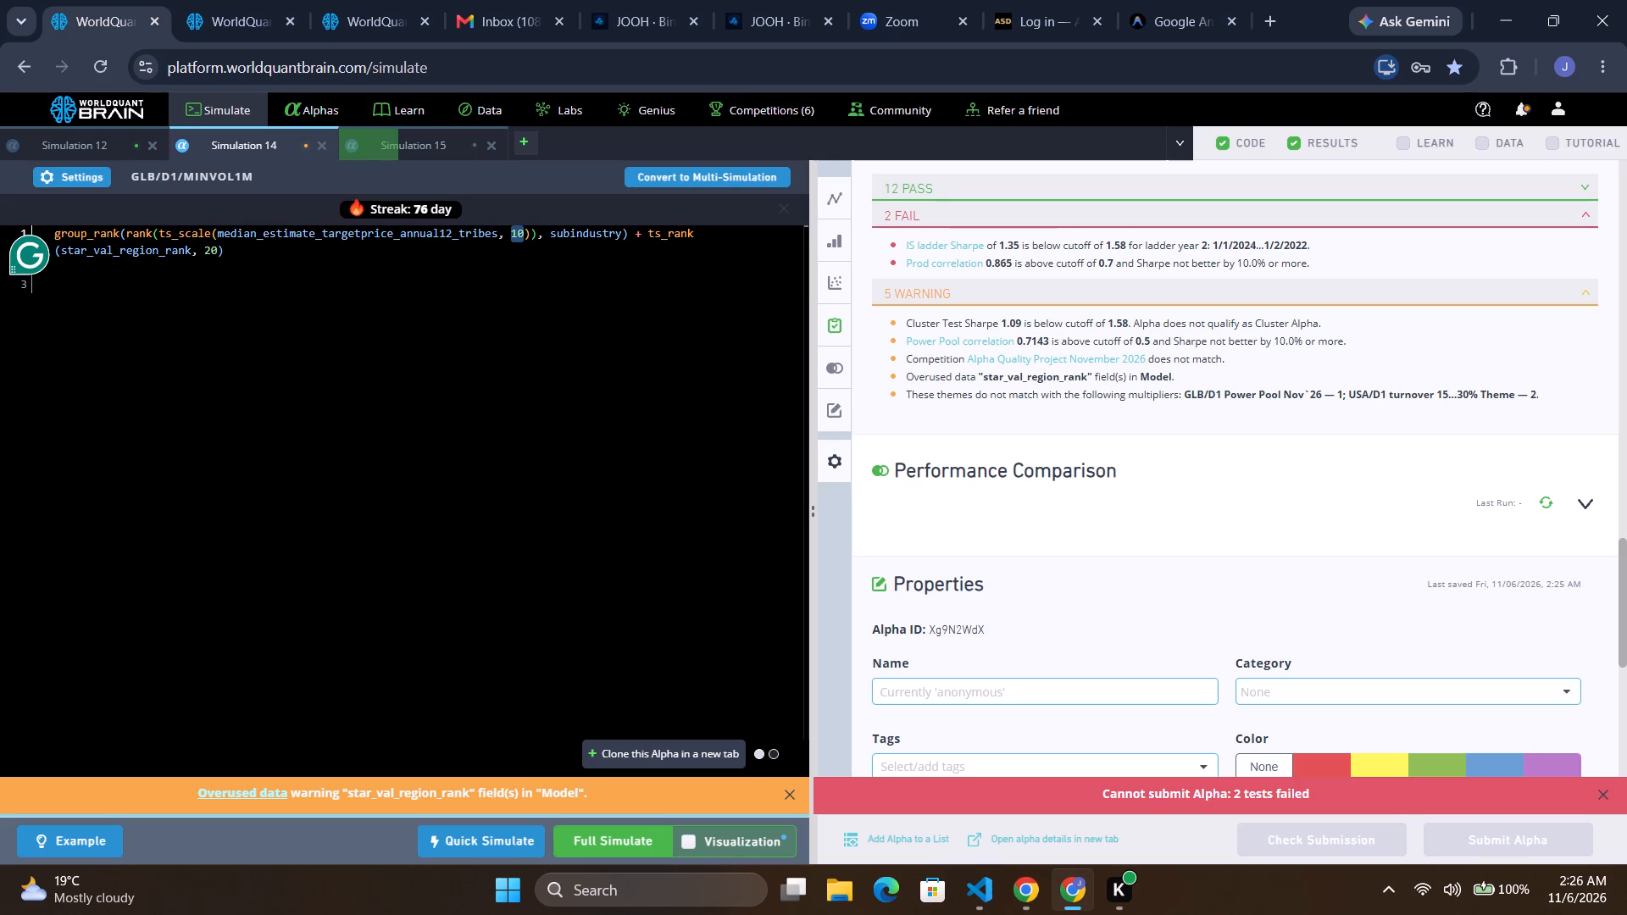
type("12")
key("6")
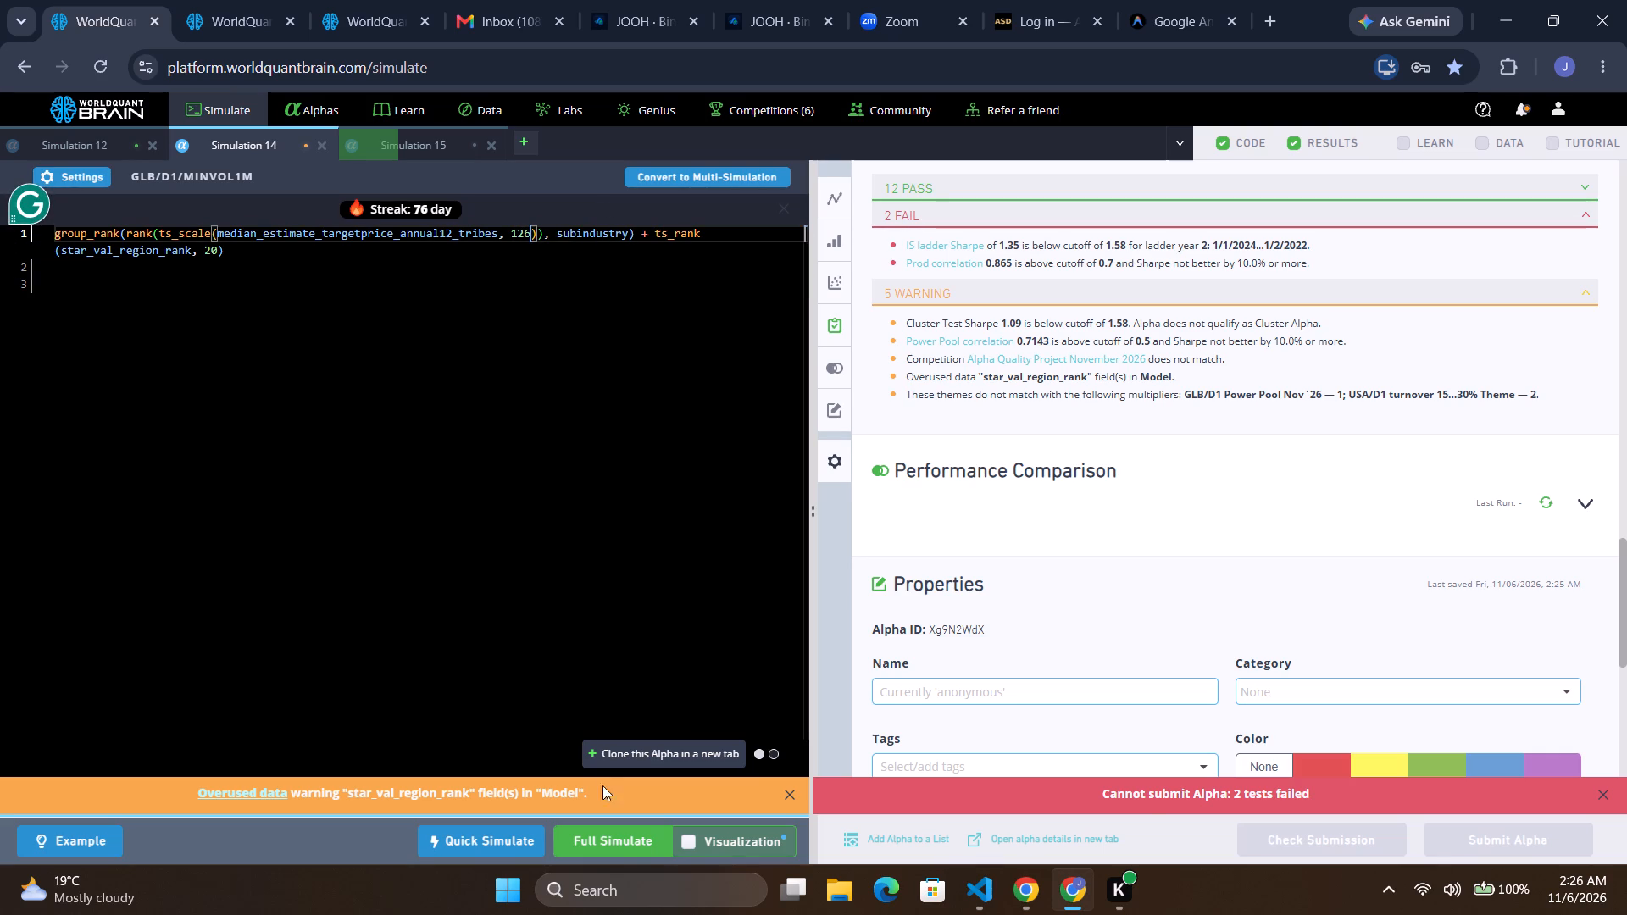
left_click(615, 849)
Check Simulation 12's failed tests, set its ts_zscore lookback on star_val_region_rank to 90, and run the full simulation.
left_click(66, 136)
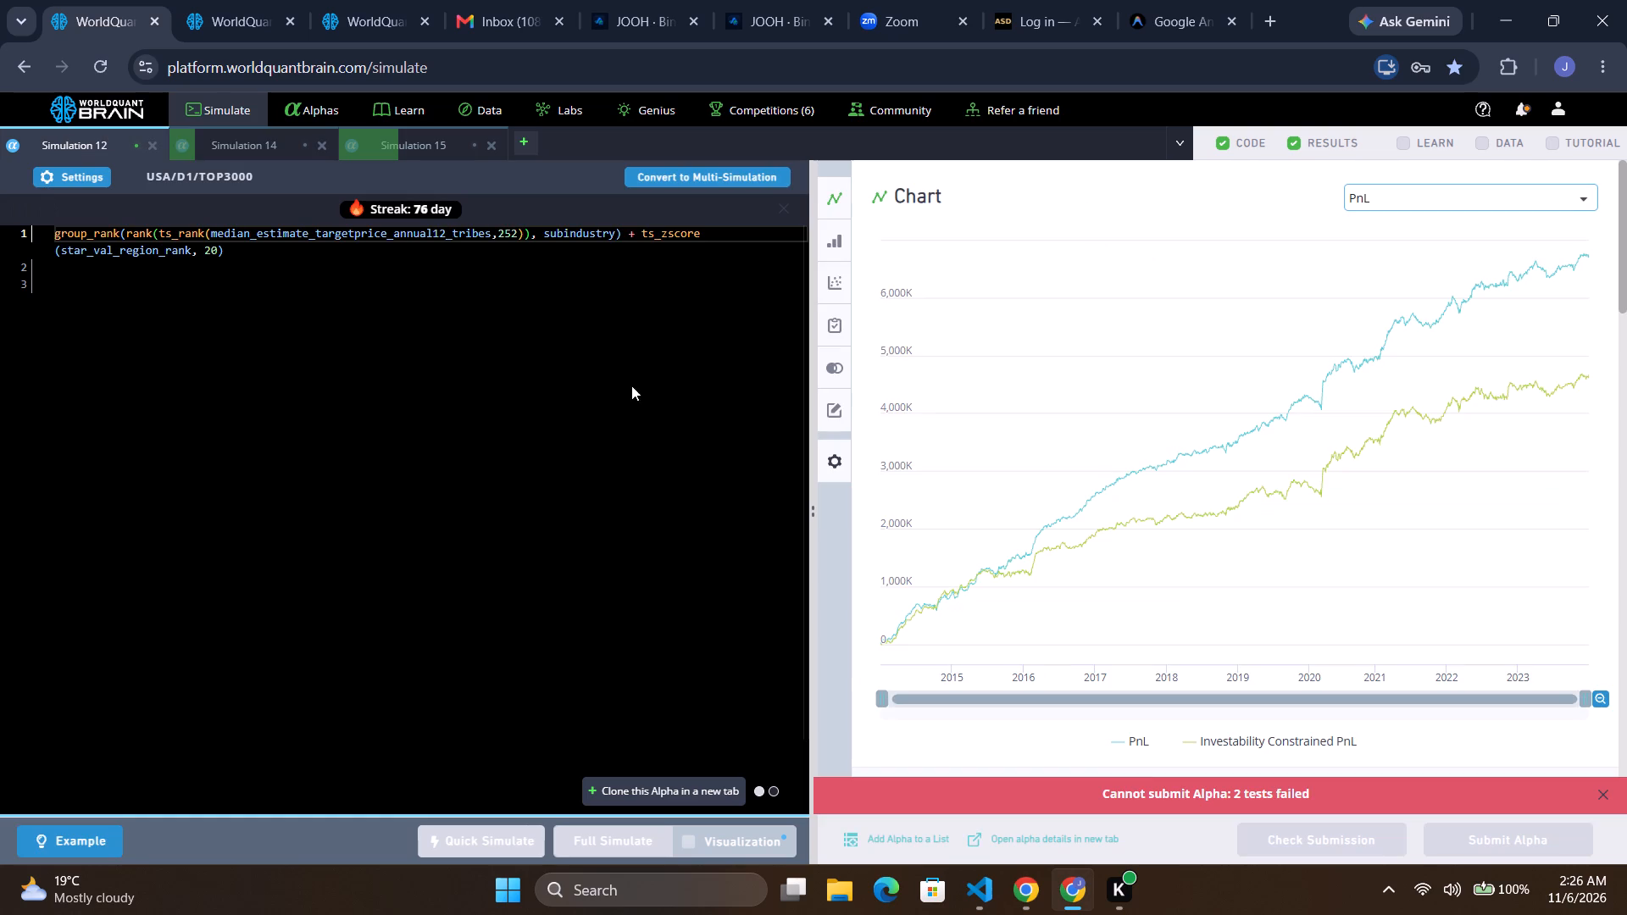
scroll(897, 450, "up", 1)
scroll(897, 450, "down", 6)
scroll(1008, 496, "down", 4)
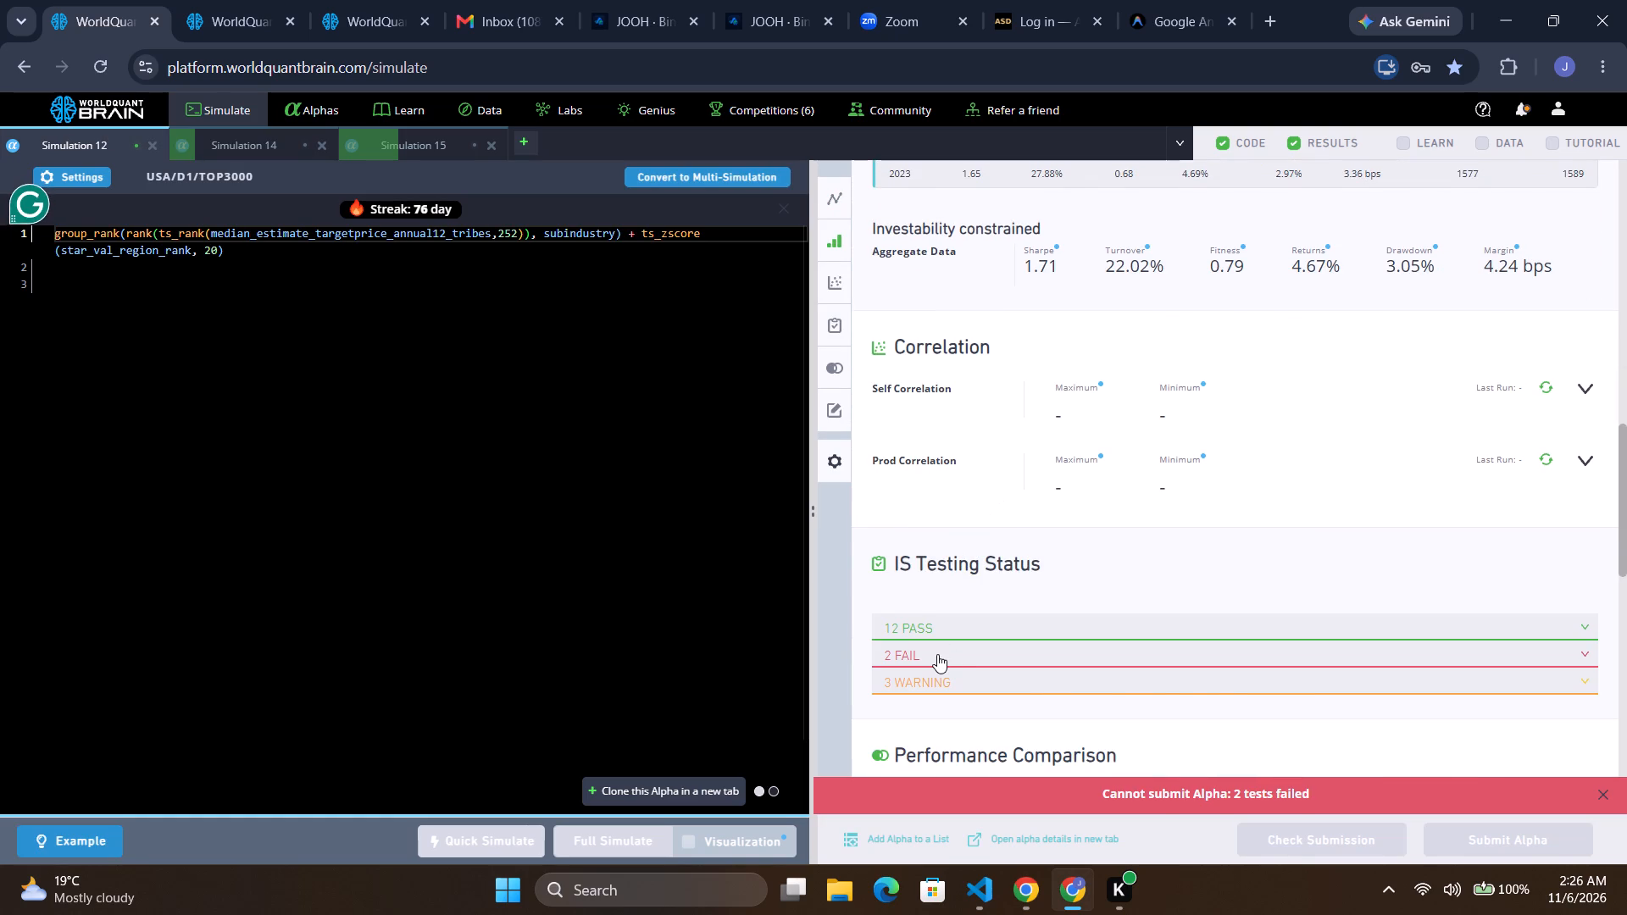
left_click(936, 654)
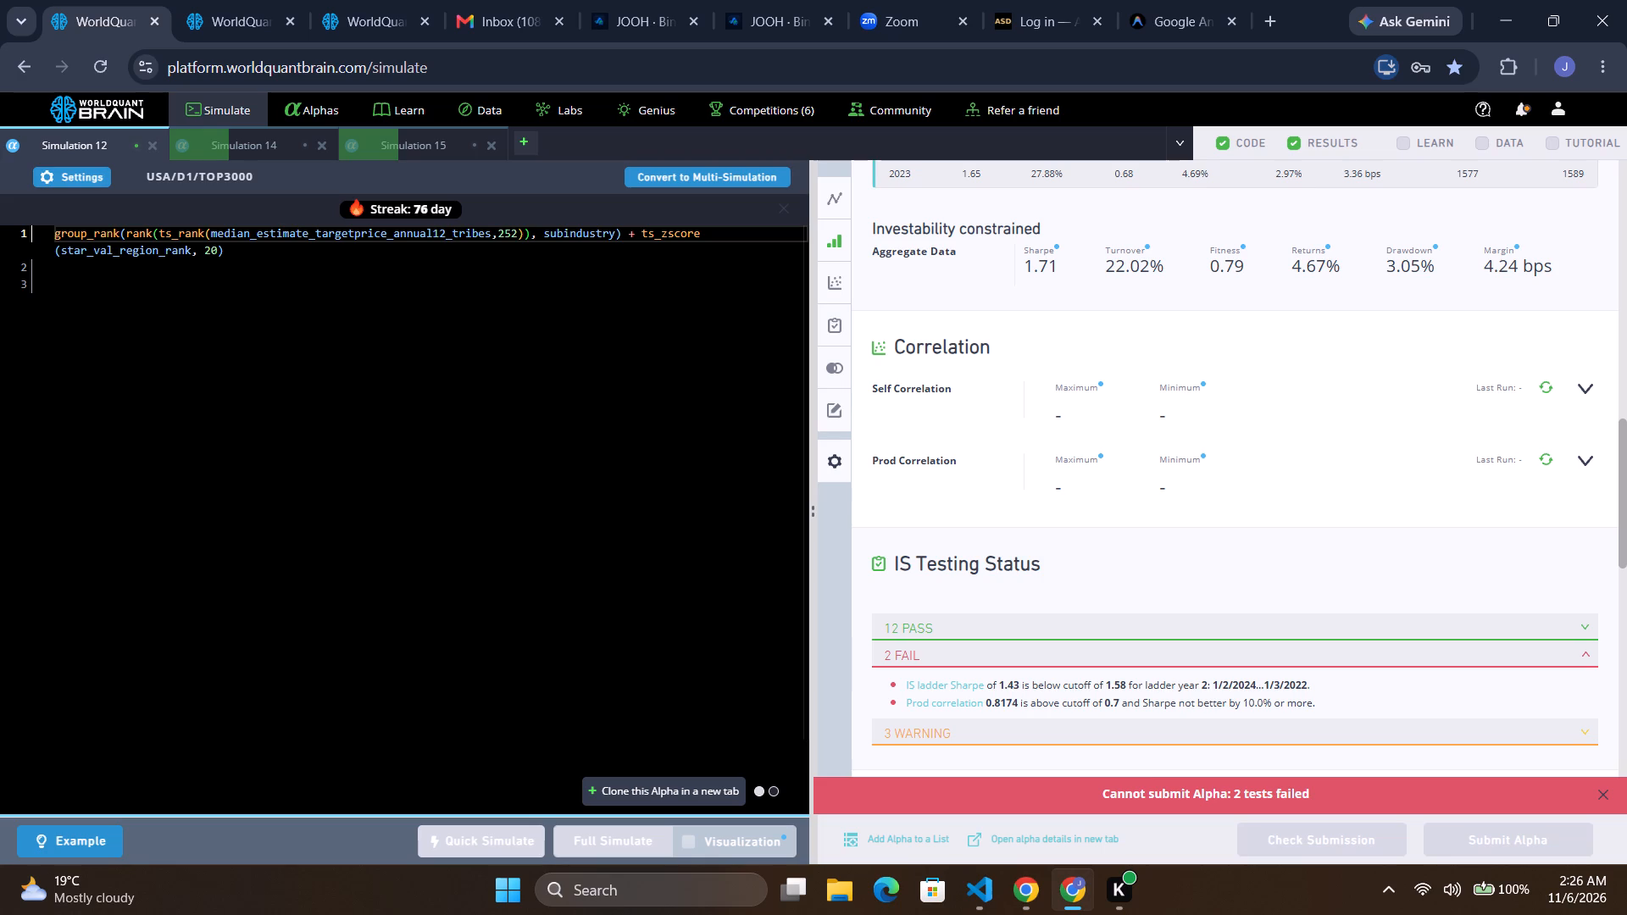
double_click(214, 252)
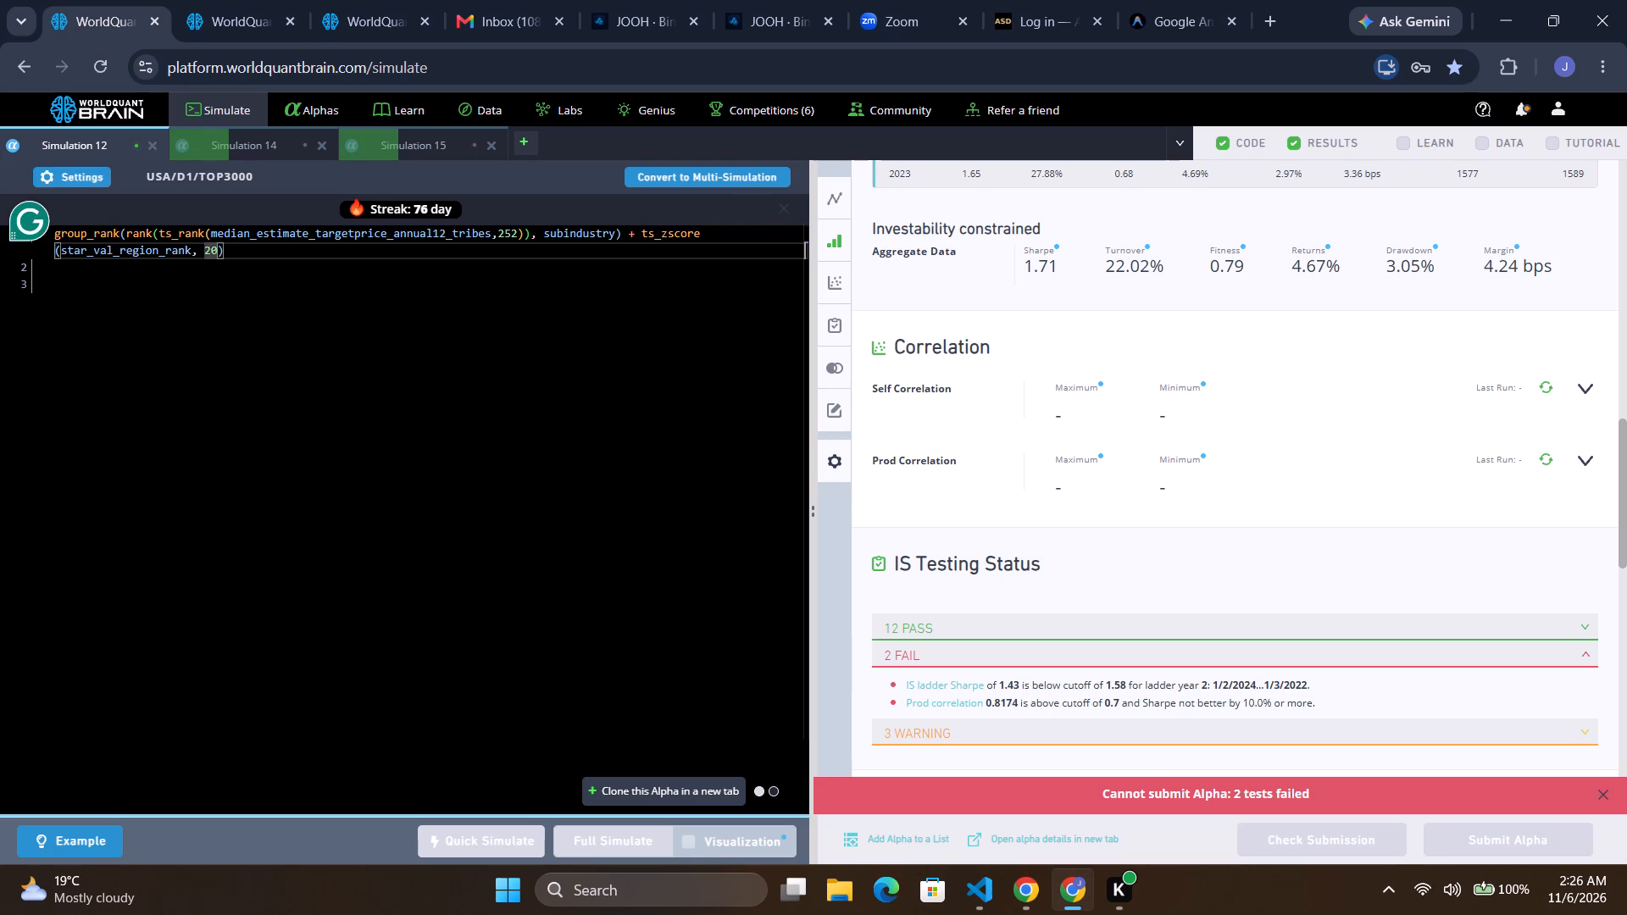
key("BackSpace")
key("BackSpace")
key("BackSpace")
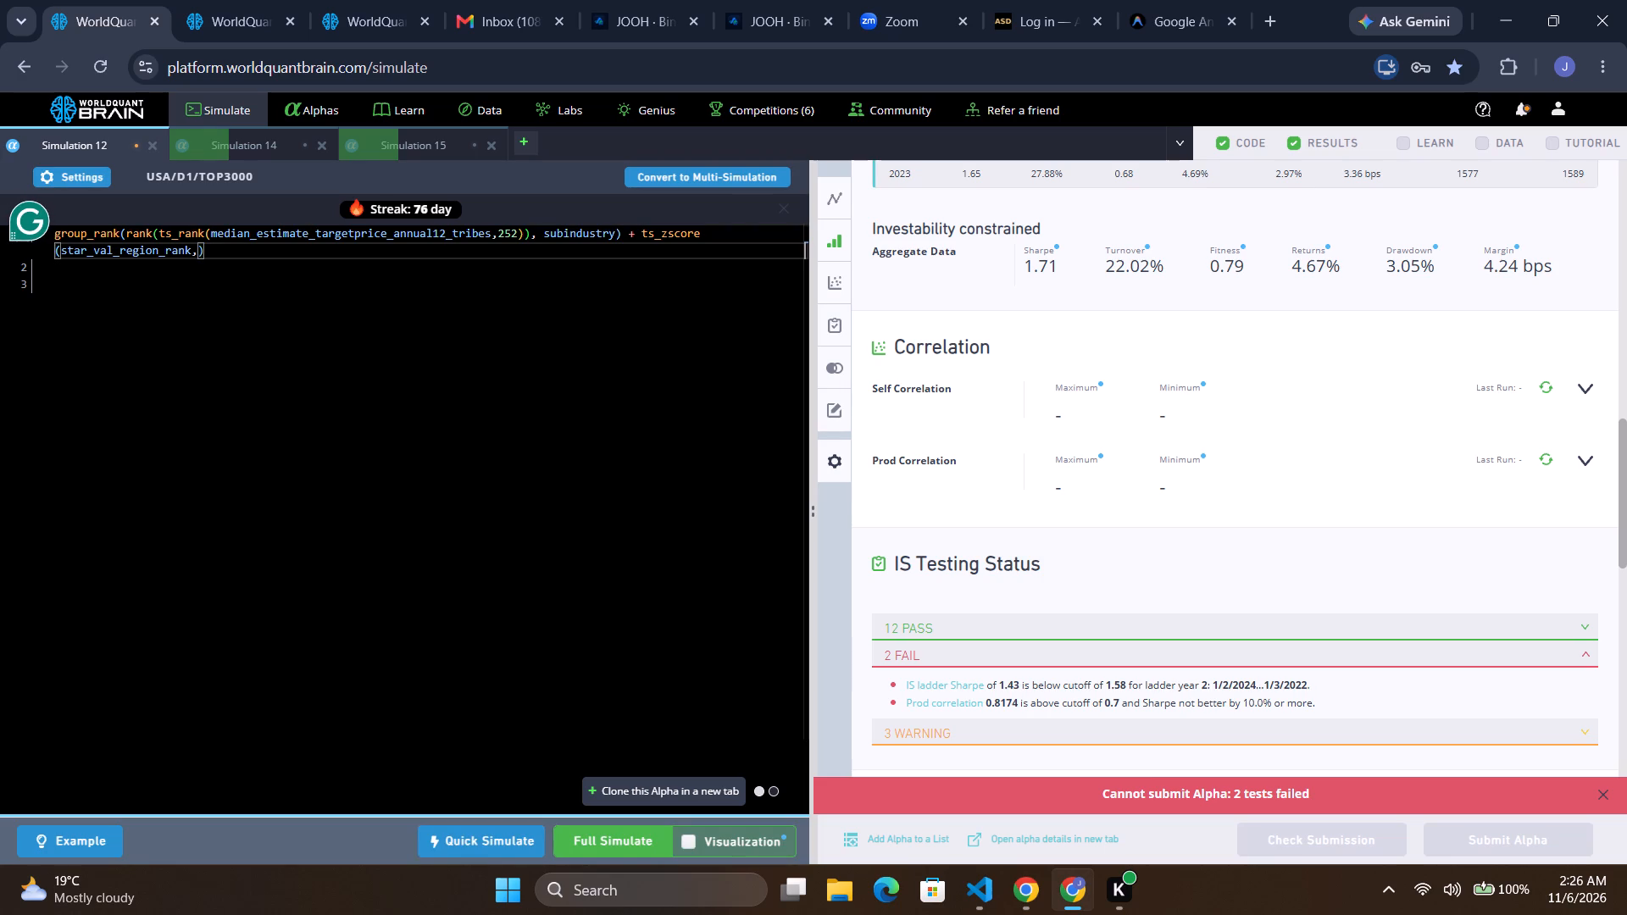
key("1")
key("BackSpace")
type("90")
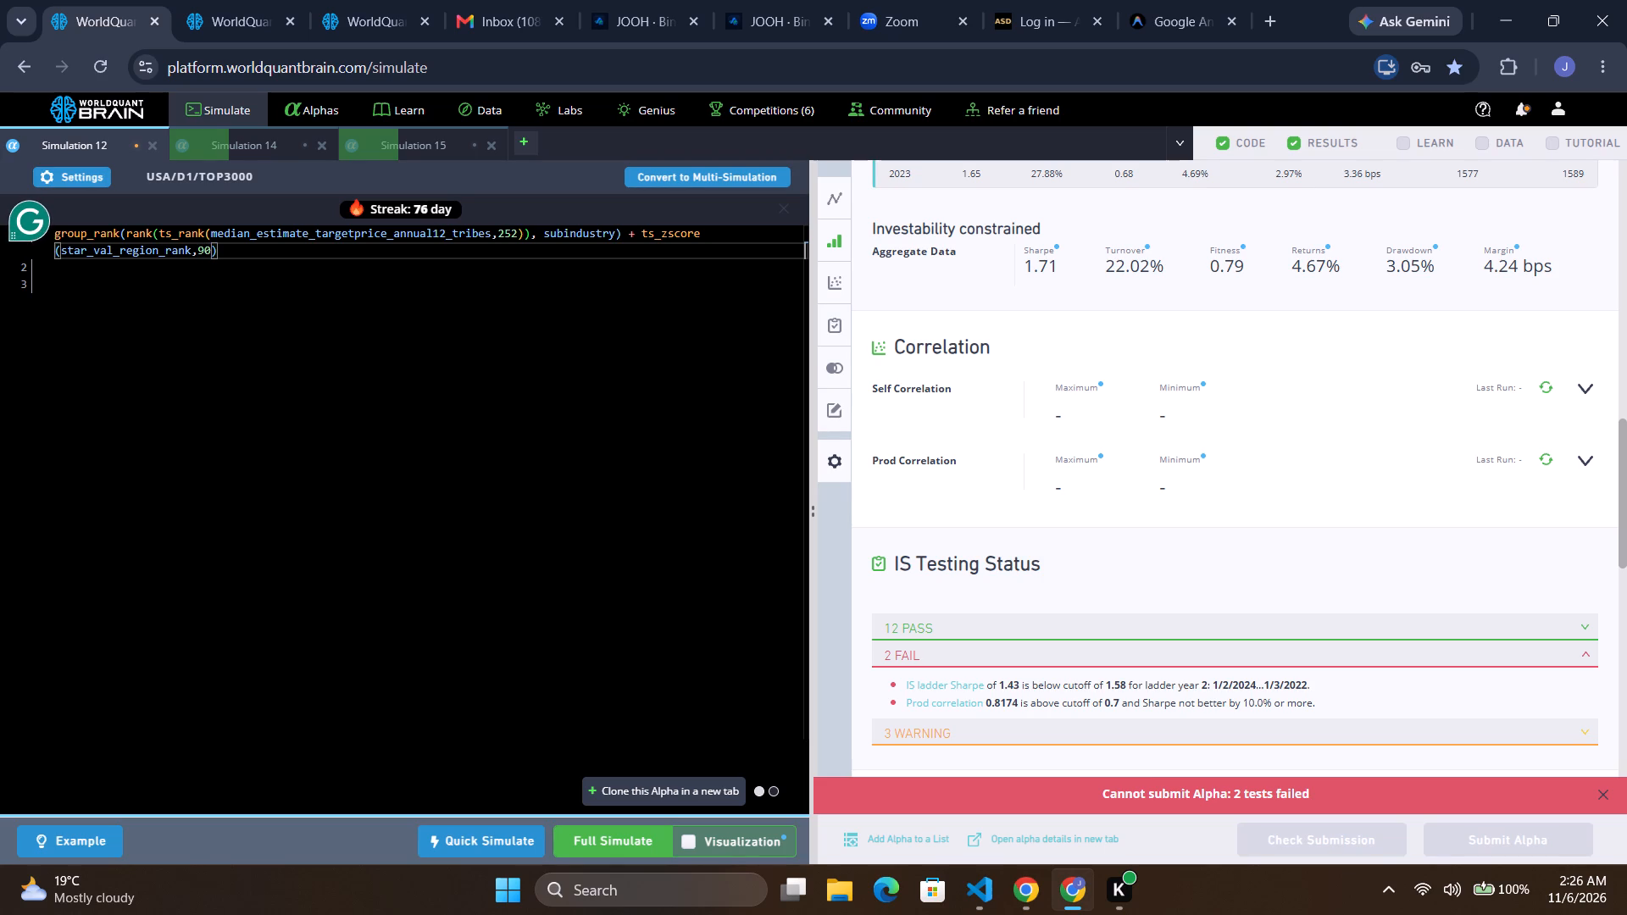
left_click(597, 835)
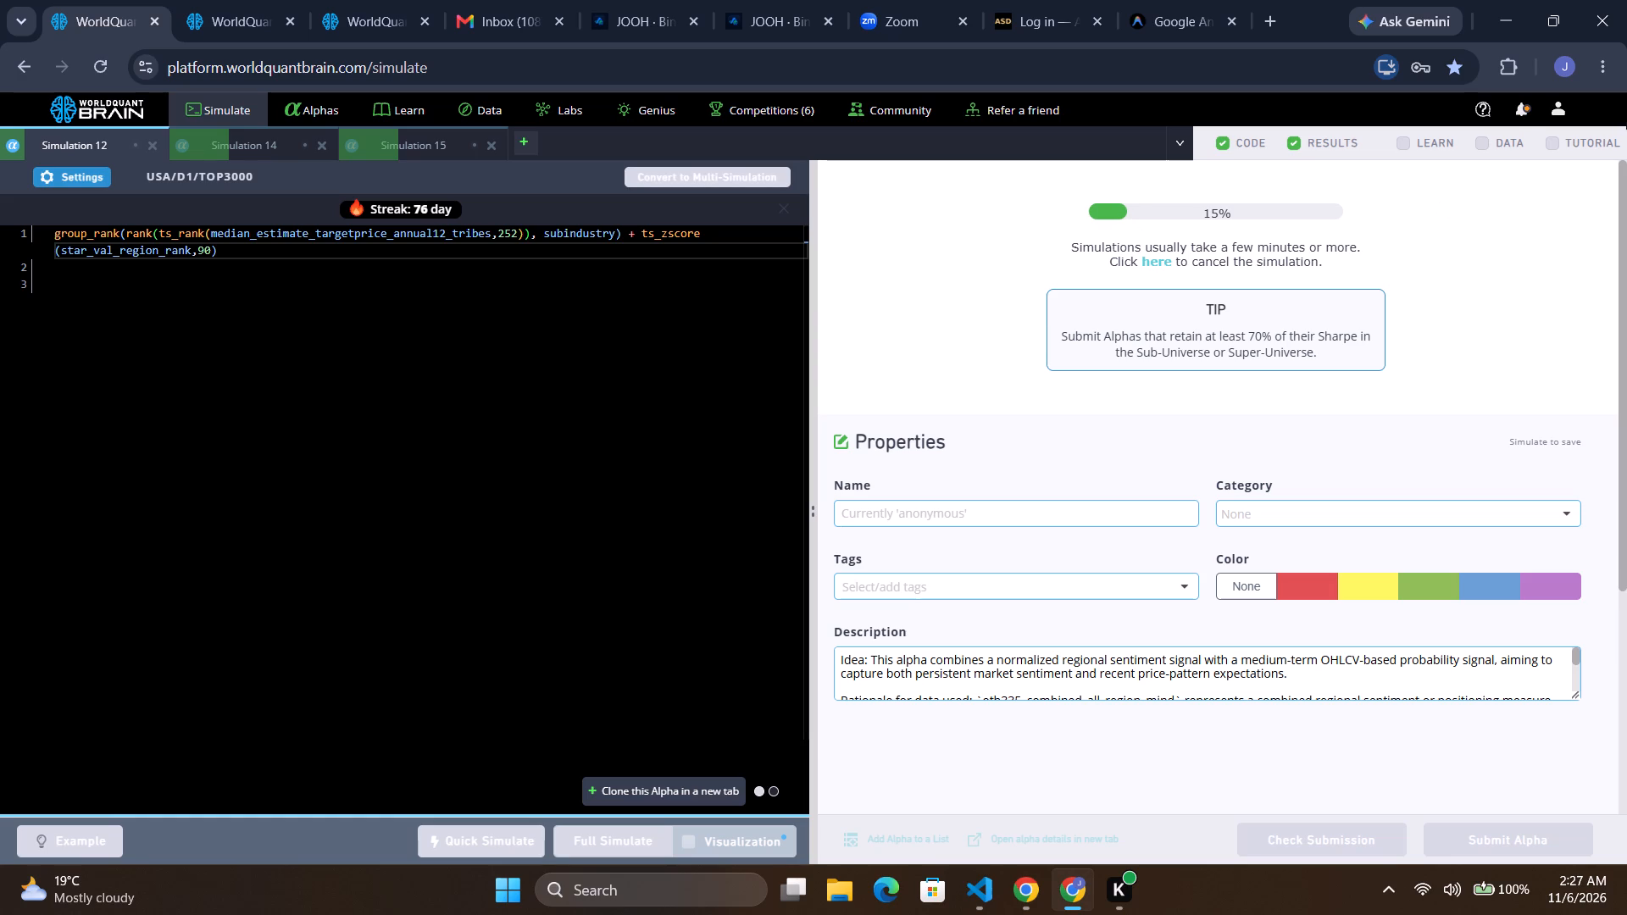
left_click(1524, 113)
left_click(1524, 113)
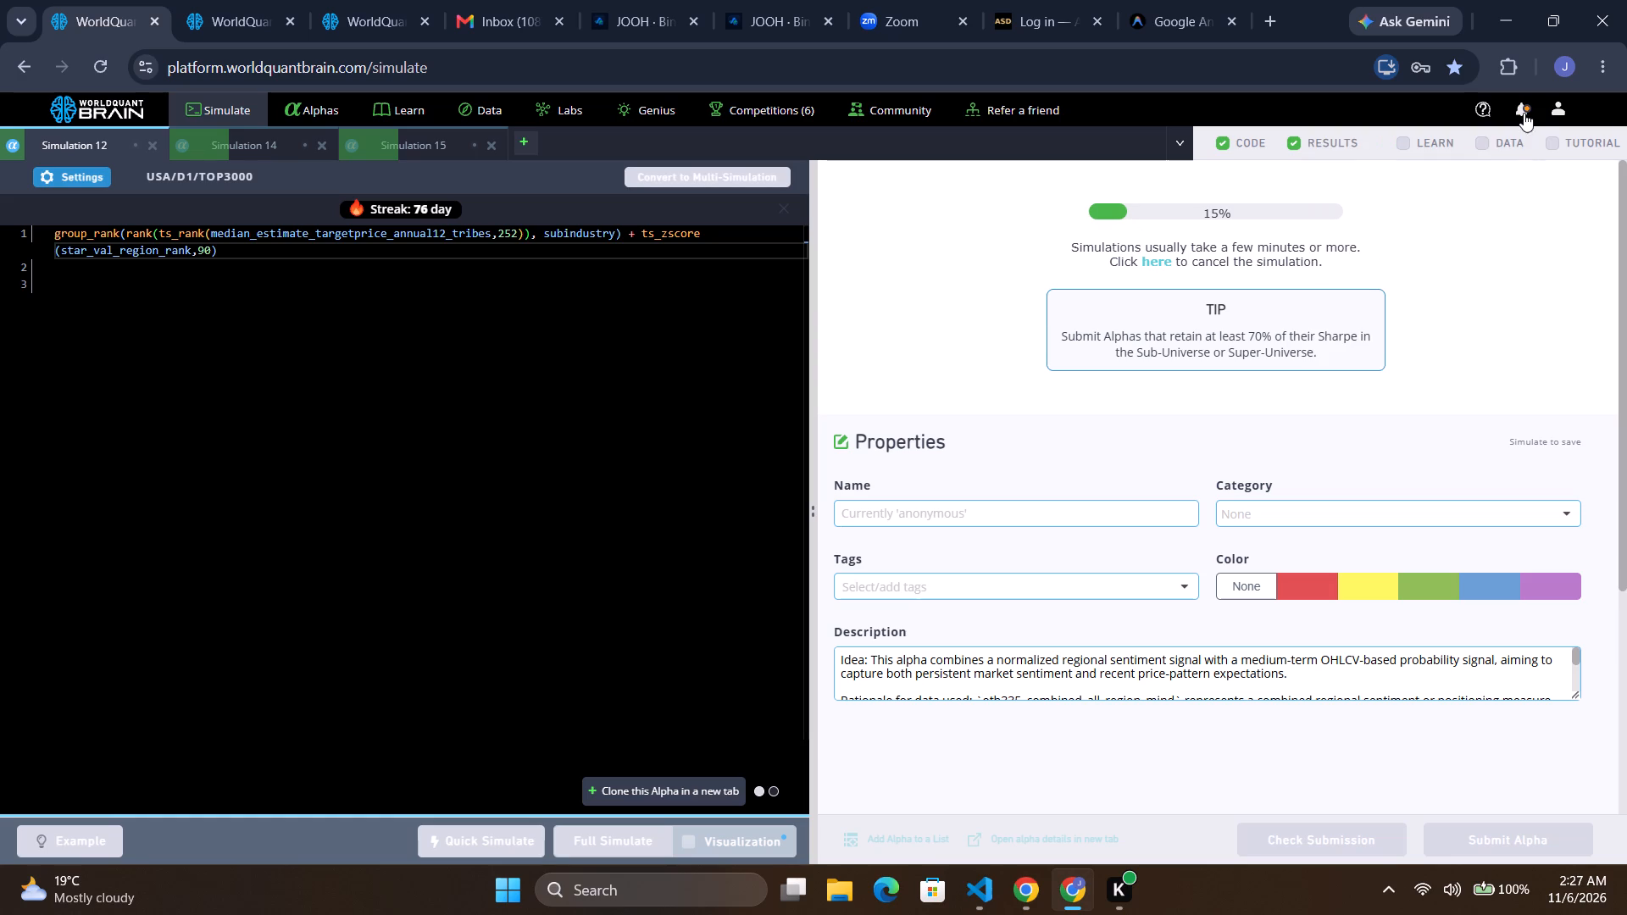
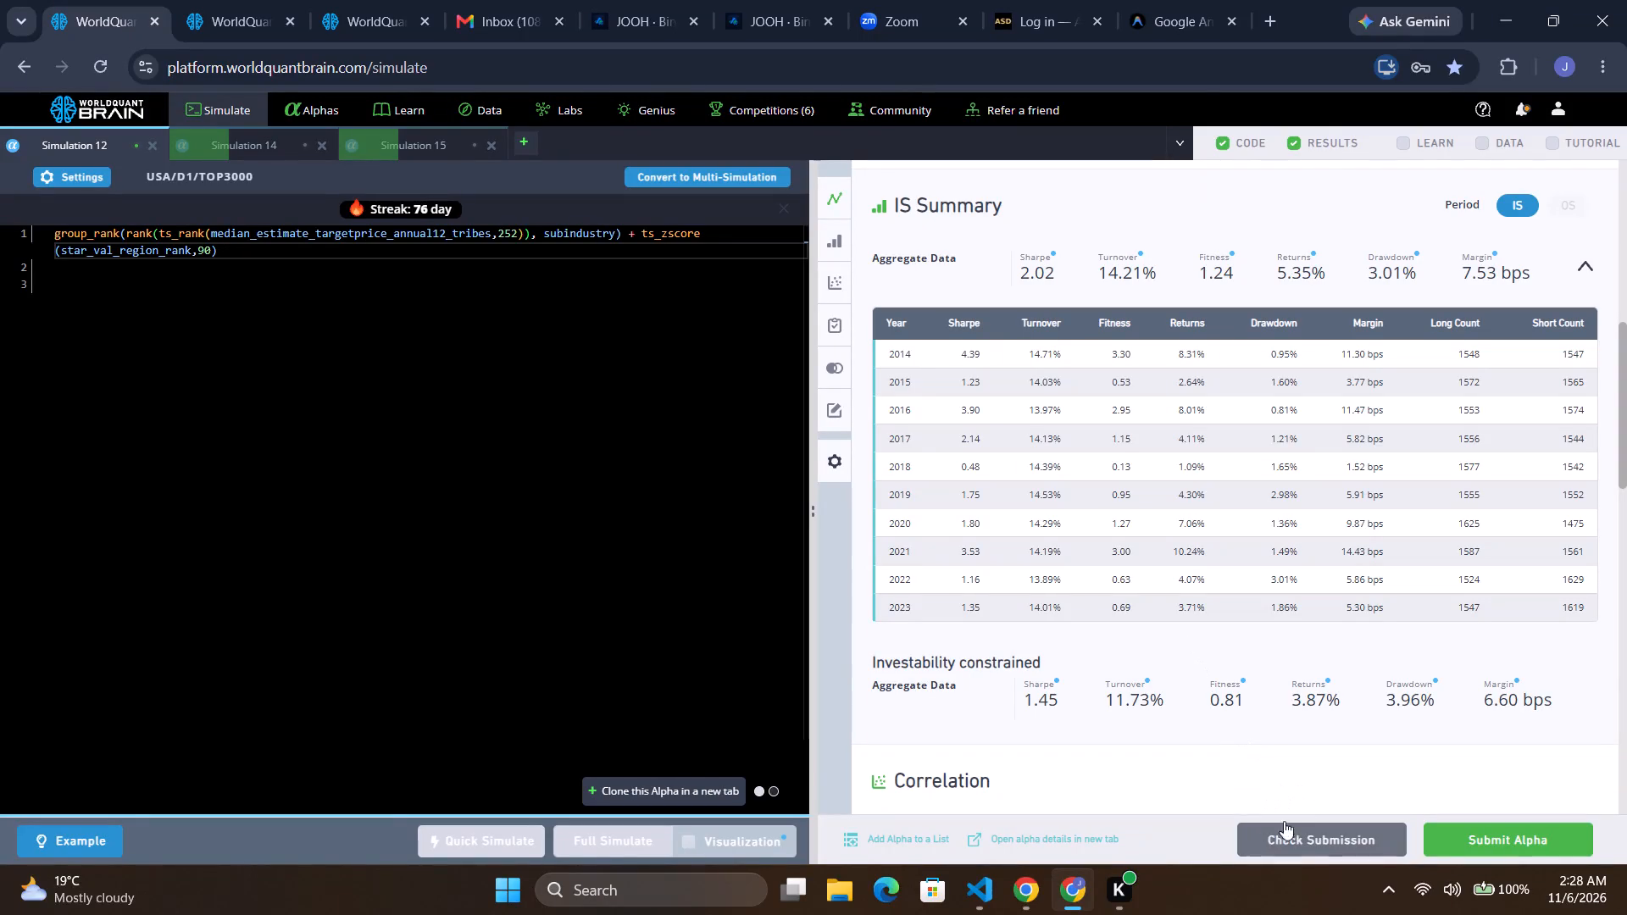
Run the submission check on Simulation 12's alpha with the 90-day ts_zscore lookback.
left_click(1281, 820)
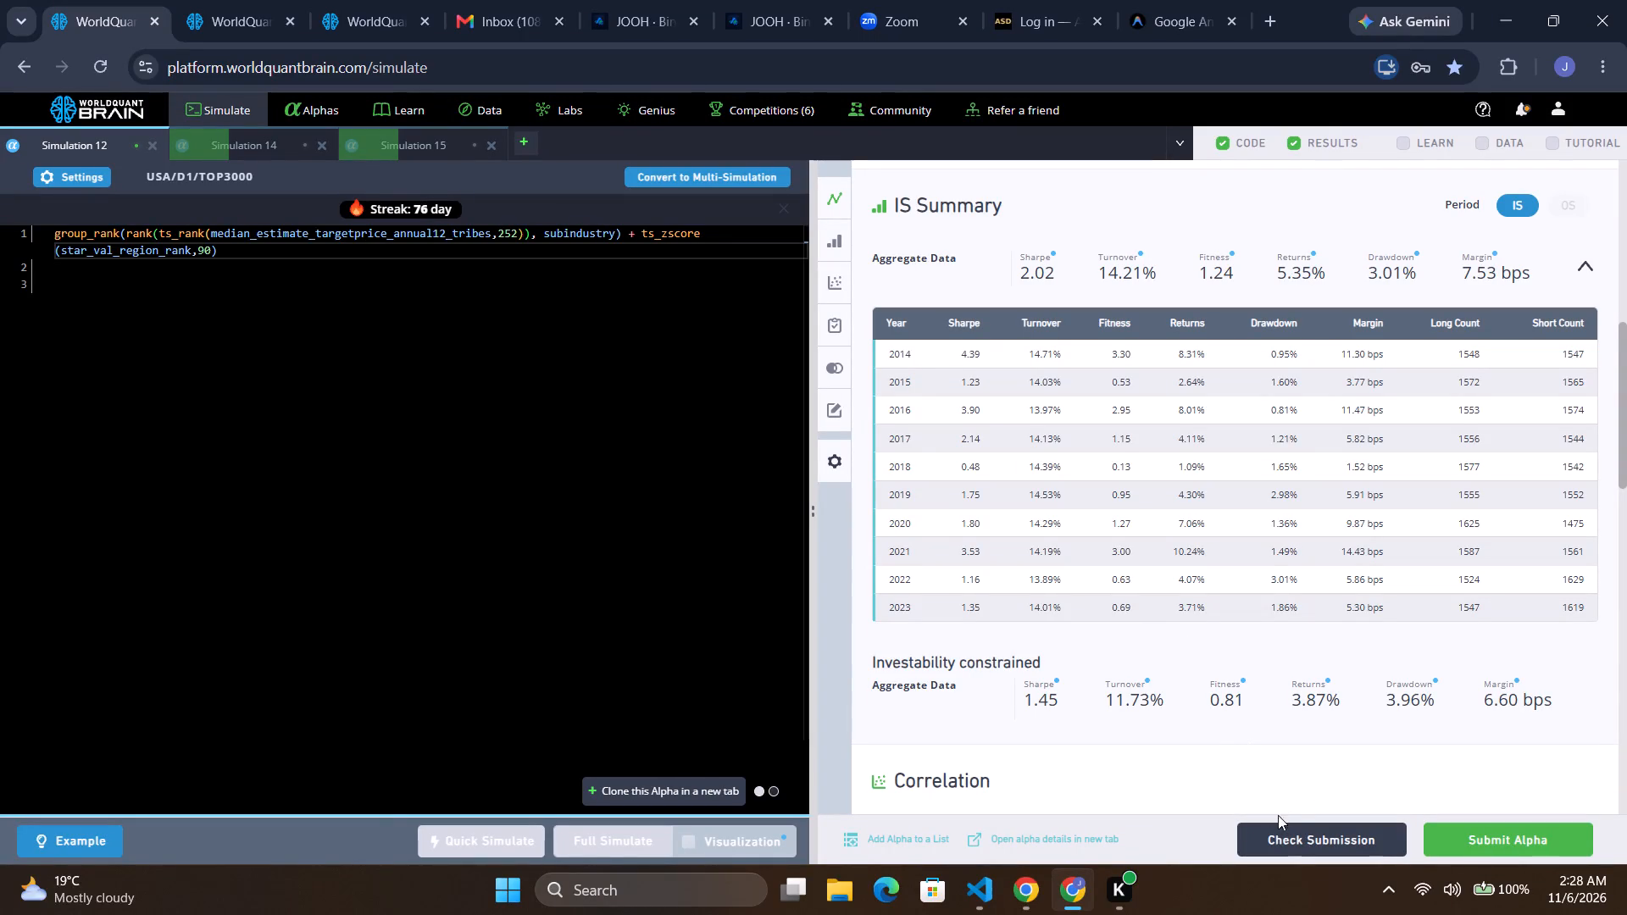
left_click(1308, 835)
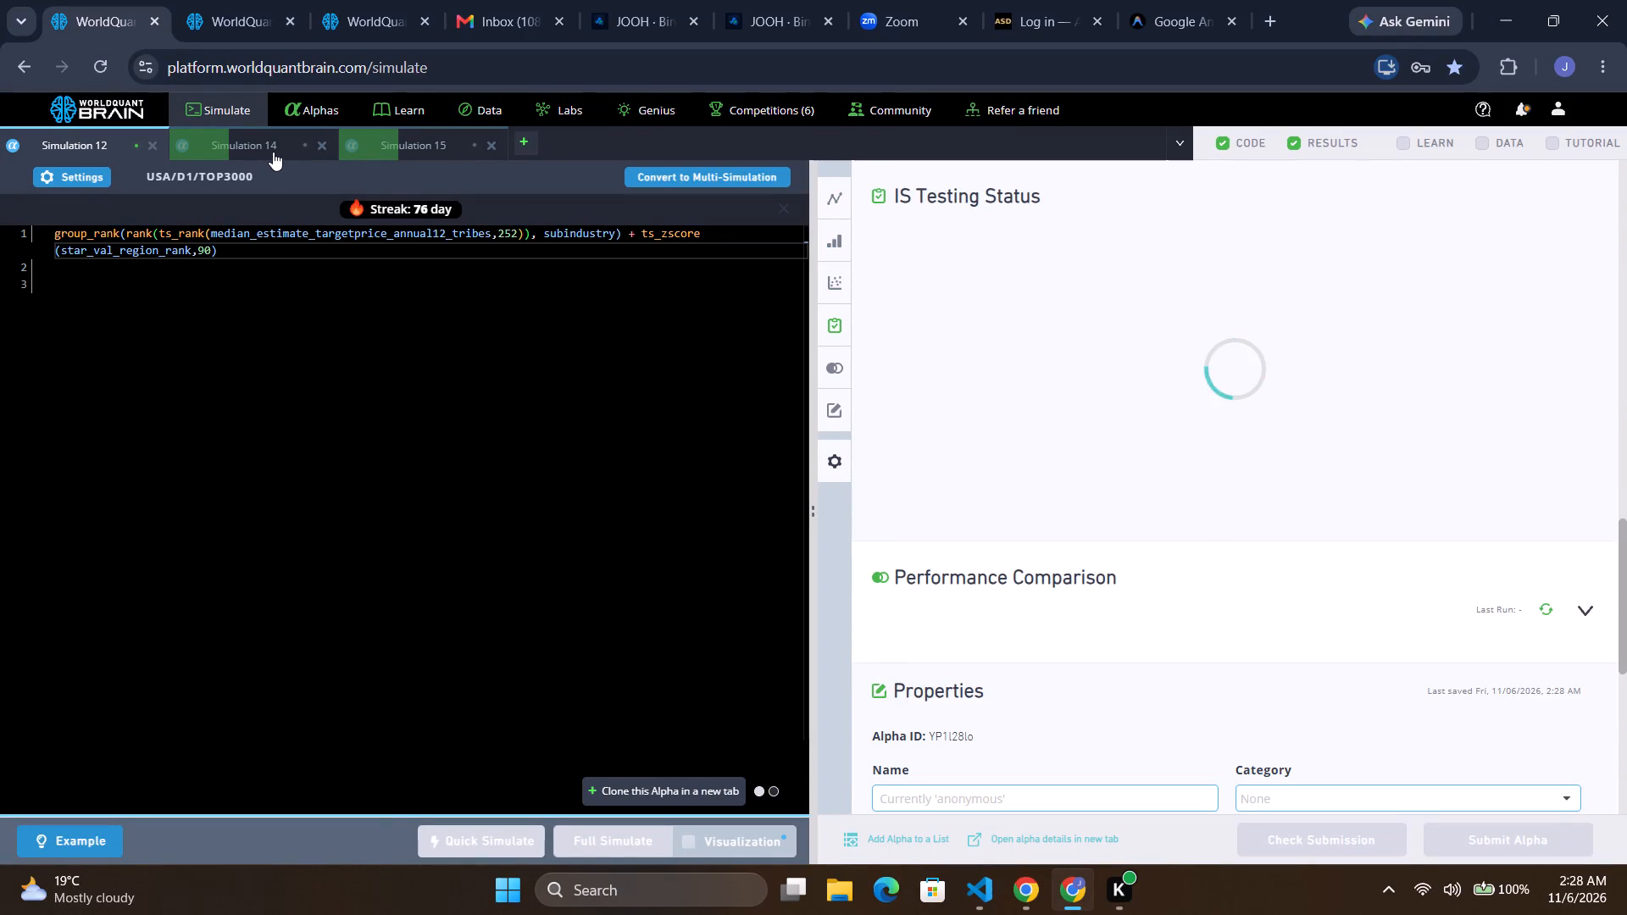
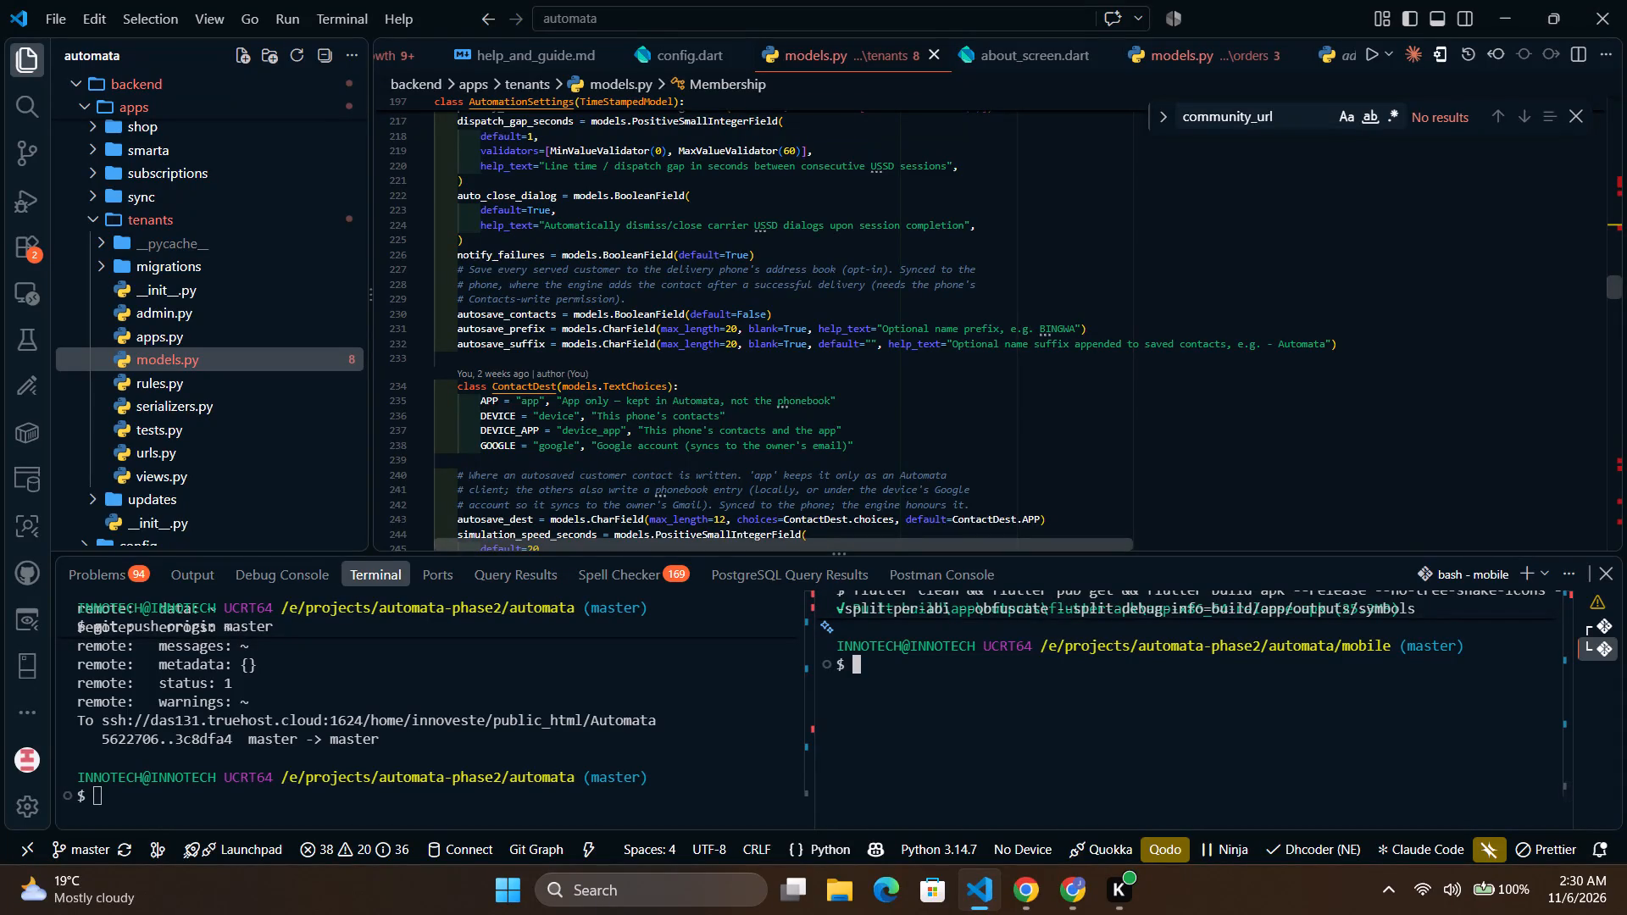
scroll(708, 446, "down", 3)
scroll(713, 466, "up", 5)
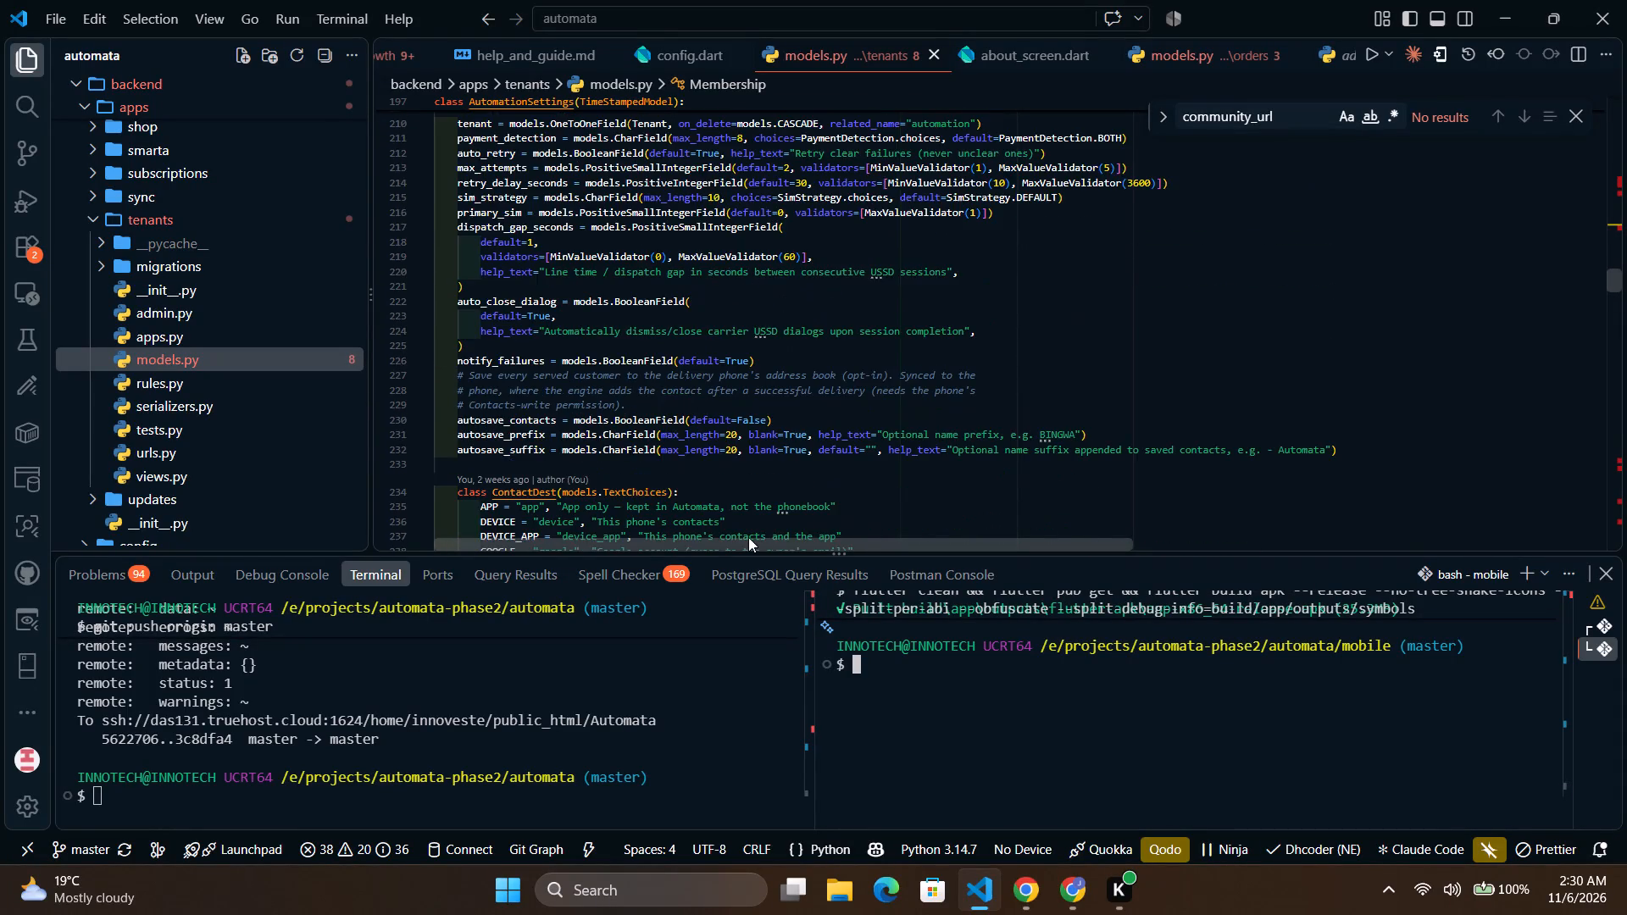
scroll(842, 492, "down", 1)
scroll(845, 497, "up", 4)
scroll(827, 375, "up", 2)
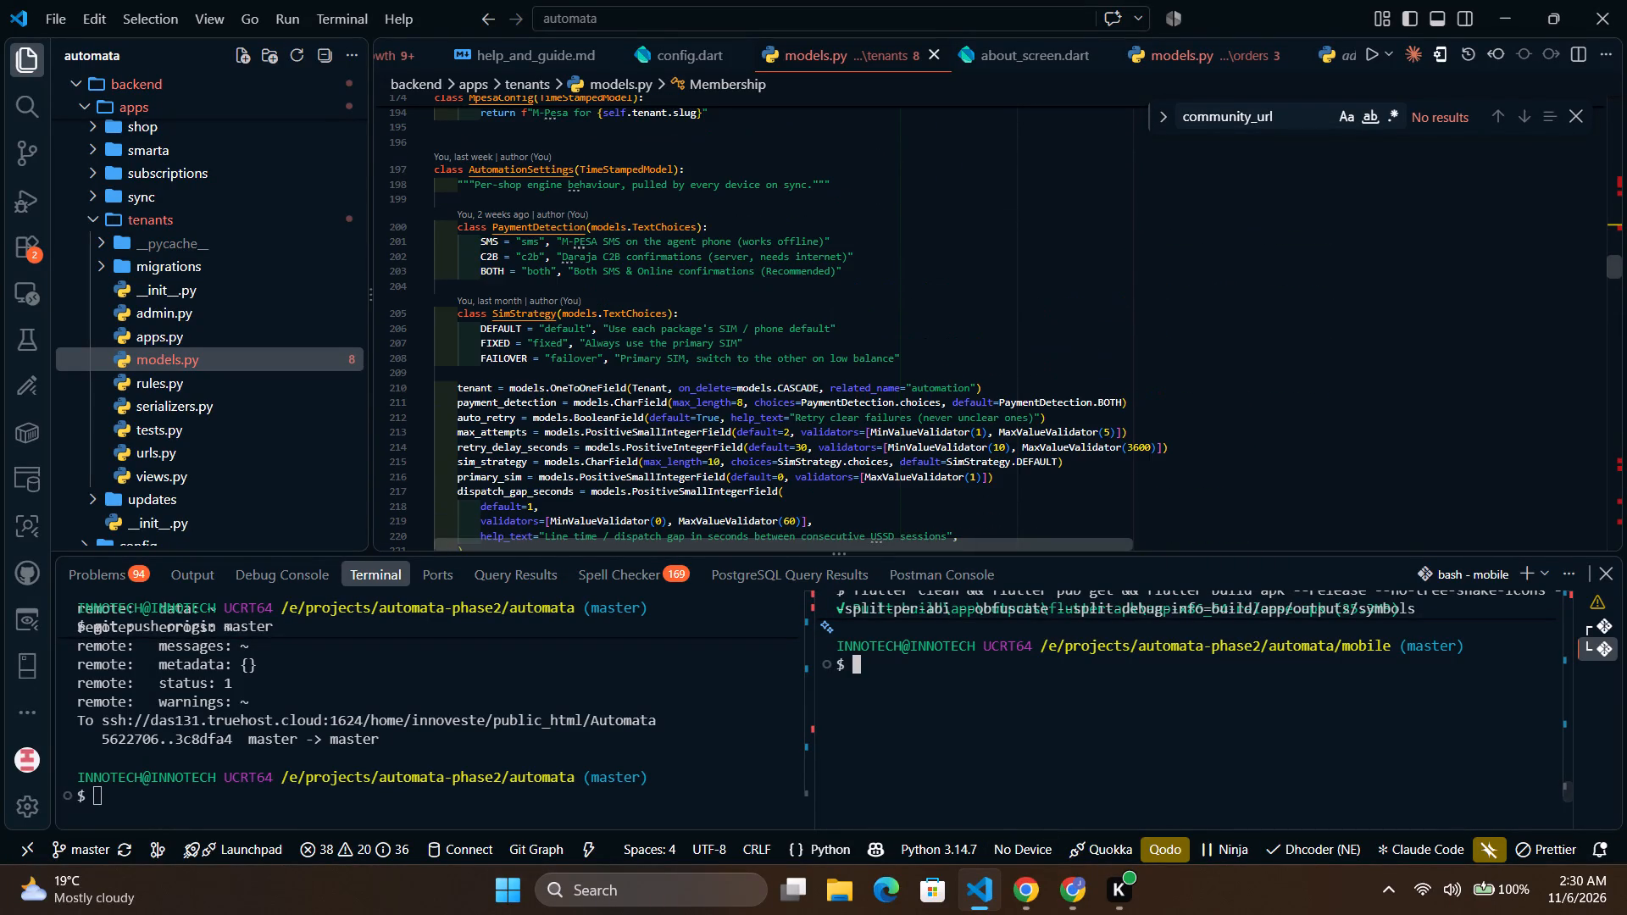
Switch to Chrome, expand the test warnings of Simulation 14's GLB alpha and run its submission check.
left_click(1063, 884)
left_click(276, 143)
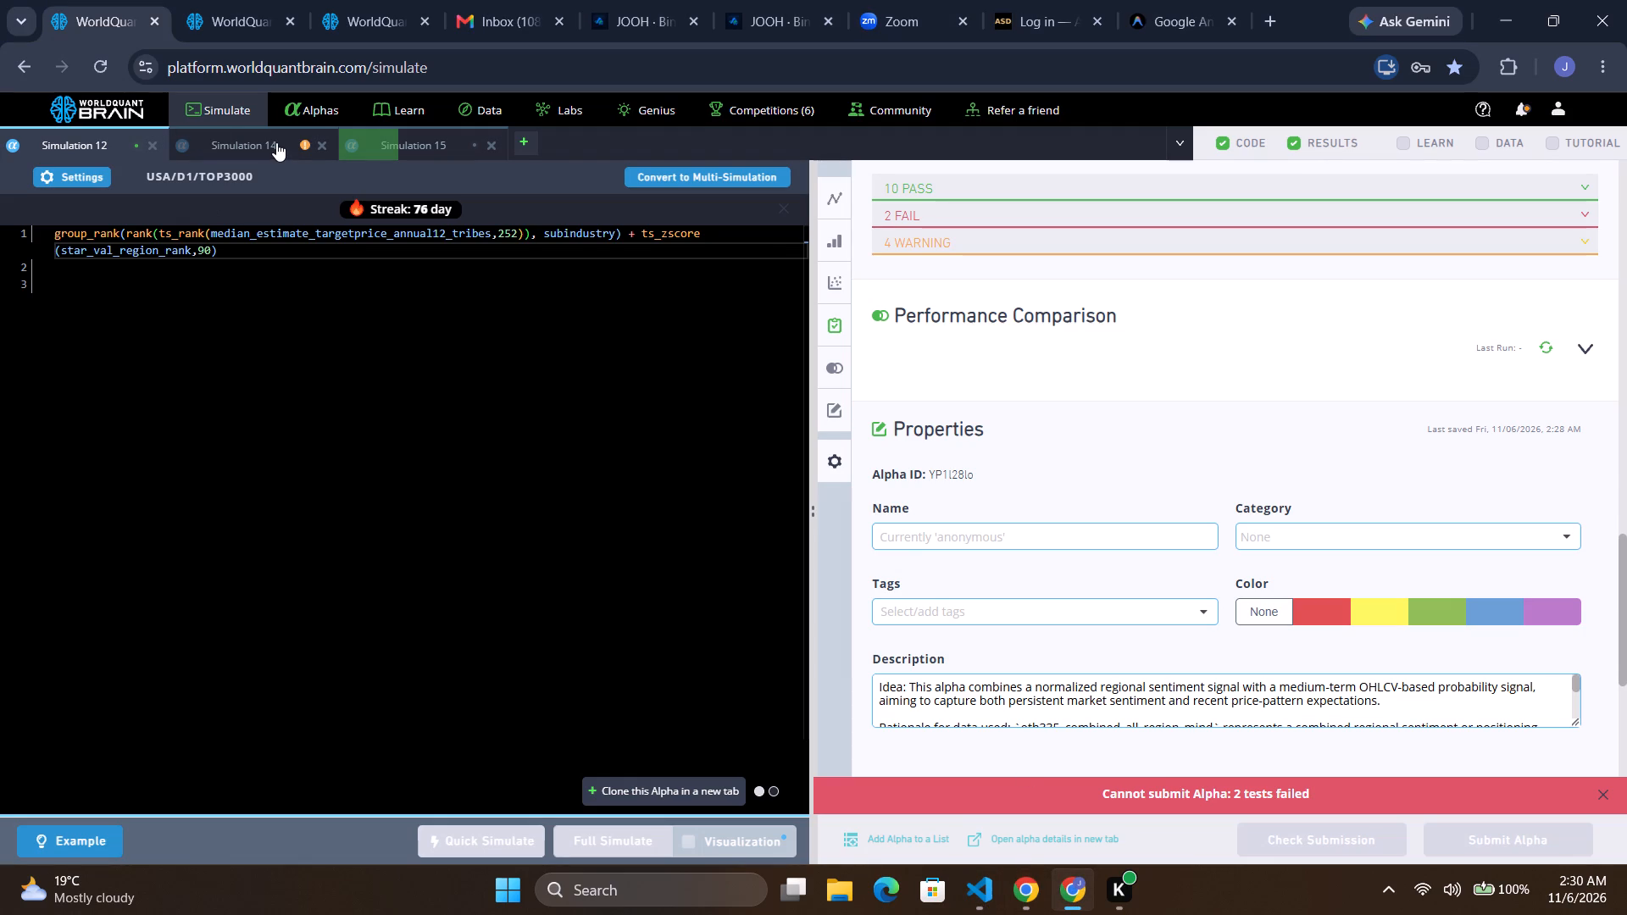
left_click(952, 283)
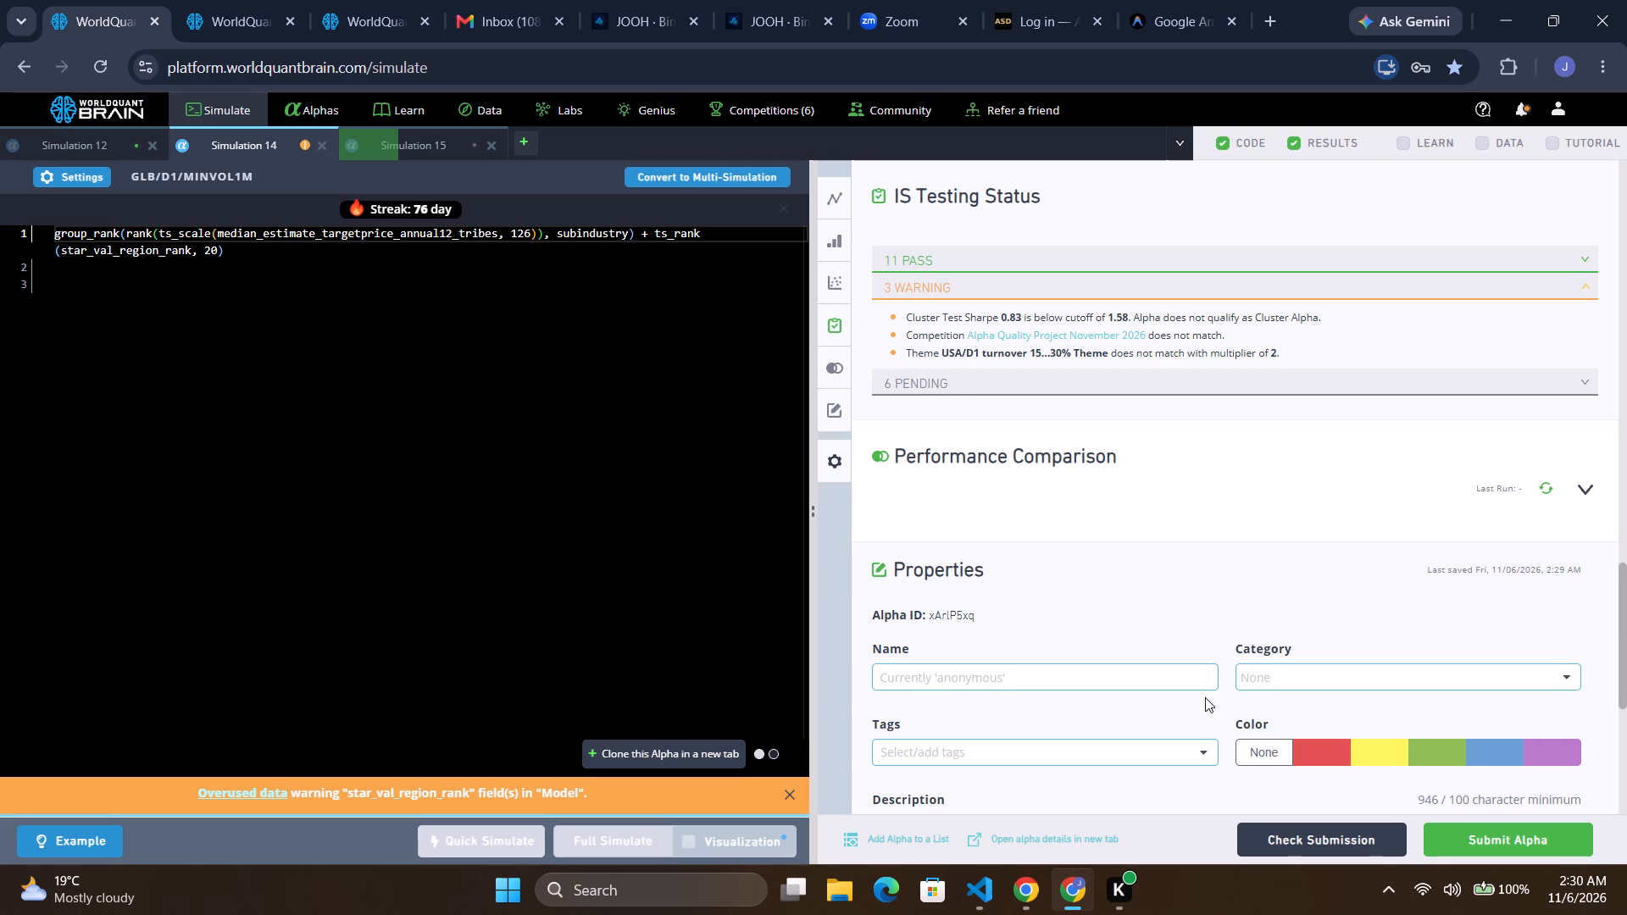
left_click(1283, 840)
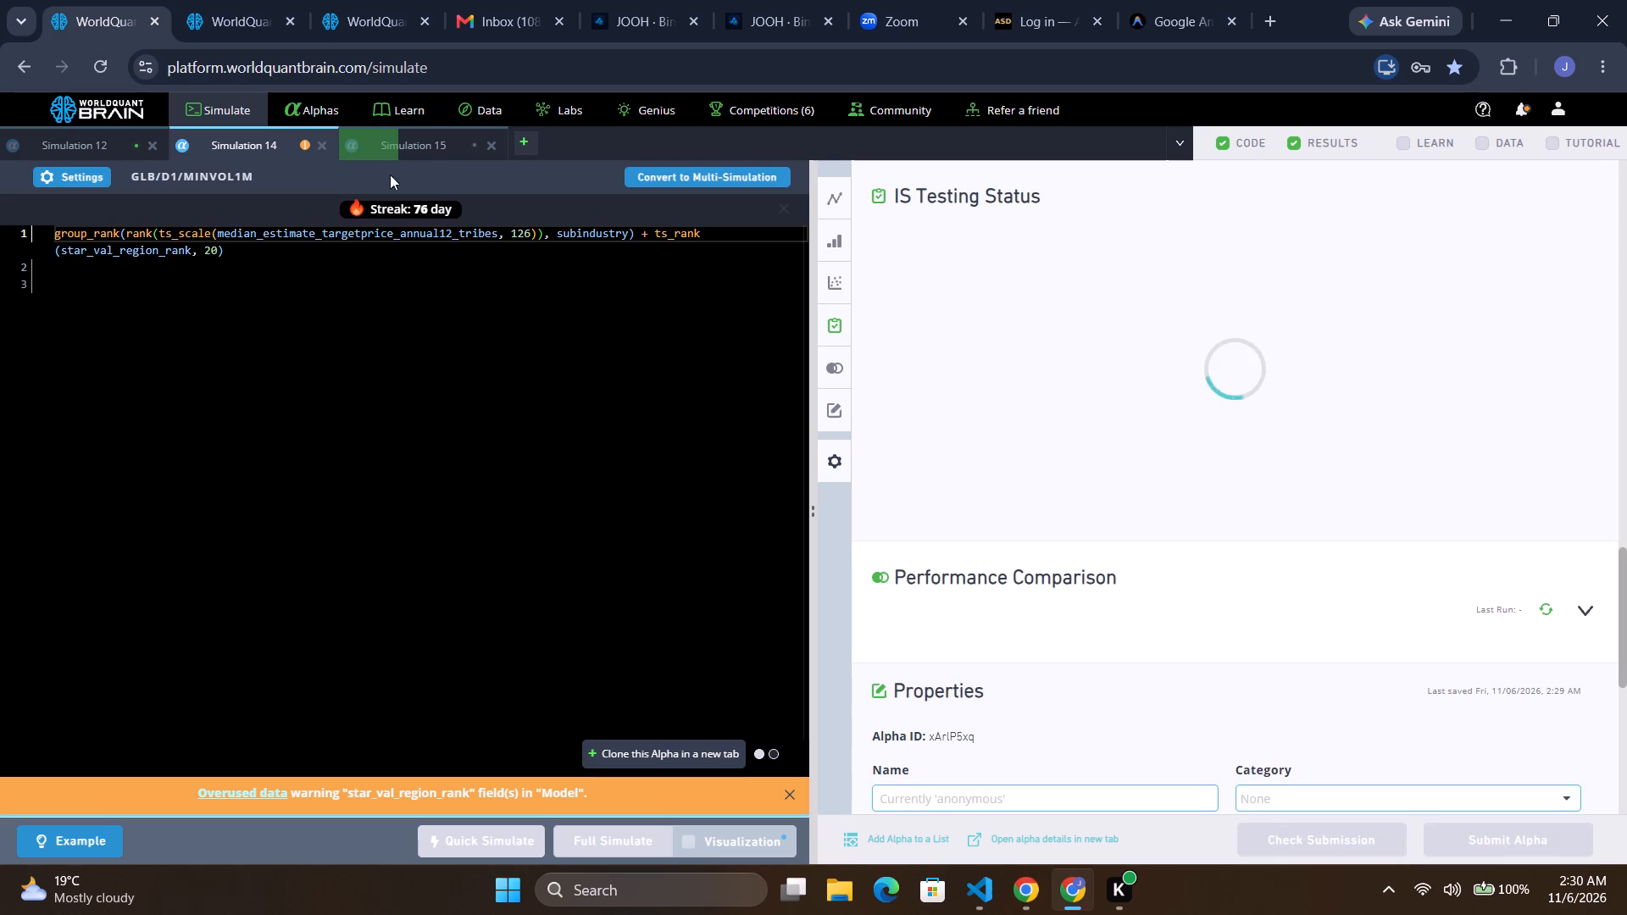
Look in on Simulation 15's progress, and examine Simulation 14's regional aggregate data and its failed and warning tests.
left_click(429, 141)
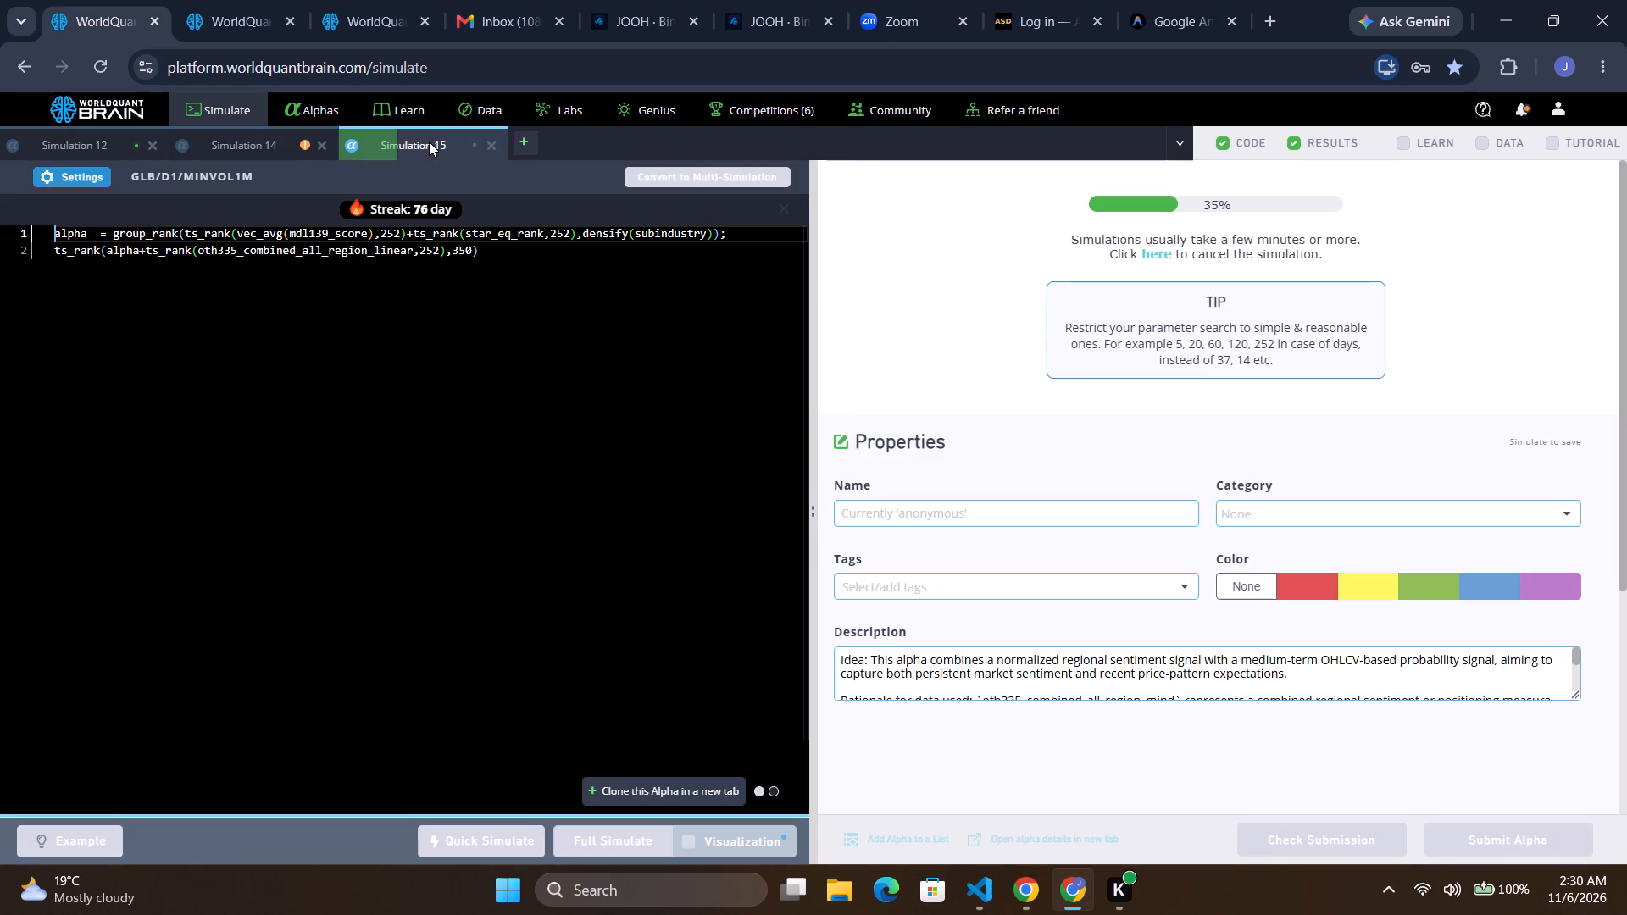
left_click(282, 143)
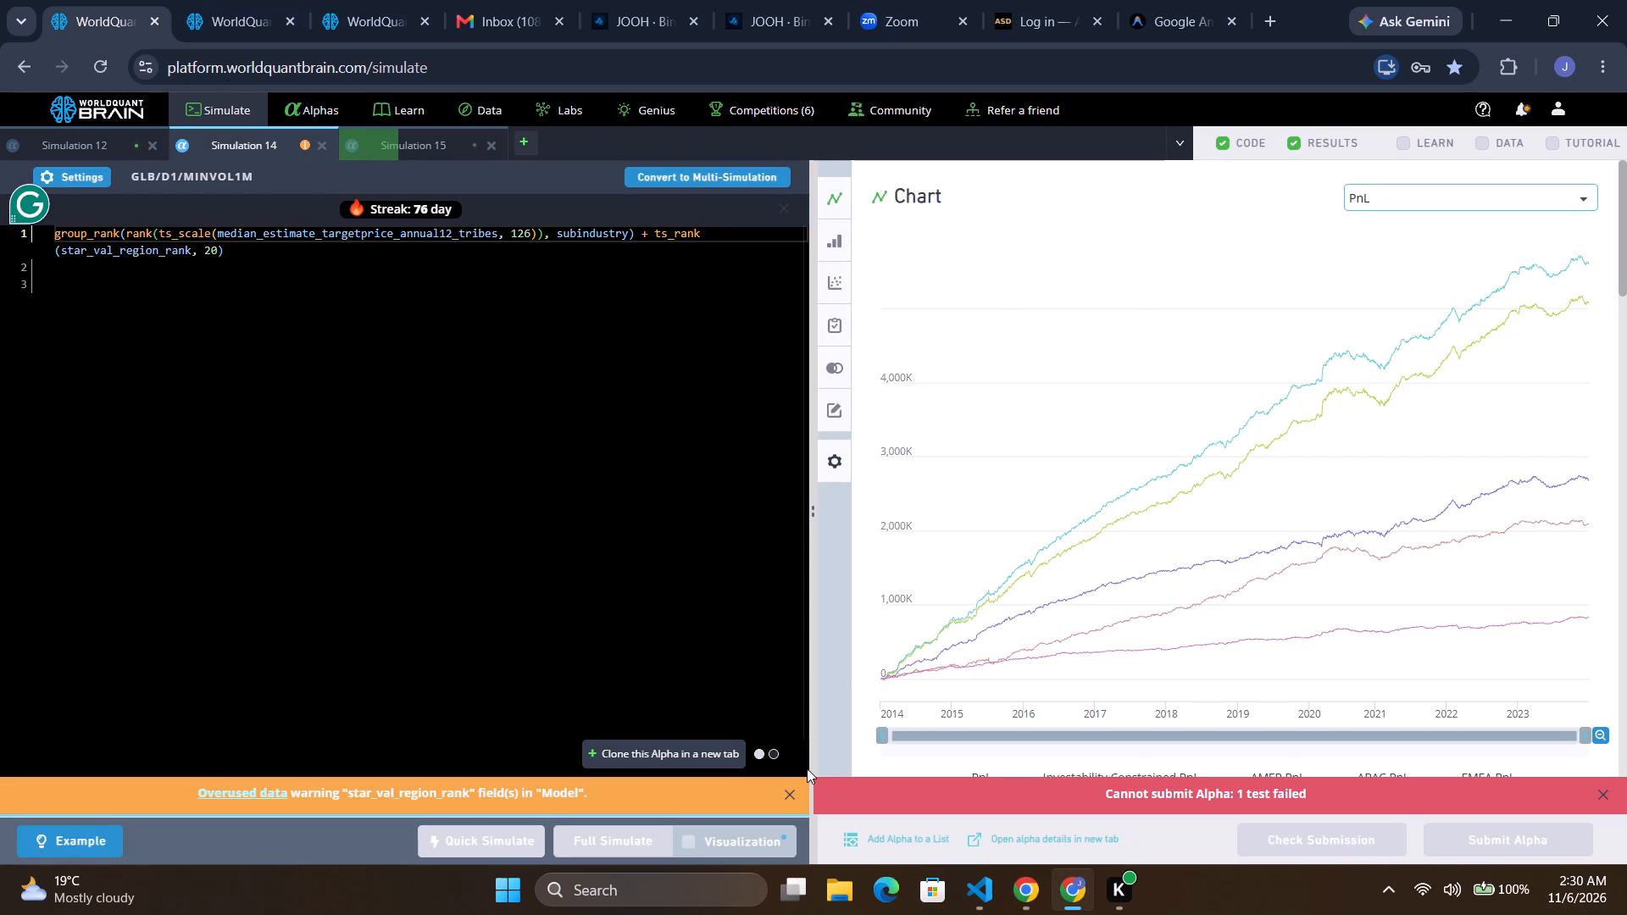
scroll(1158, 541, "down", 4)
scroll(1069, 561, "down", 6)
scroll(1069, 561, "up", 1)
scroll(1069, 560, "down", 2)
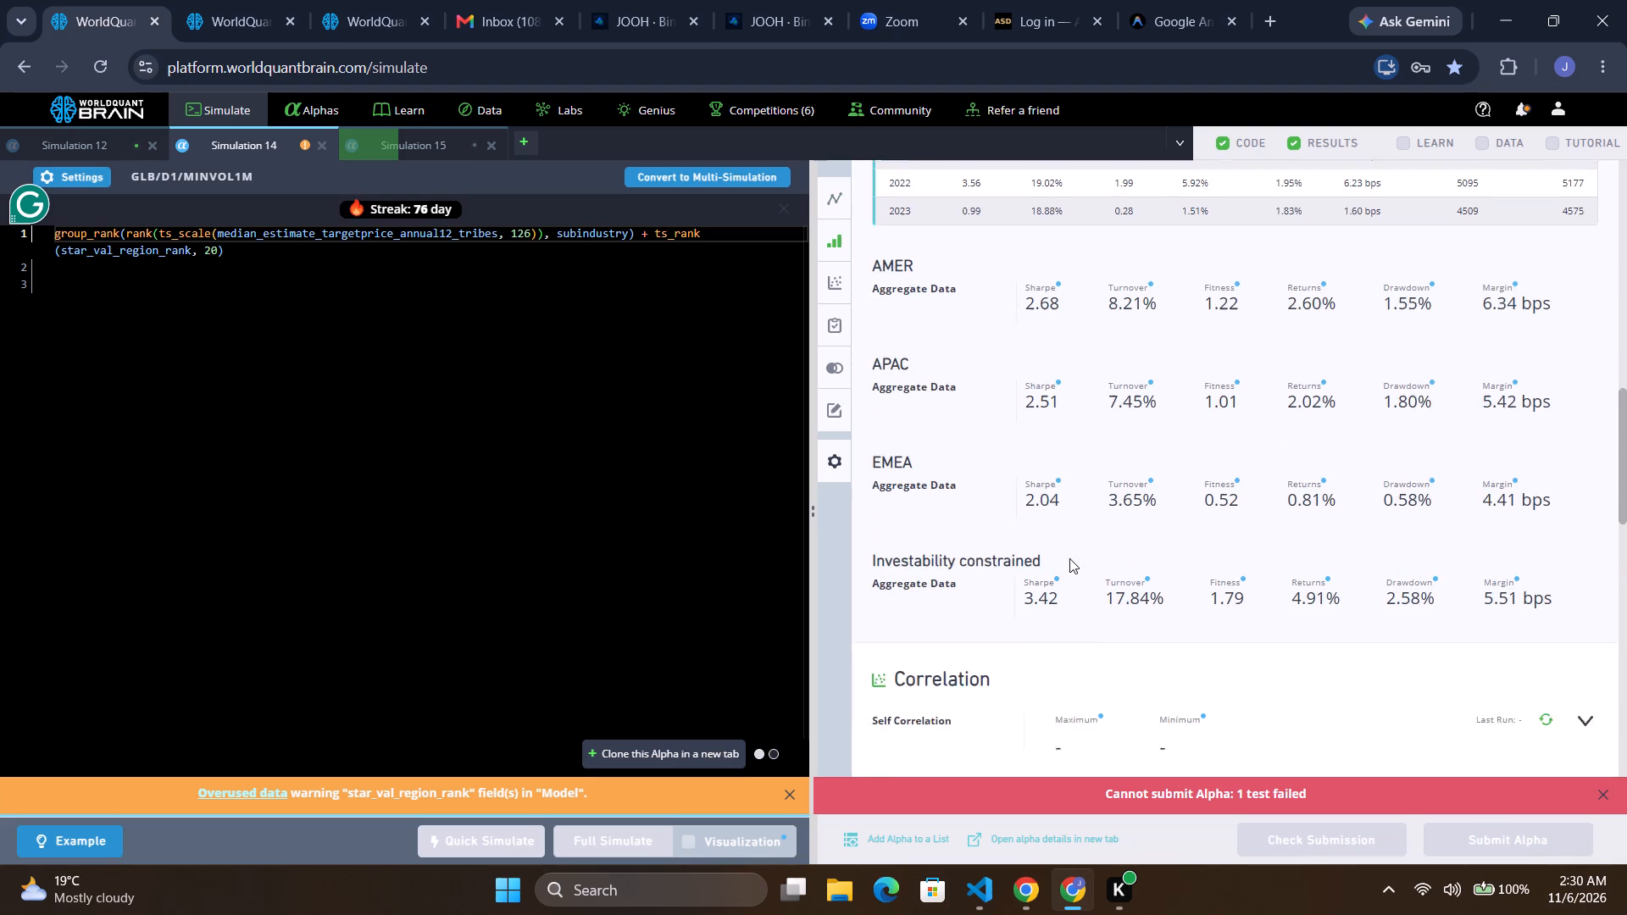
scroll(1053, 557, "down", 3)
left_click(958, 531)
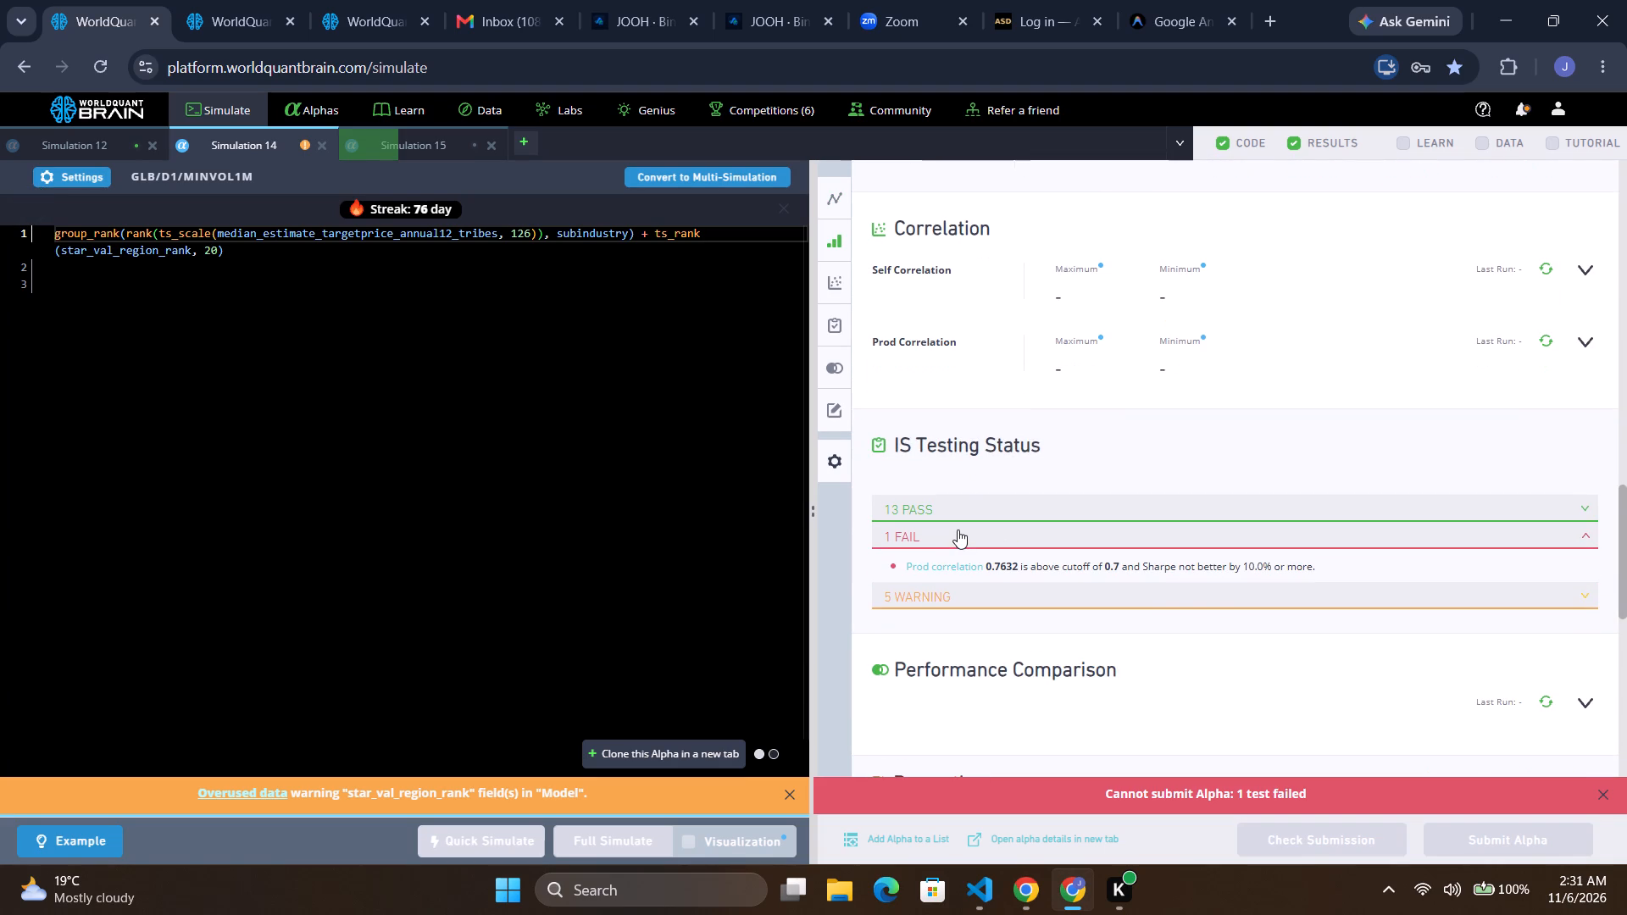
left_click(953, 596)
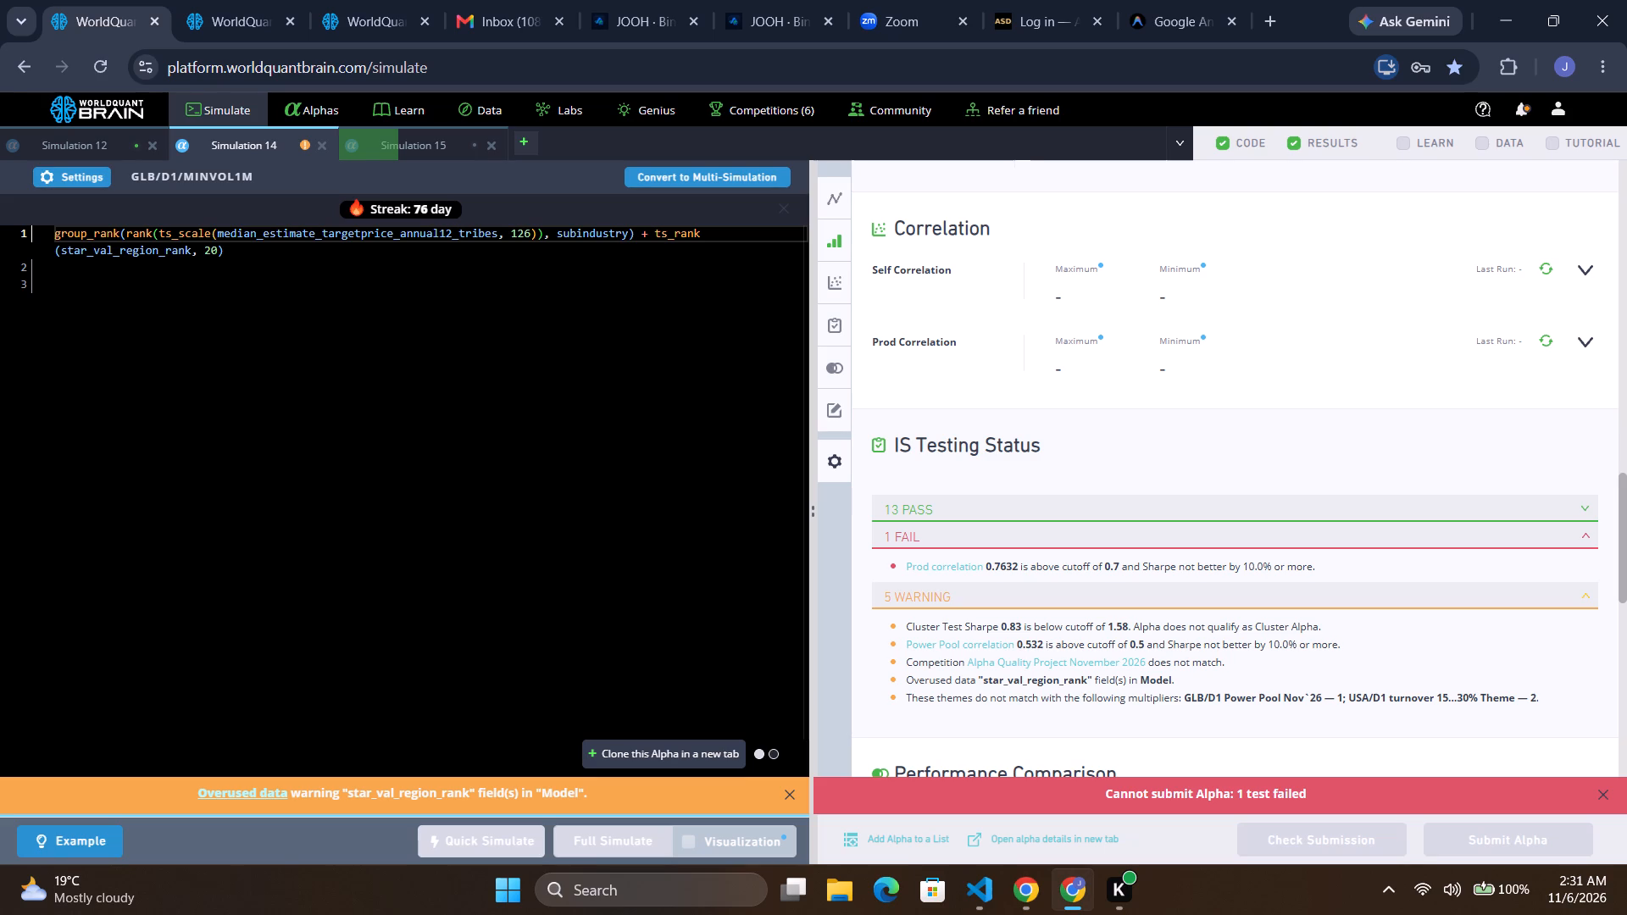
Set the ts_scale lookback on median_estimate_targetprice_annual12_tribes to 150 in Simulation 14's expression.
double_click(526, 227)
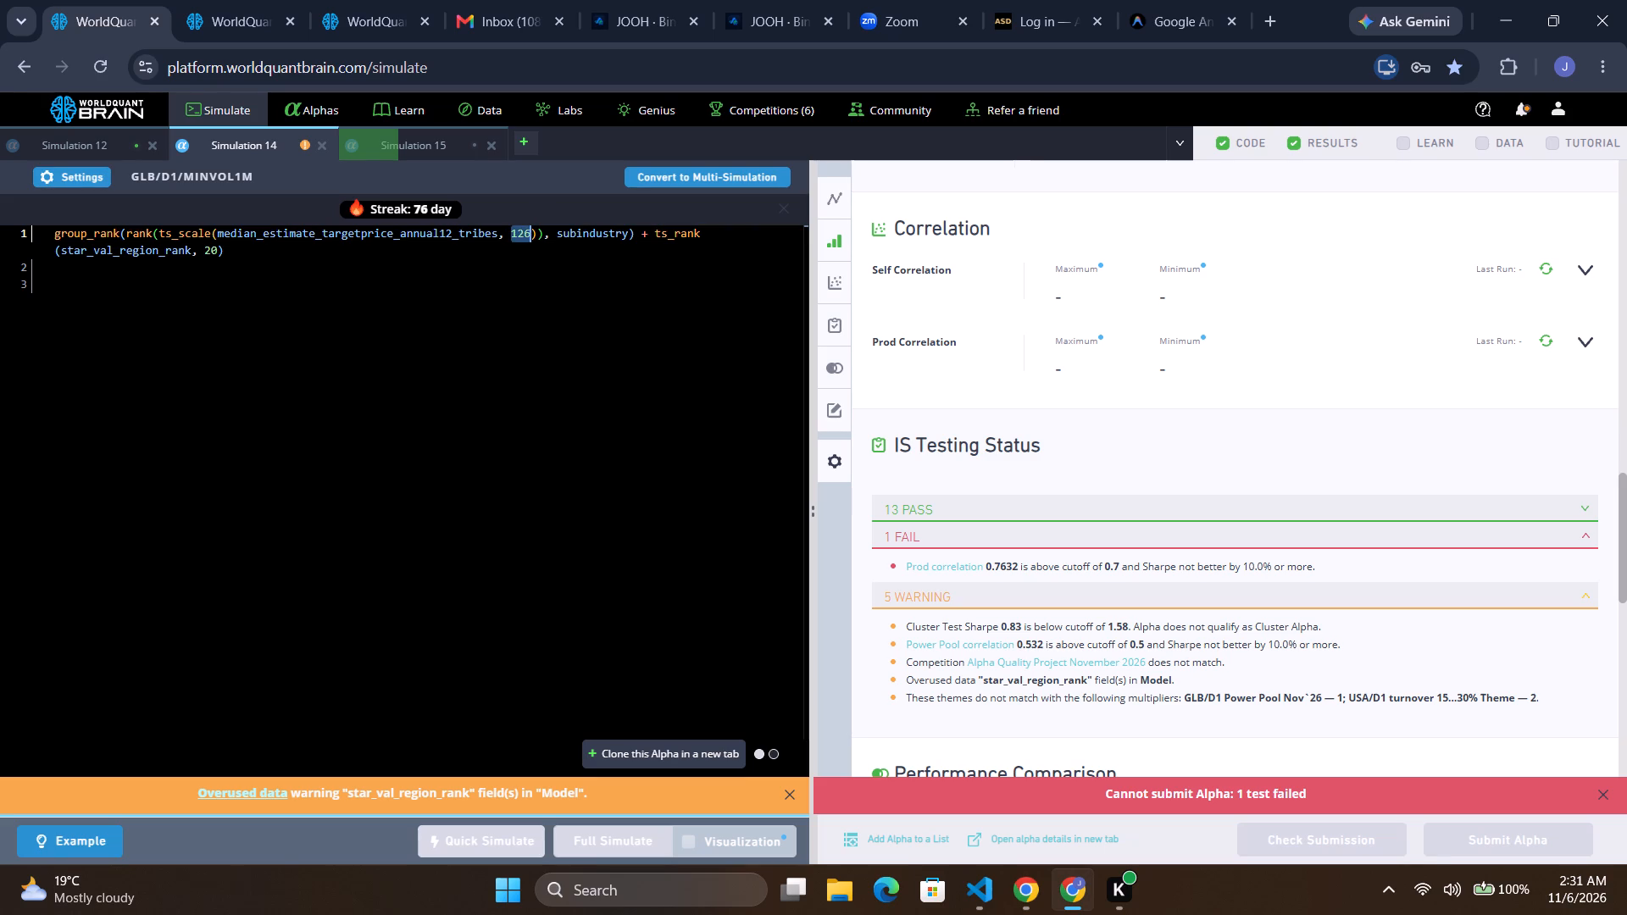
key("1")
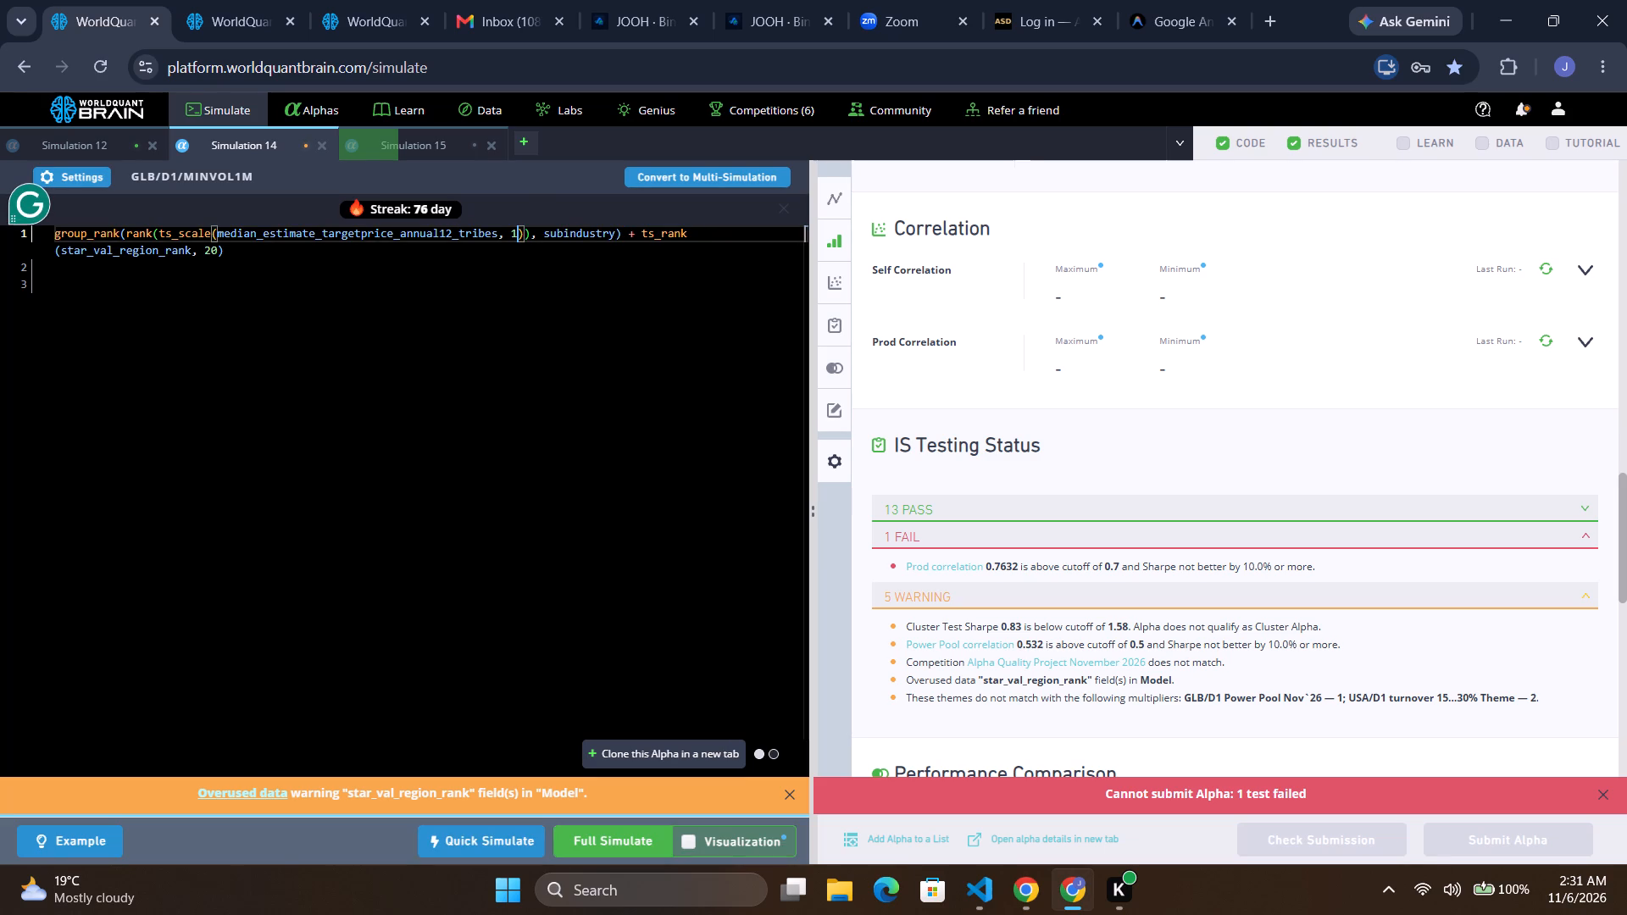
type("50")
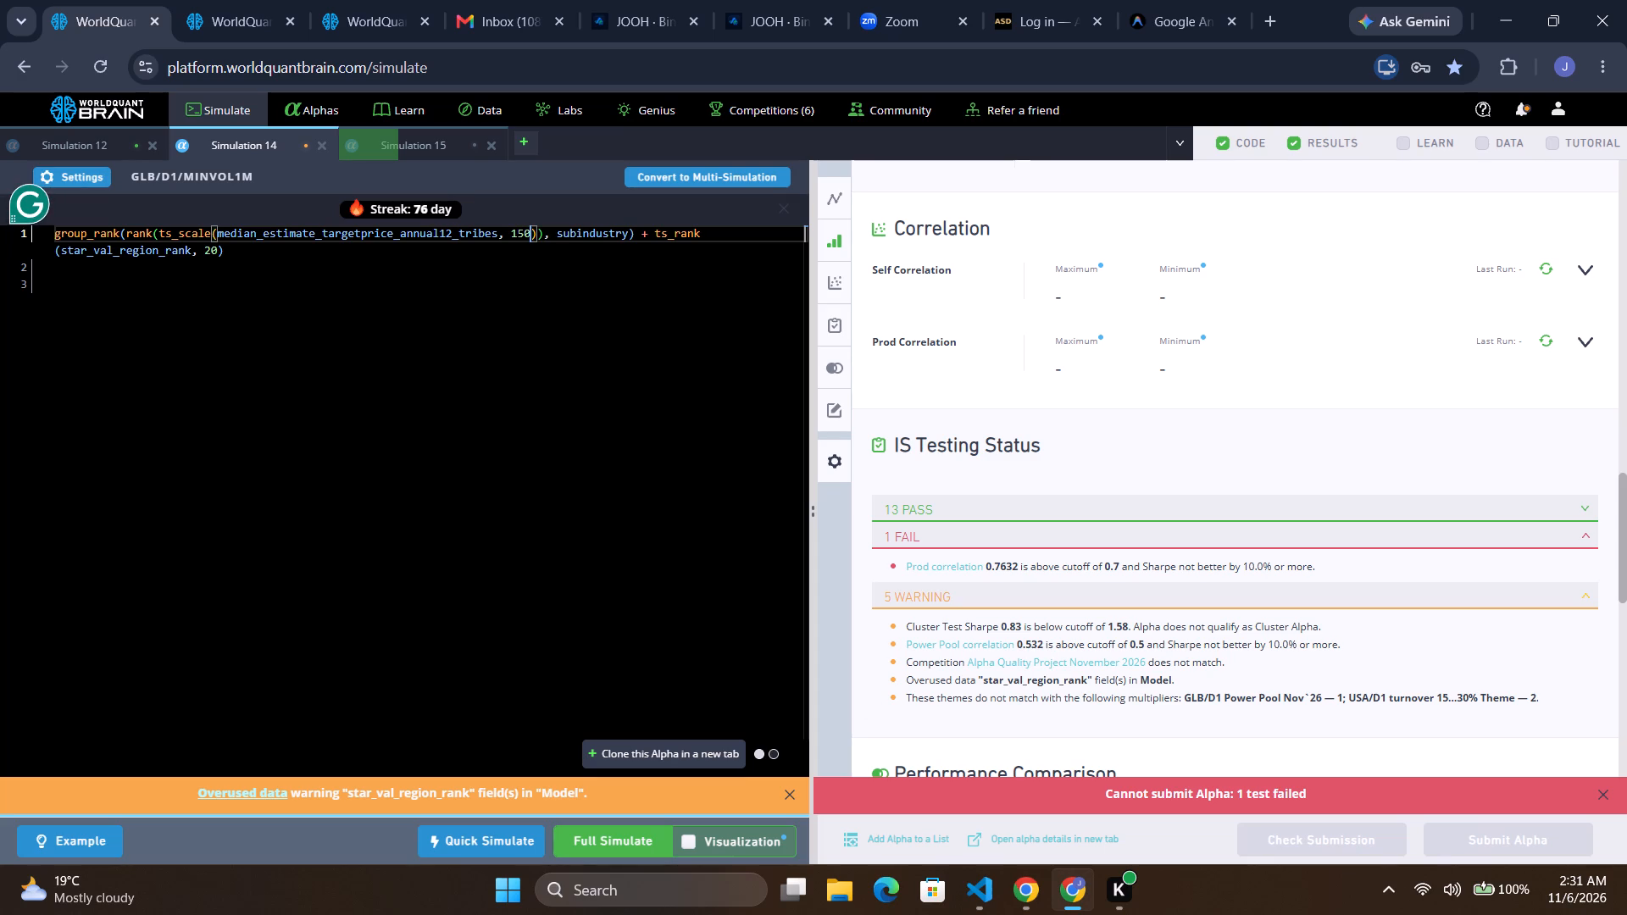
left_click_drag(1043, 642, 1032, 643)
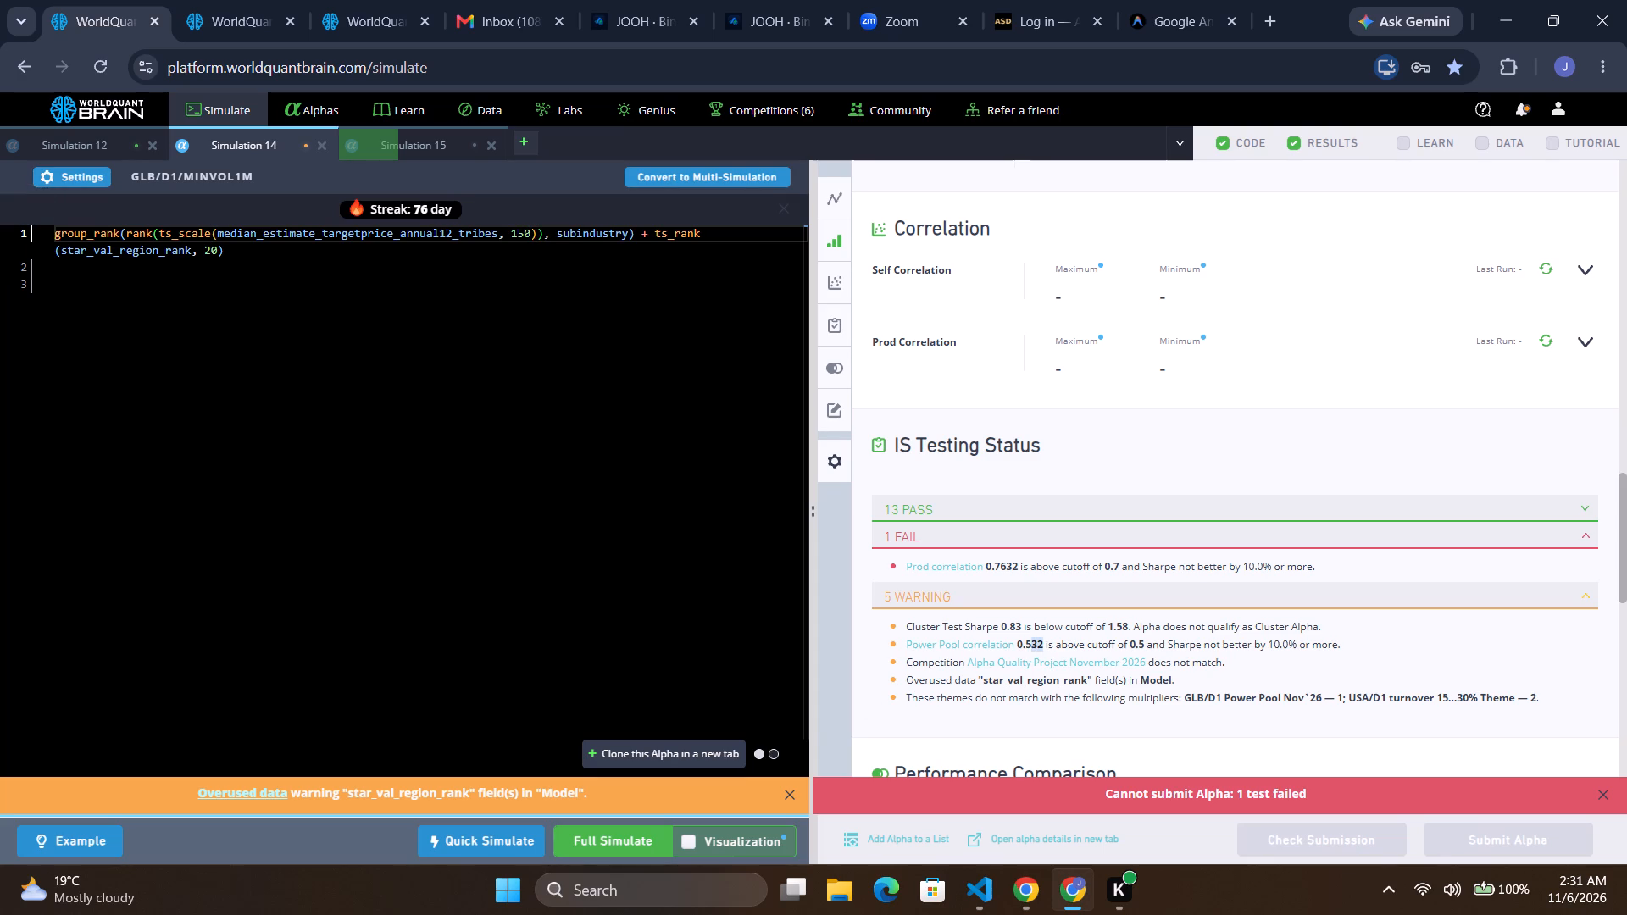
Wrap the subindustry grouping of group_rank in the densify operator in Simulation 14's expression.
double_click(600, 230)
key("ctrl+x")
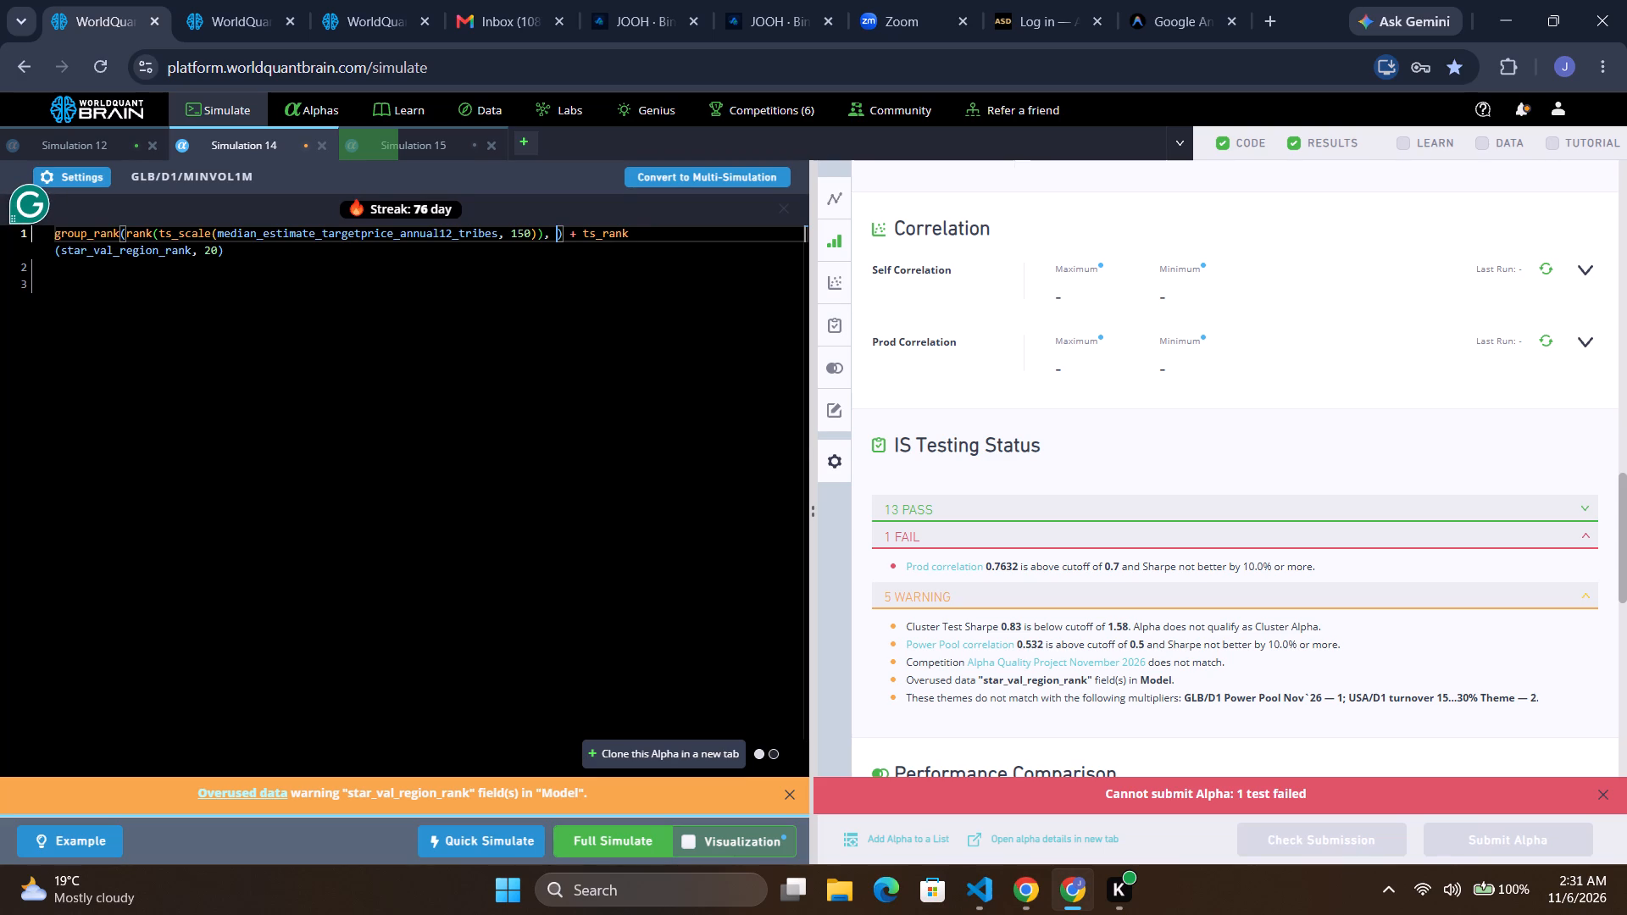
type("densi")
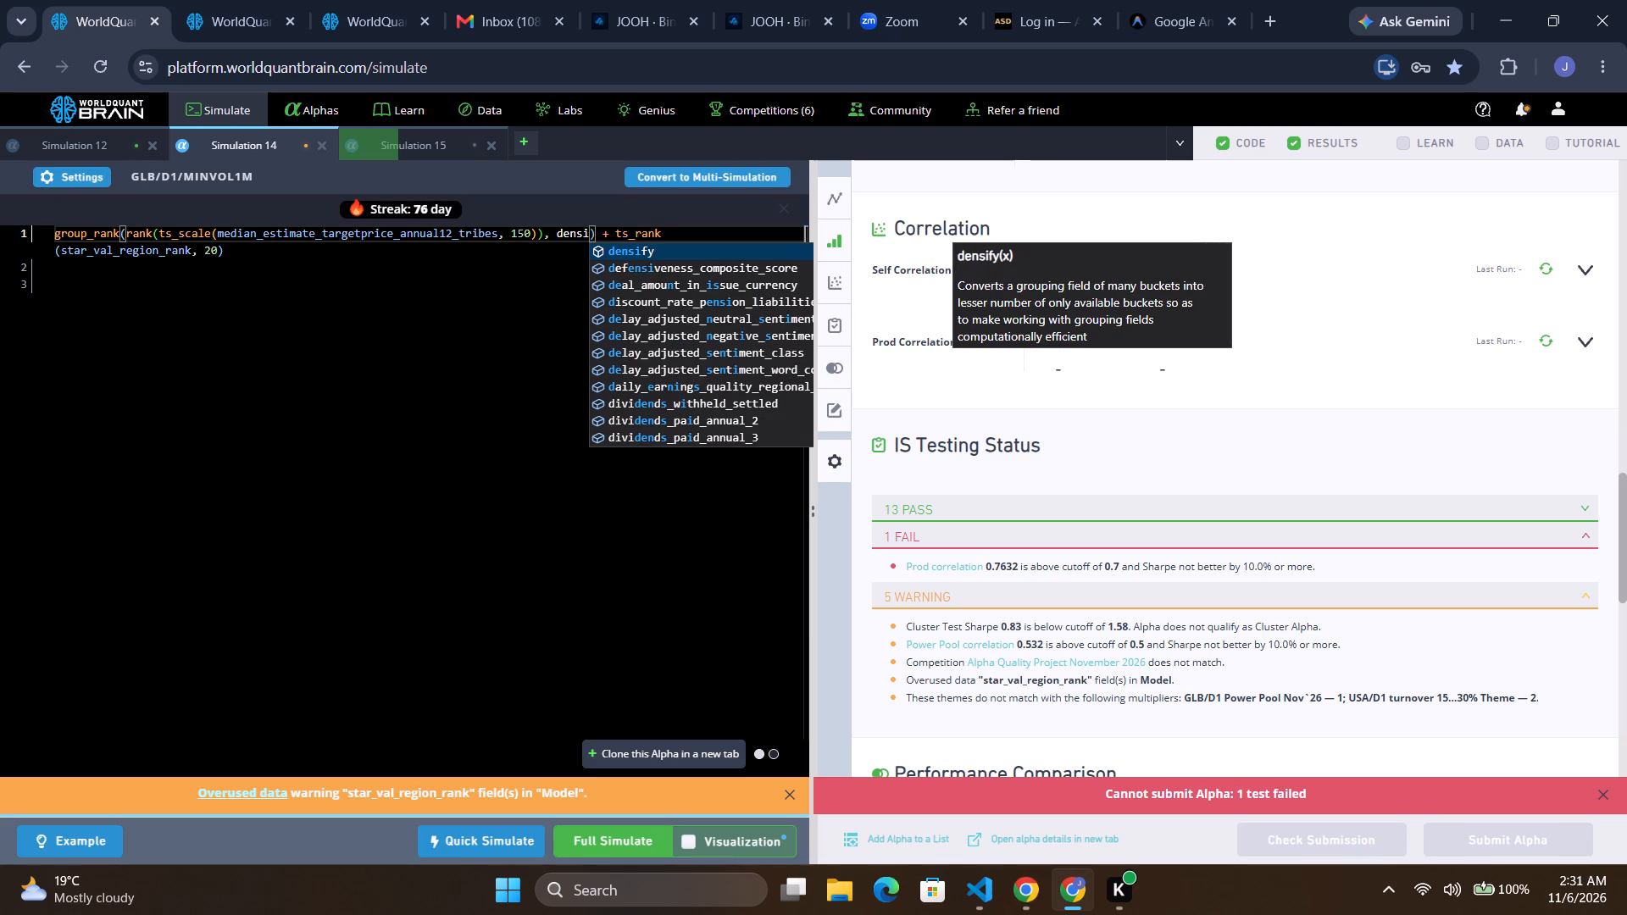
key("Return")
key("shift+parenleft")
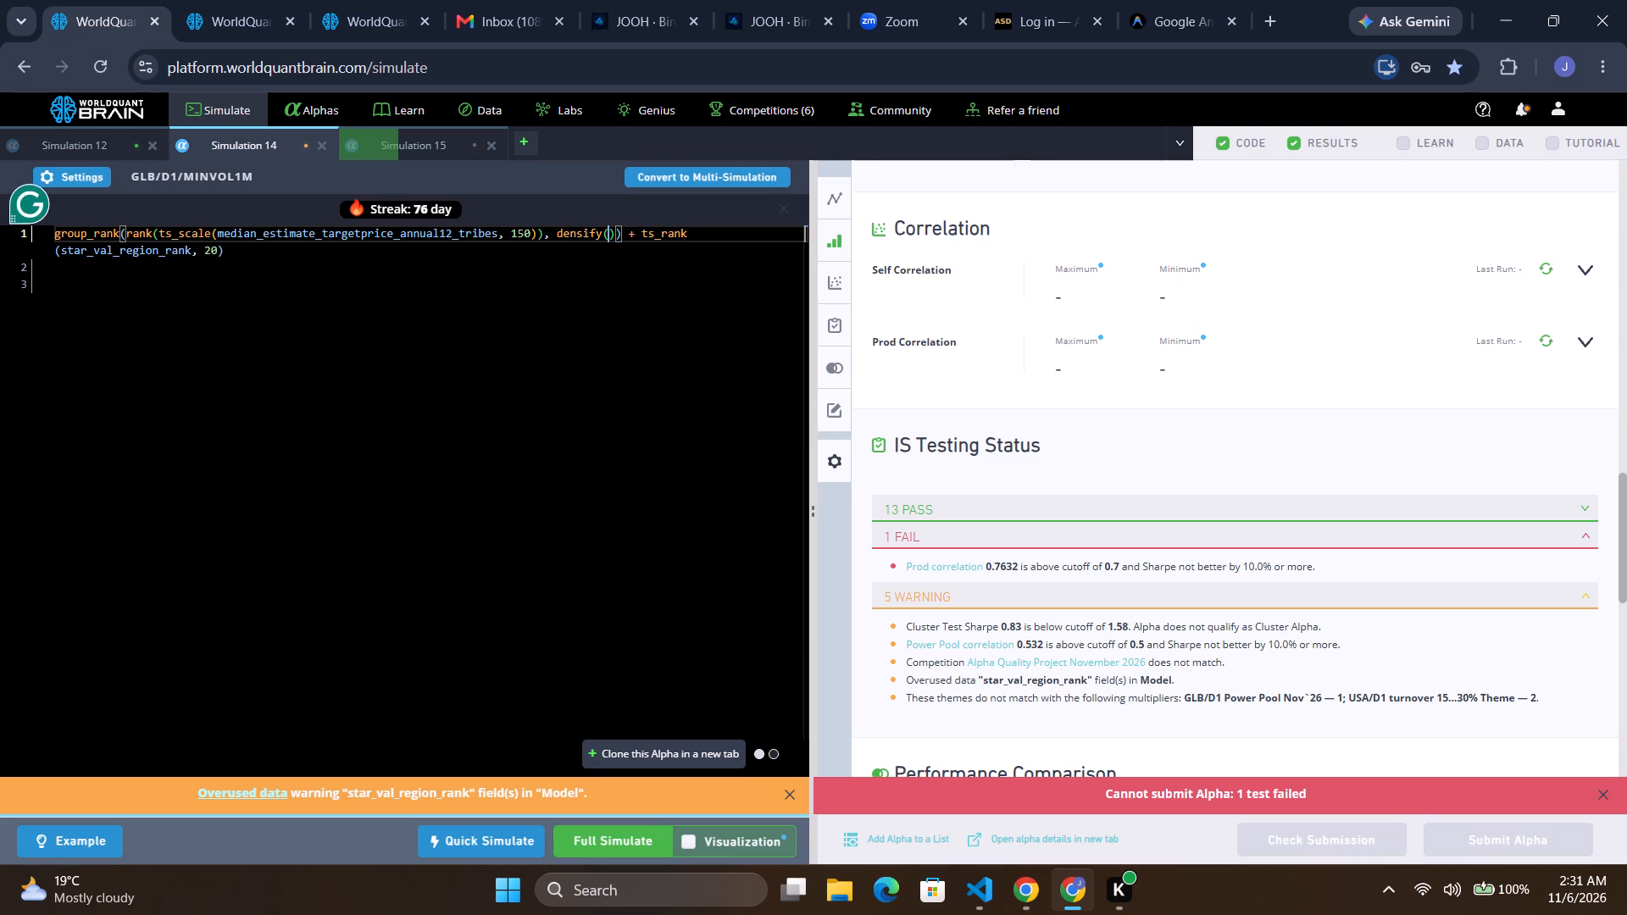
key("ctrl+v")
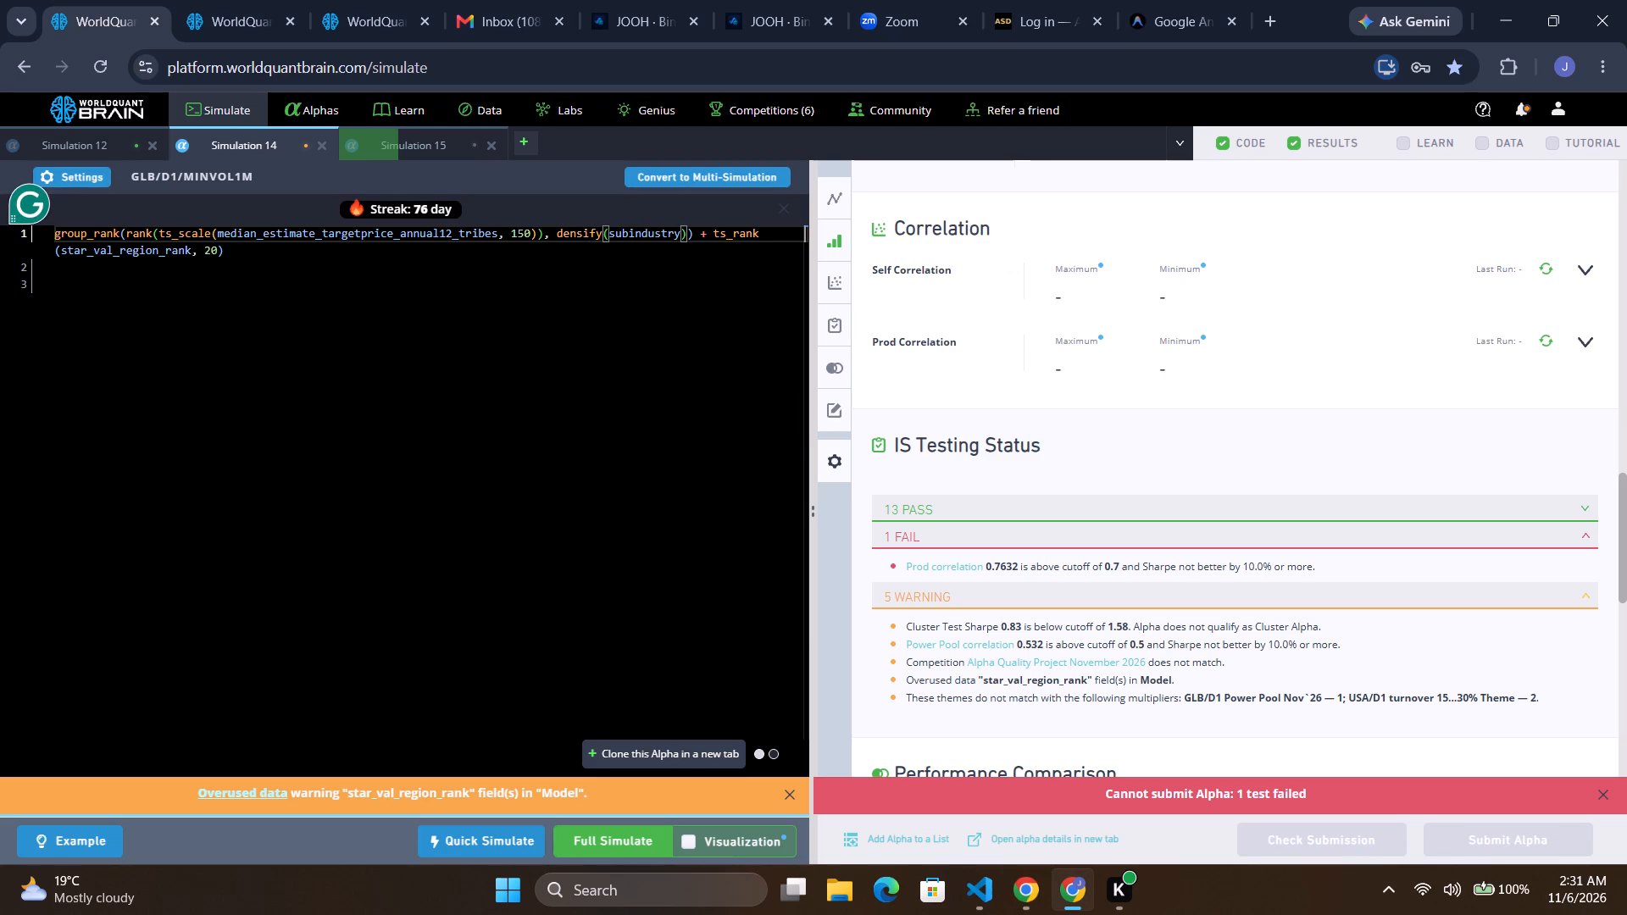
Run a full simulation of Simulation 14's edited alpha in GLB/D1/MINVOL1M.
left_click(631, 846)
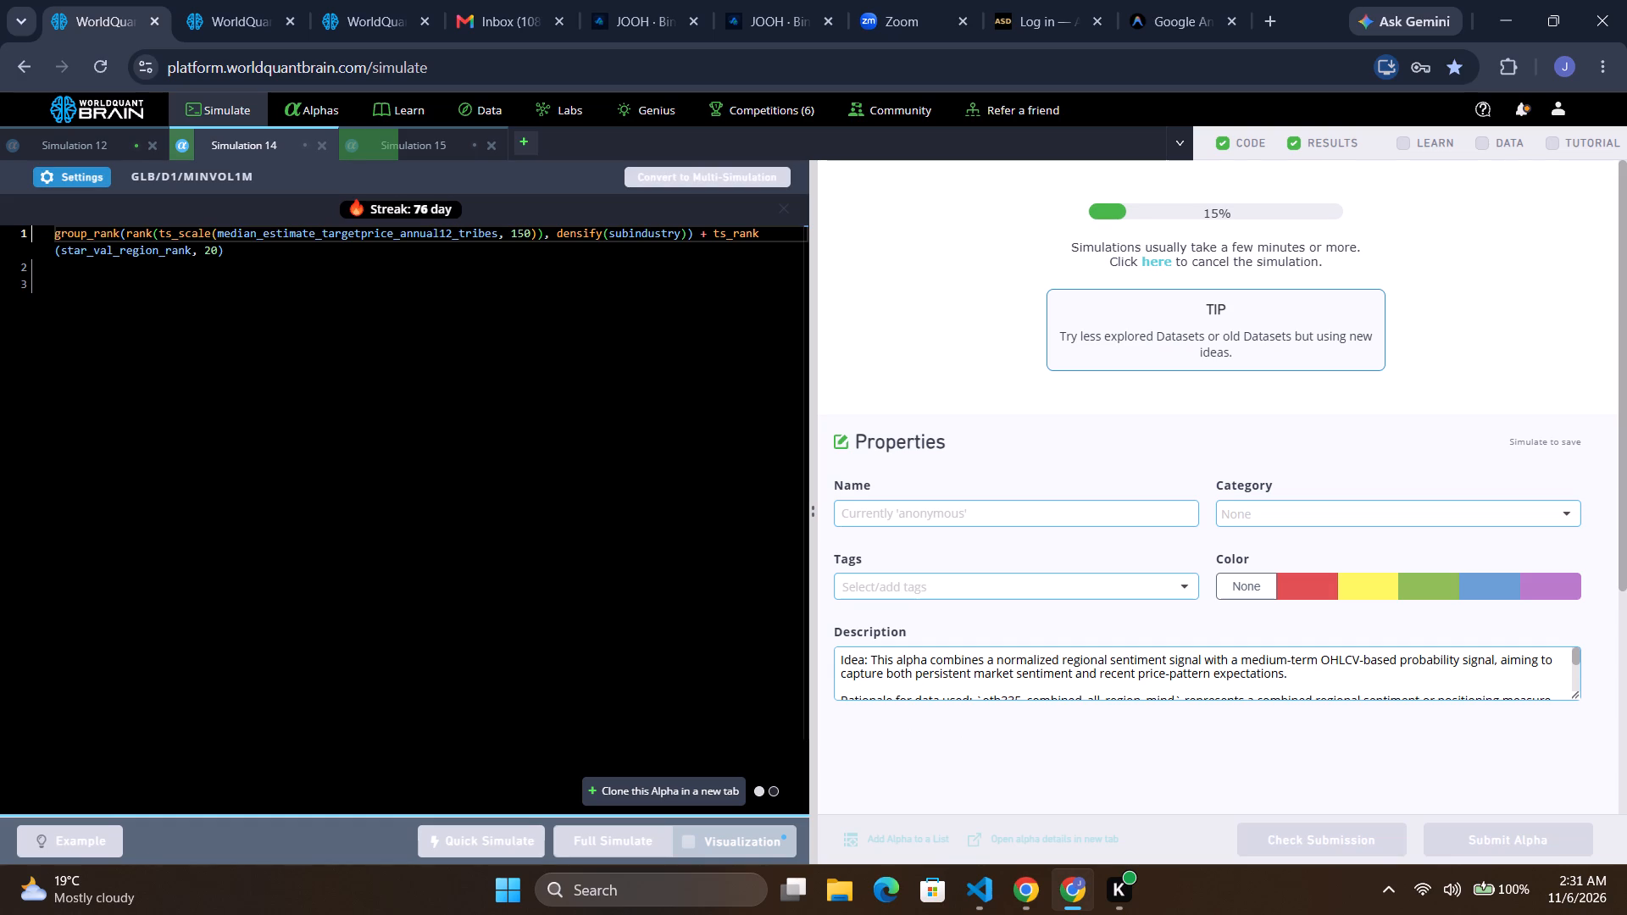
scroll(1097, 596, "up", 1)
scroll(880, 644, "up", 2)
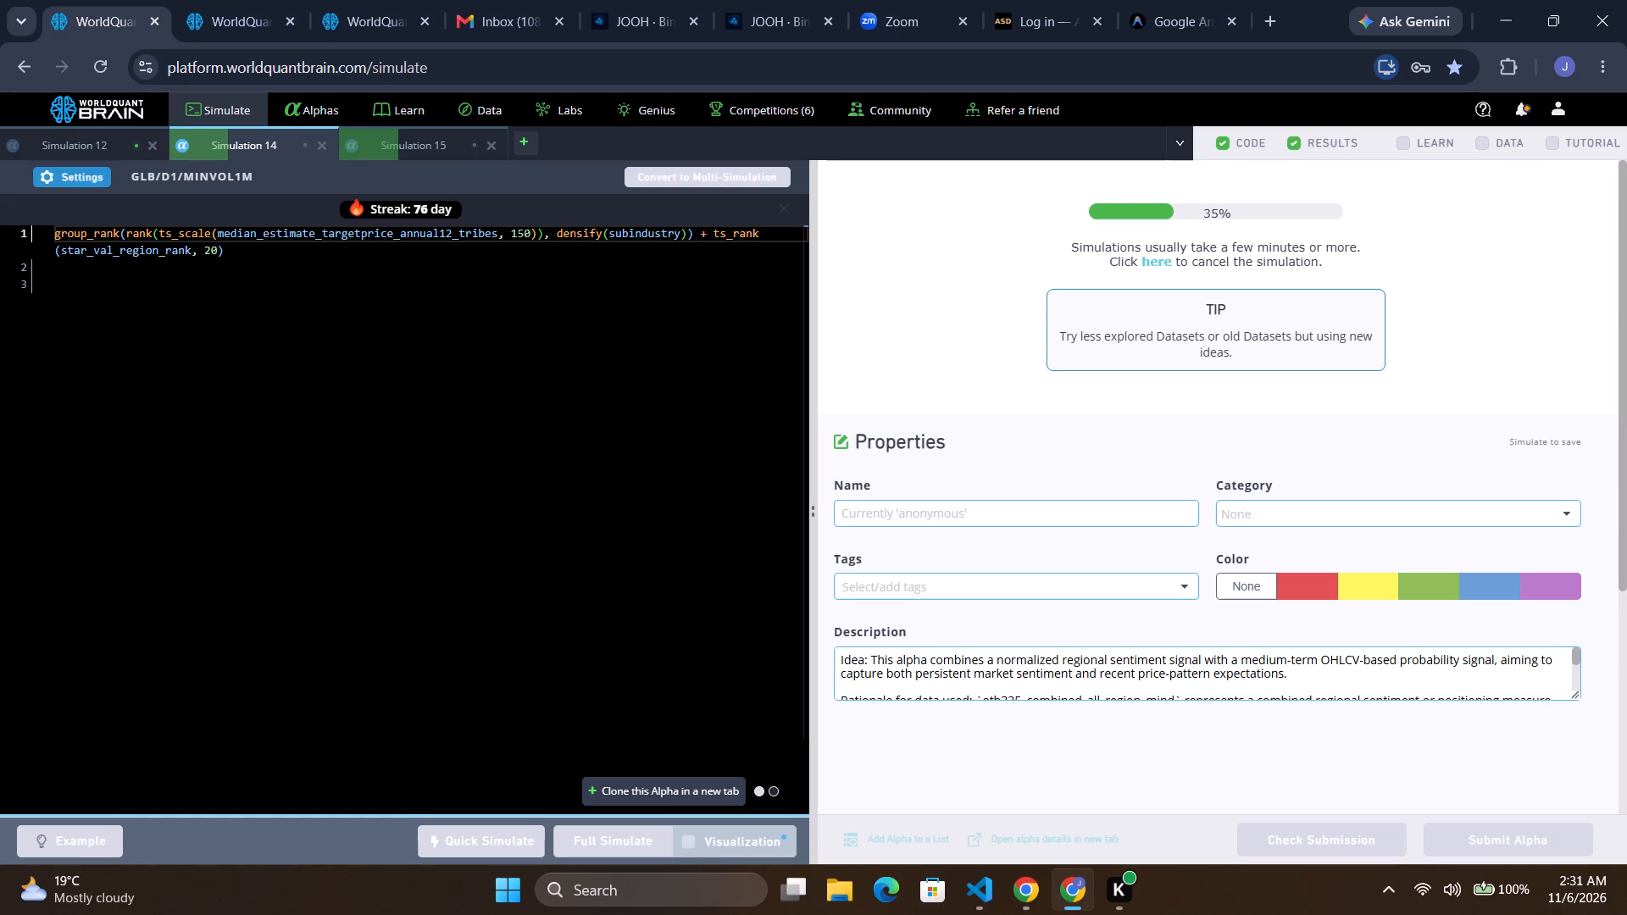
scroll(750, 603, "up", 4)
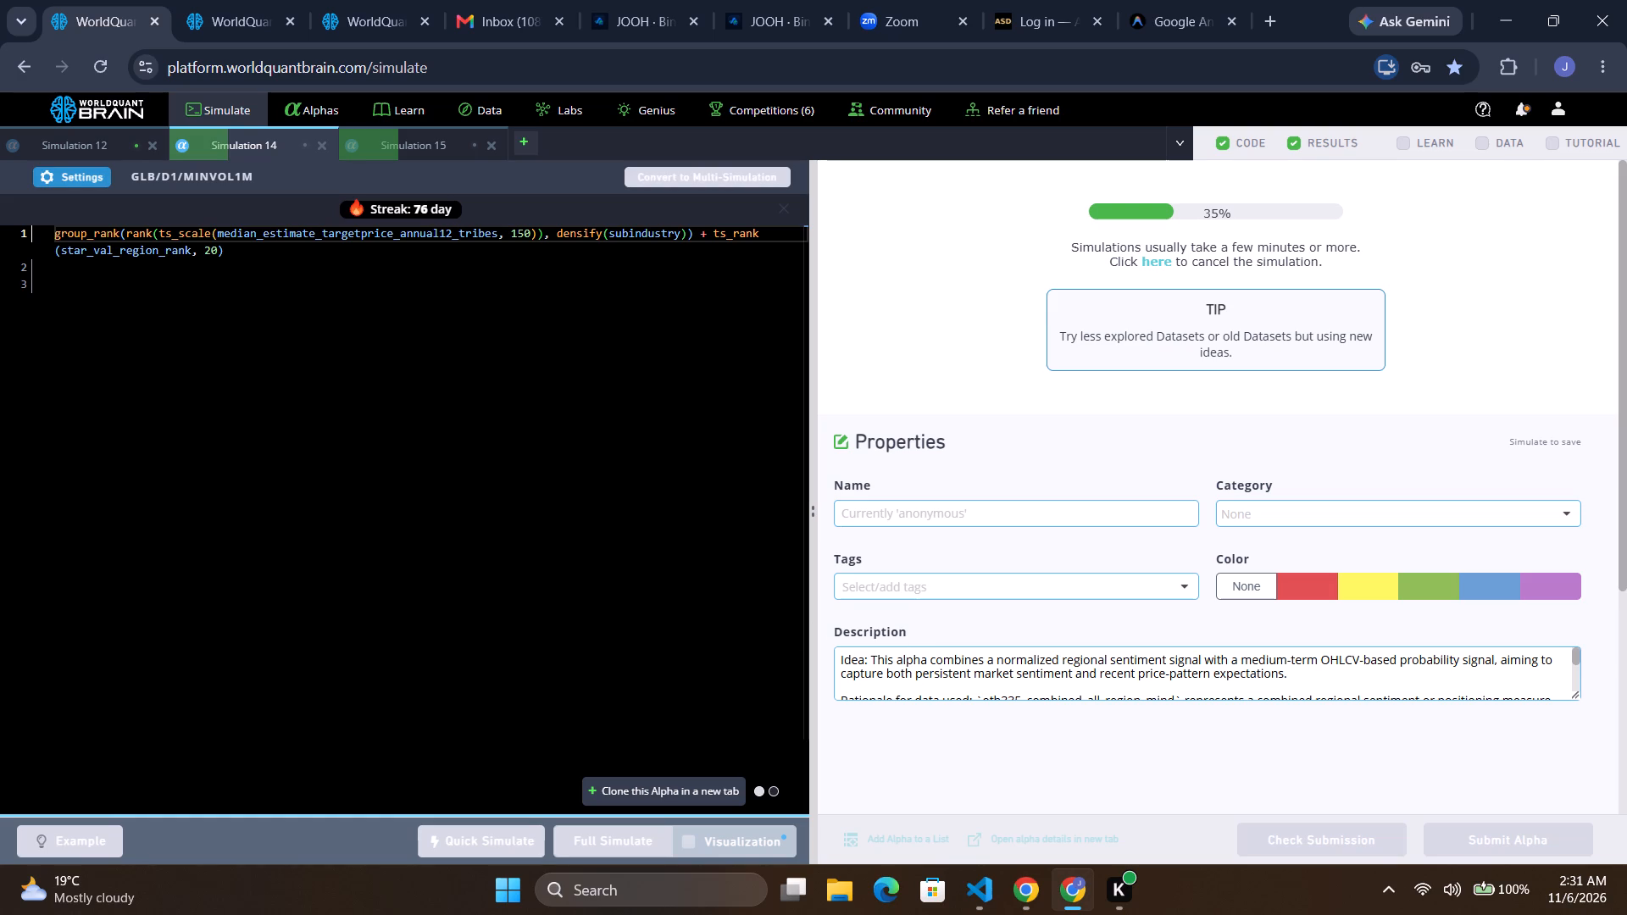
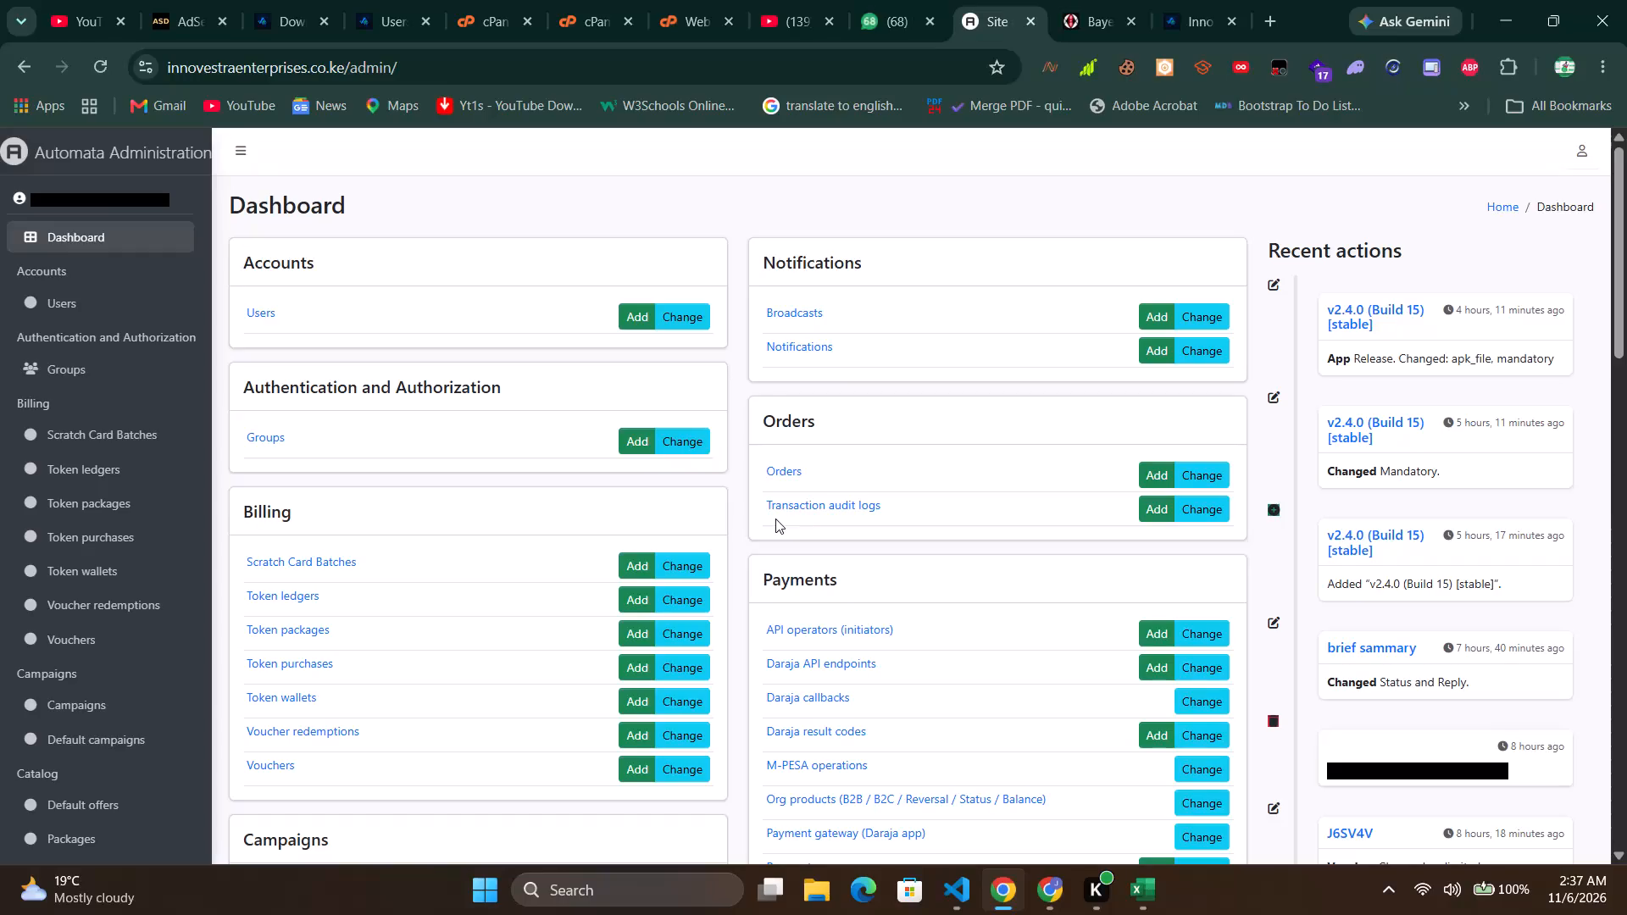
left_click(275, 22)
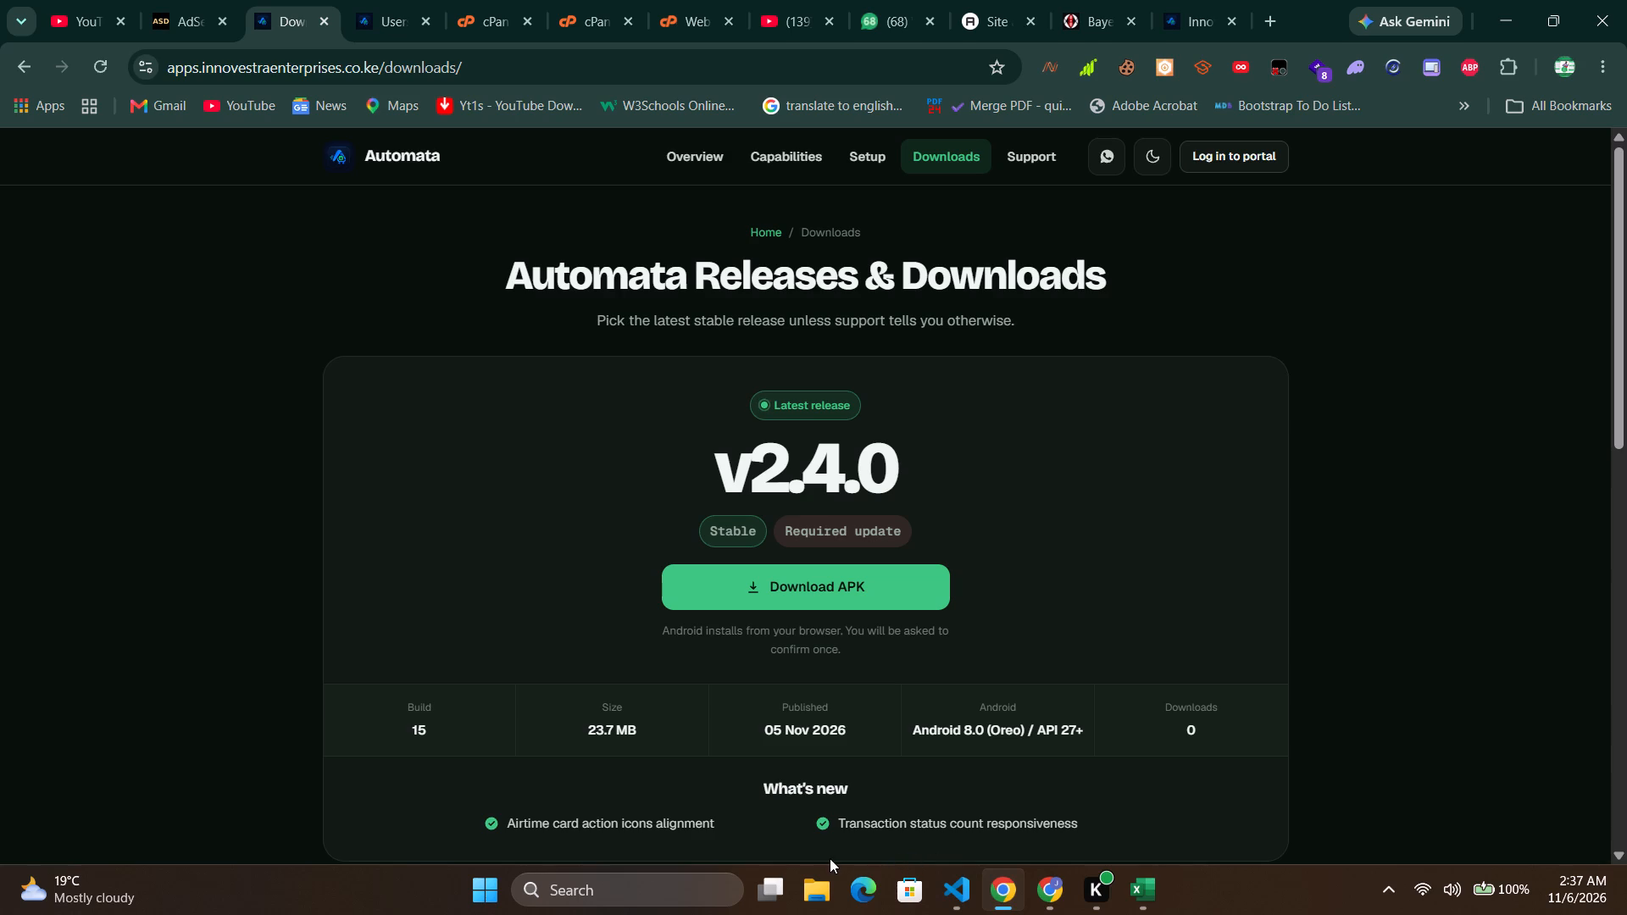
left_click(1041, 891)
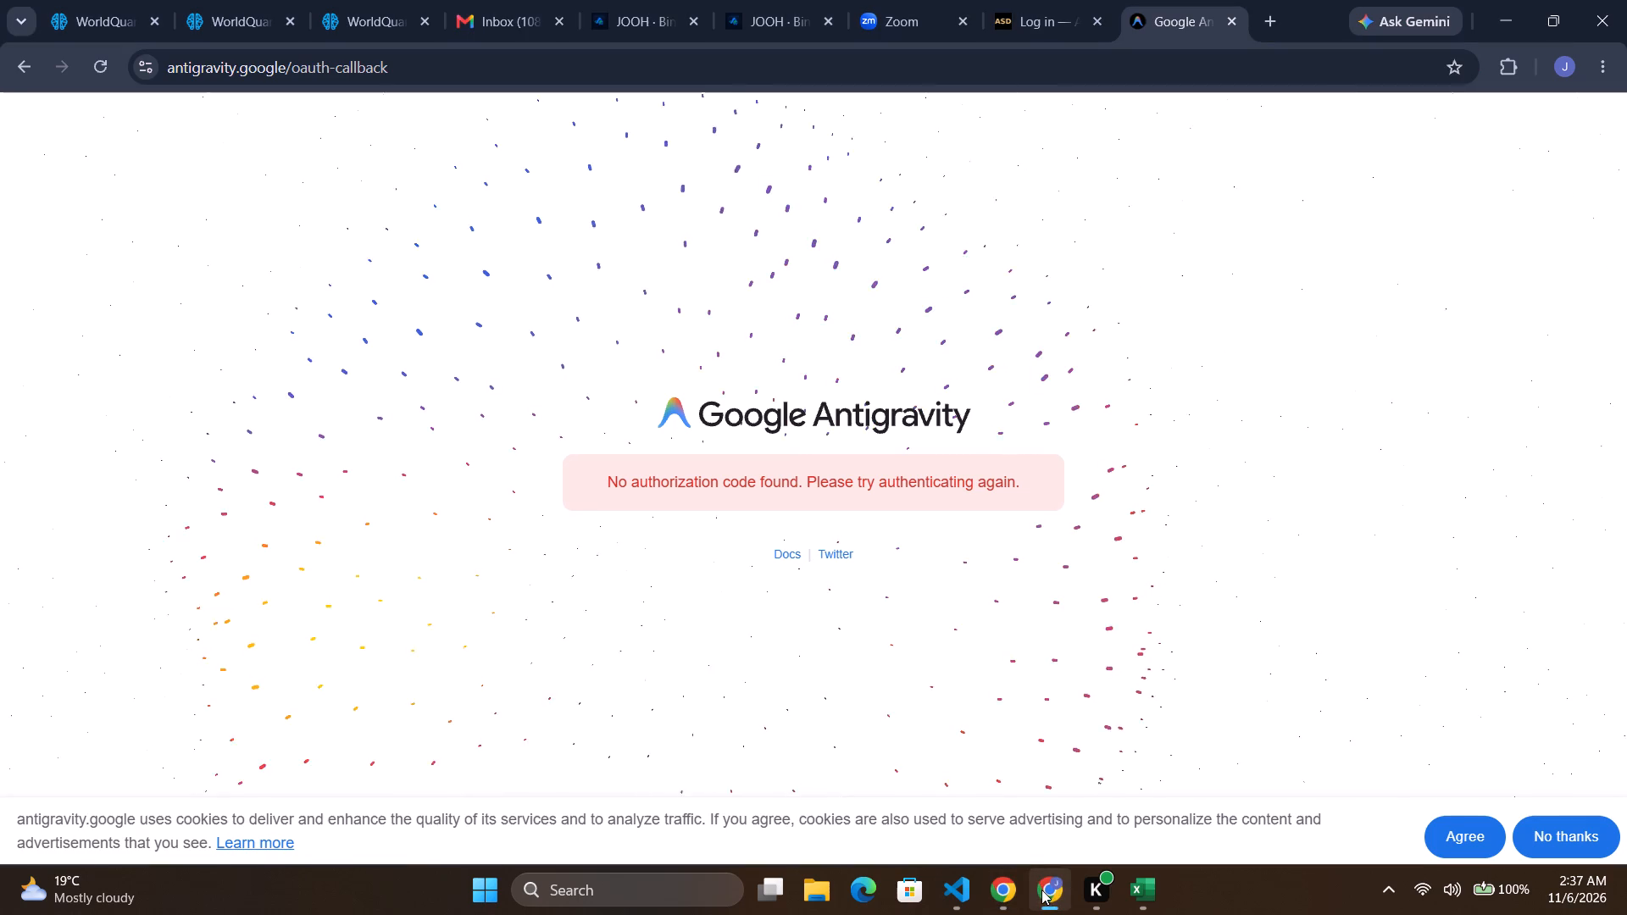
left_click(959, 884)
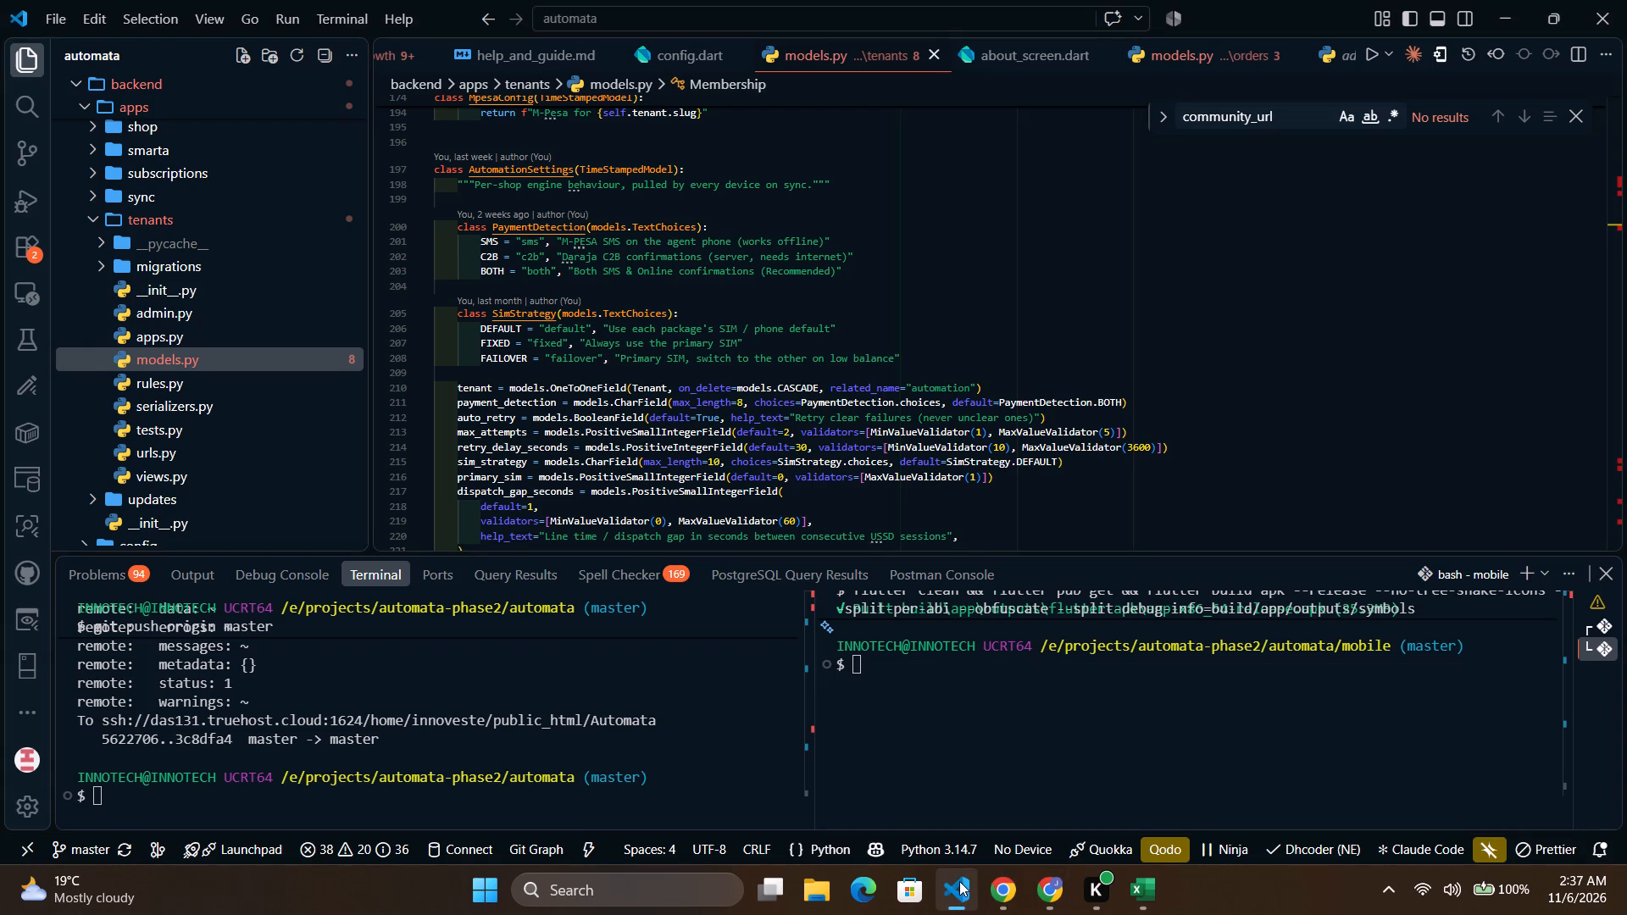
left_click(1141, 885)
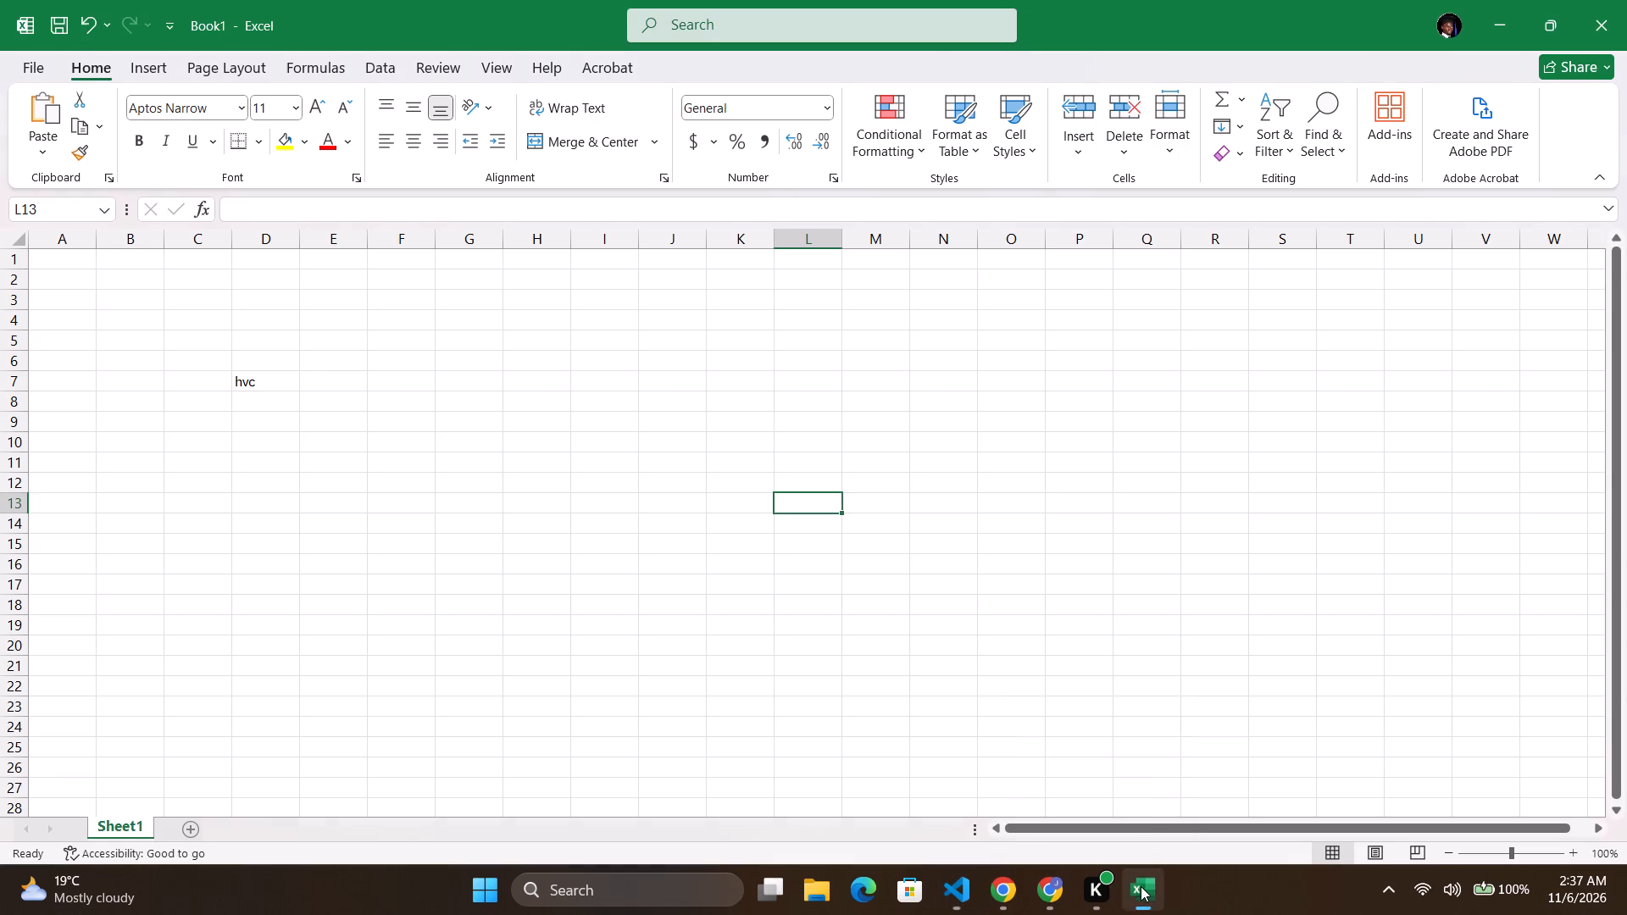
Switch back to the Chrome window holding WorldQuant BRAIN, look in on the unsubmitted alphas page, and bring up the first BRAIN page.
left_click(1058, 889)
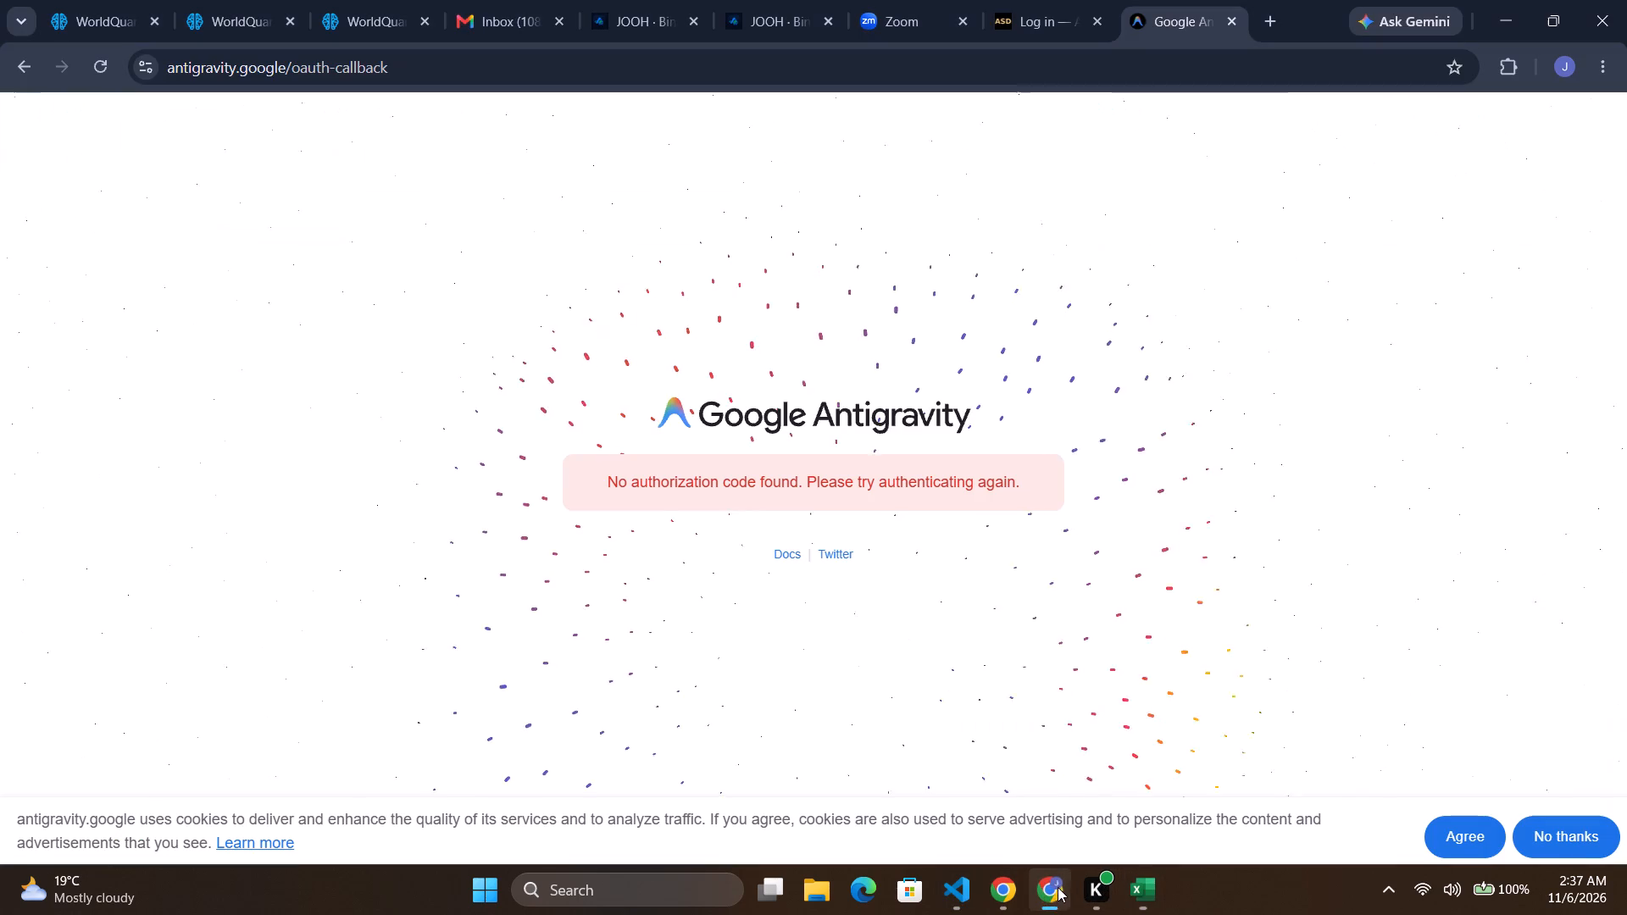
left_click(215, 4)
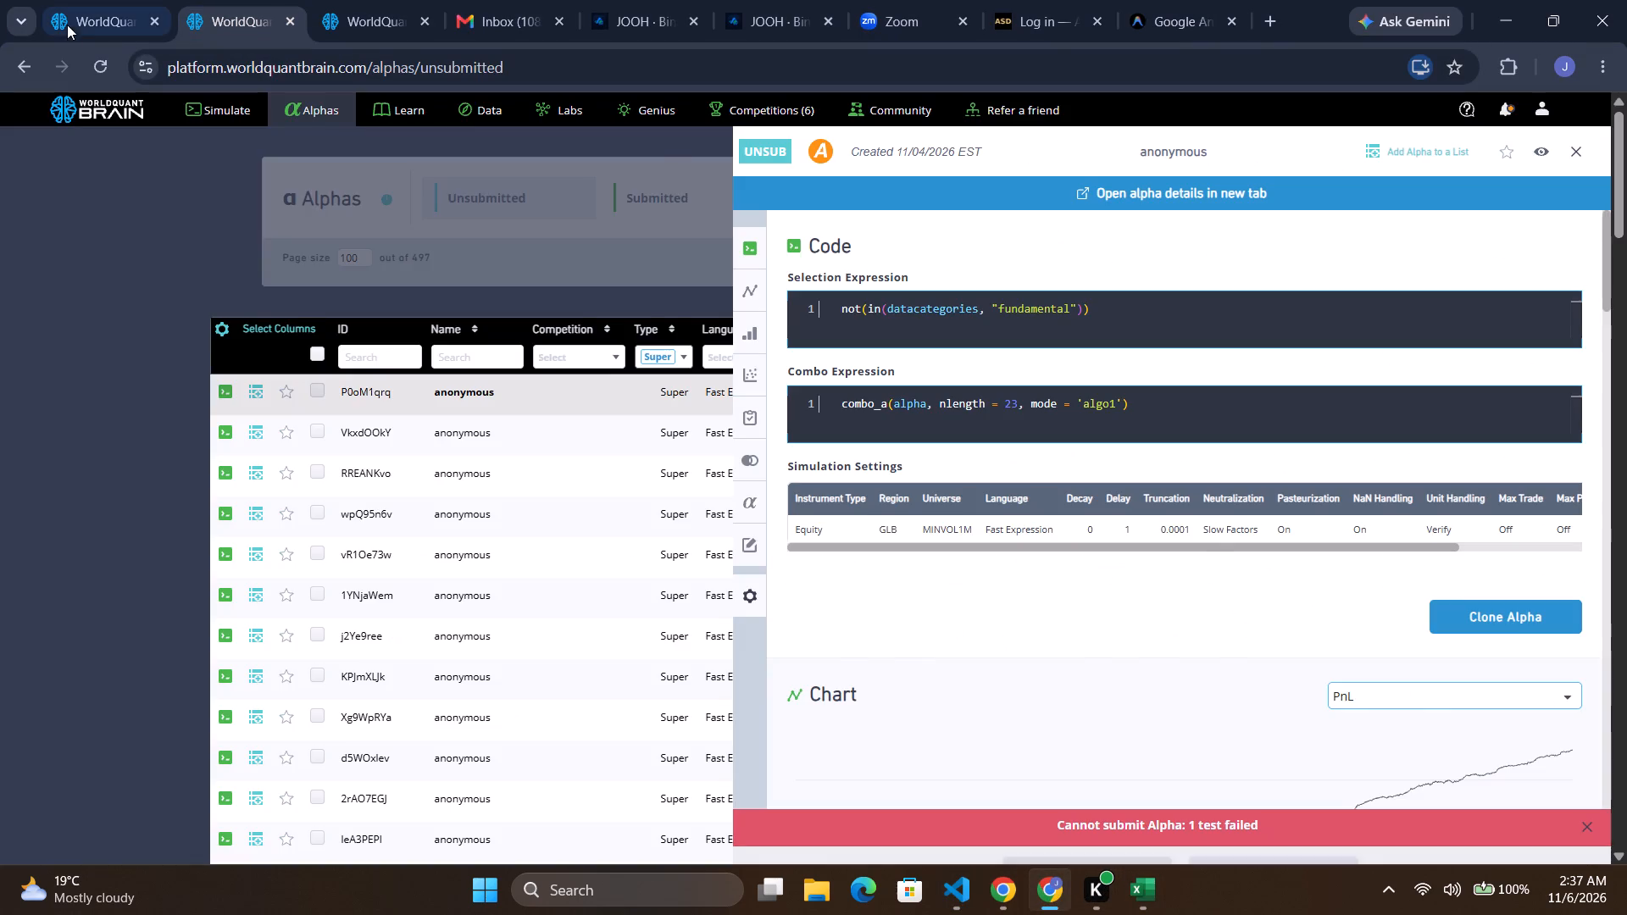
left_click(97, 8)
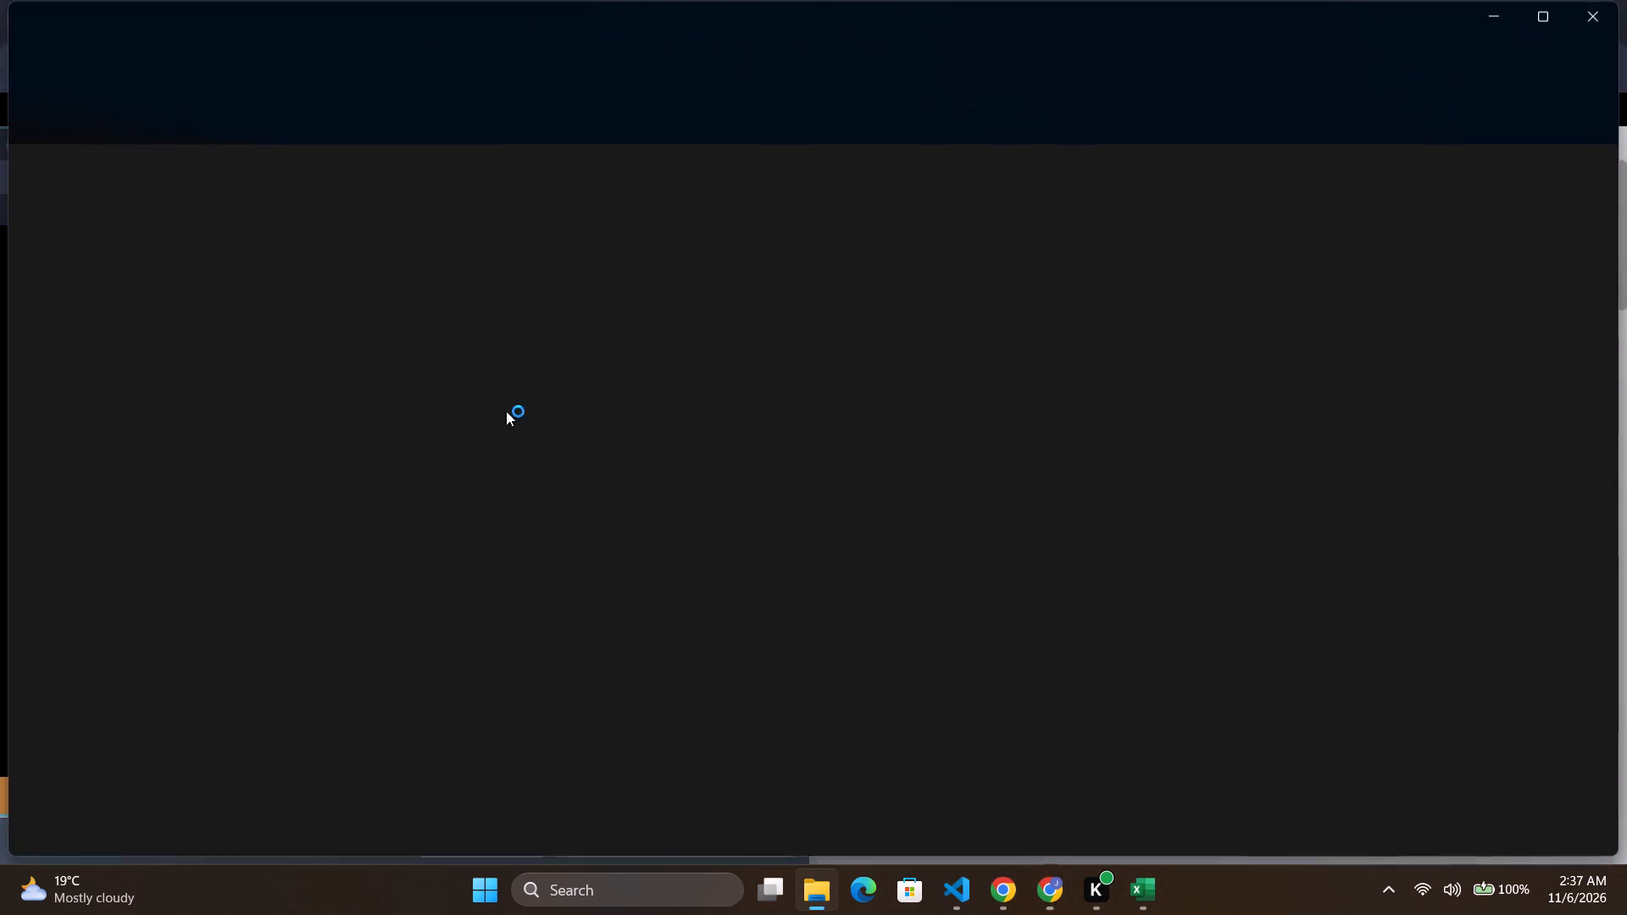
Close the empty File Explorer window covering the browser to get back to Simulation 14.
left_click(1583, 21)
left_click(1582, 21)
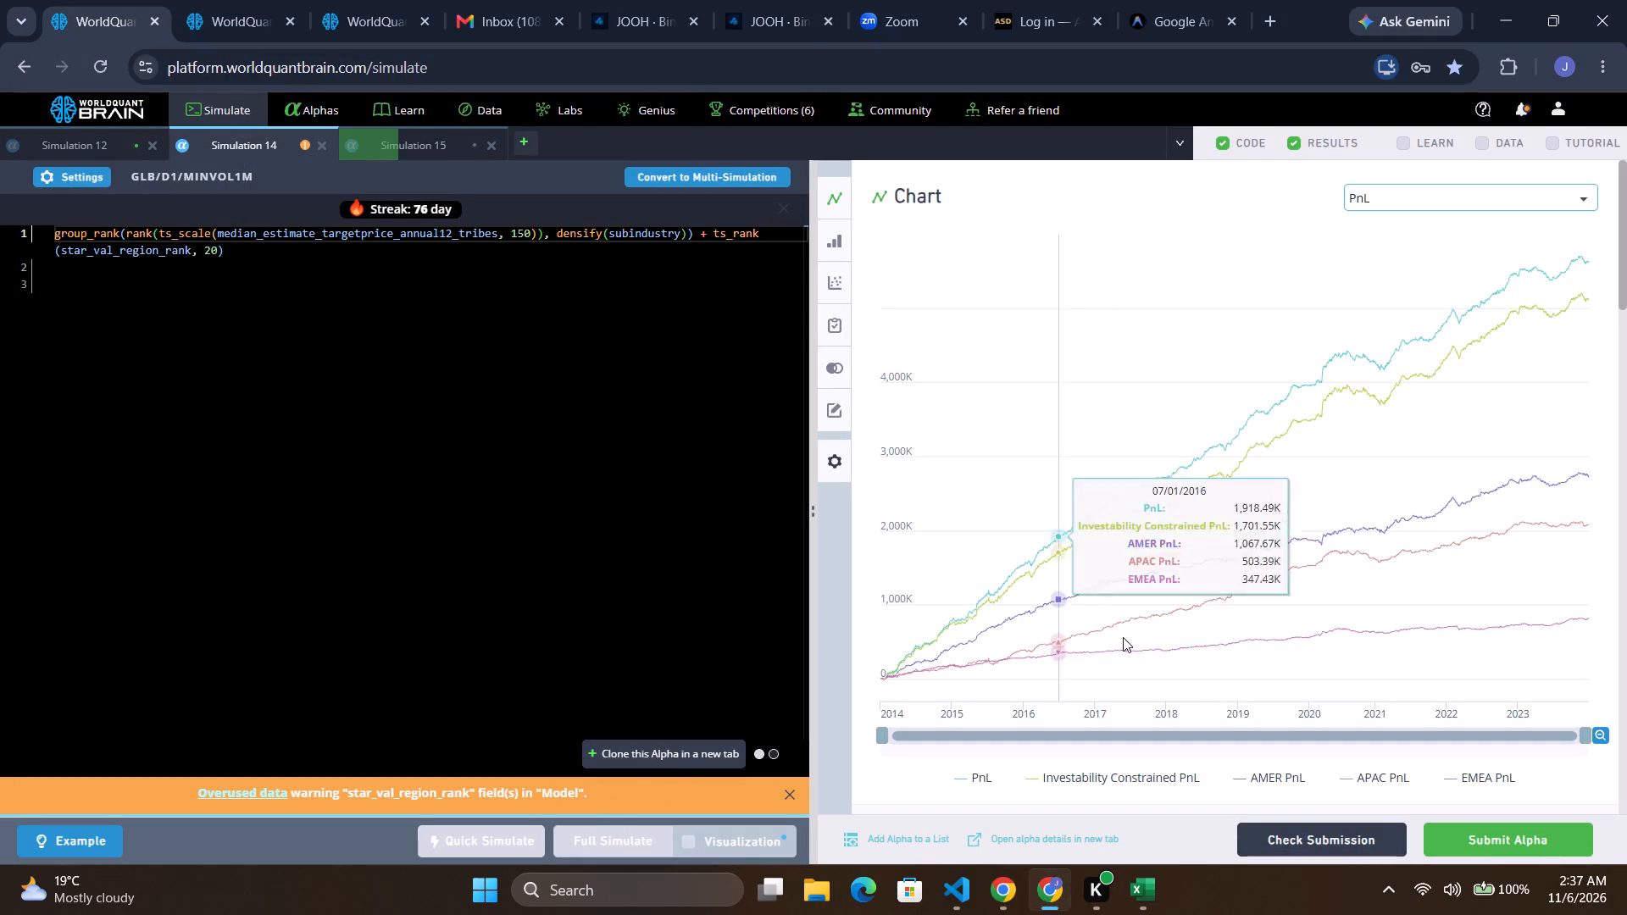
Look through Simulation 14's results down to the IS testing status and run the submission check on its alpha.
scroll(1142, 614, "down", 11)
scroll(1142, 596, "up", 1)
scroll(1142, 596, "down", 6)
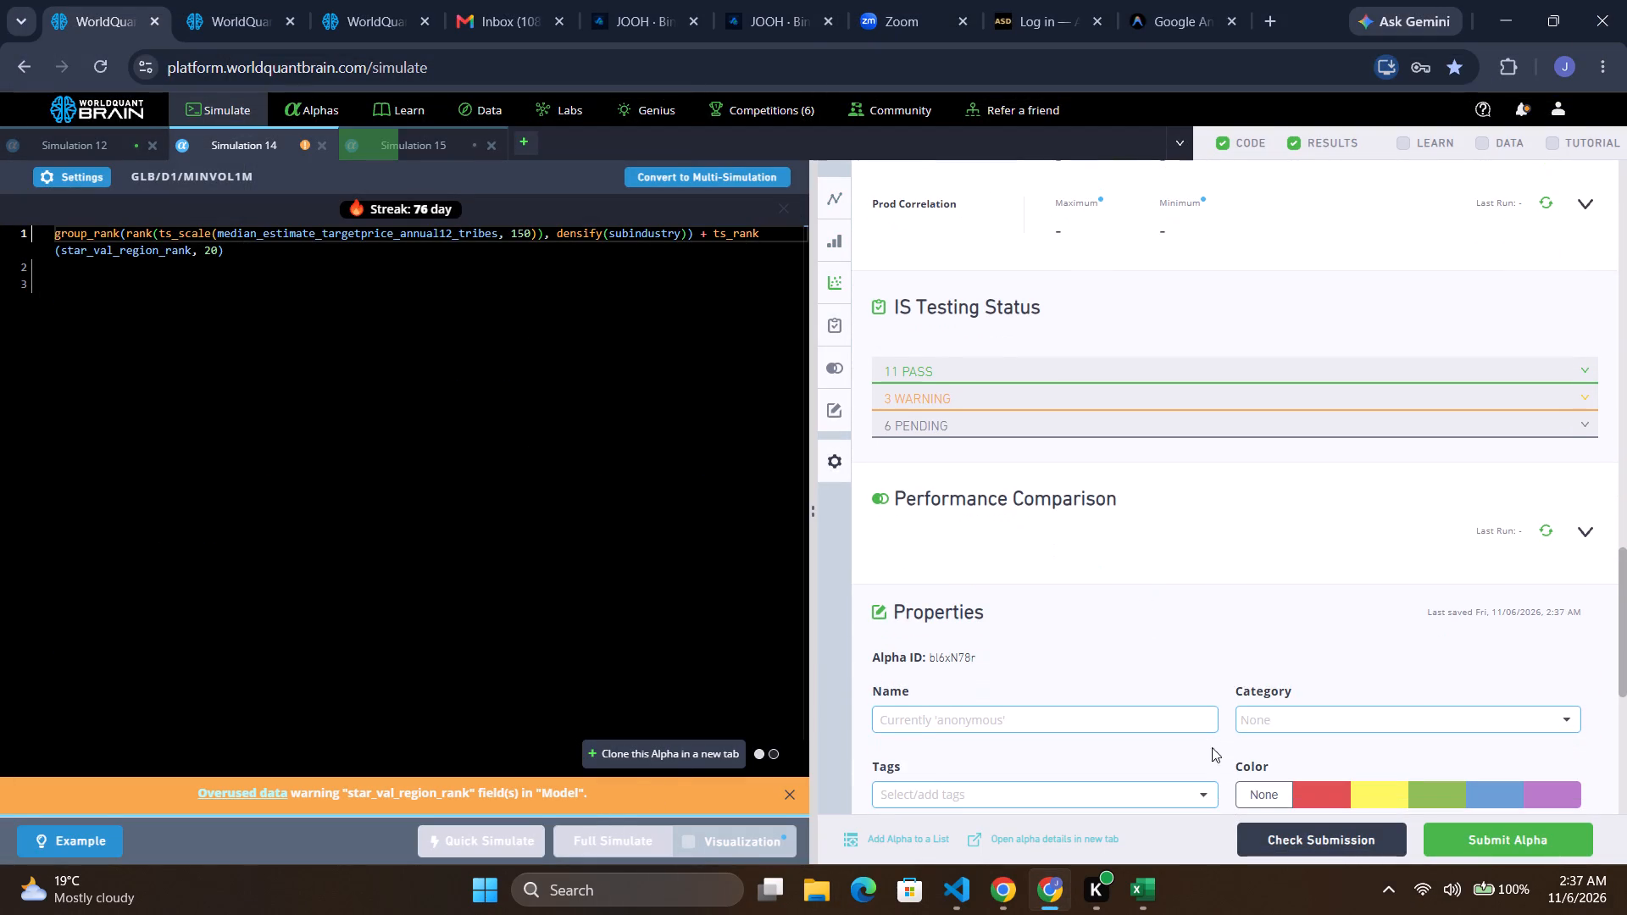
left_click(1283, 827)
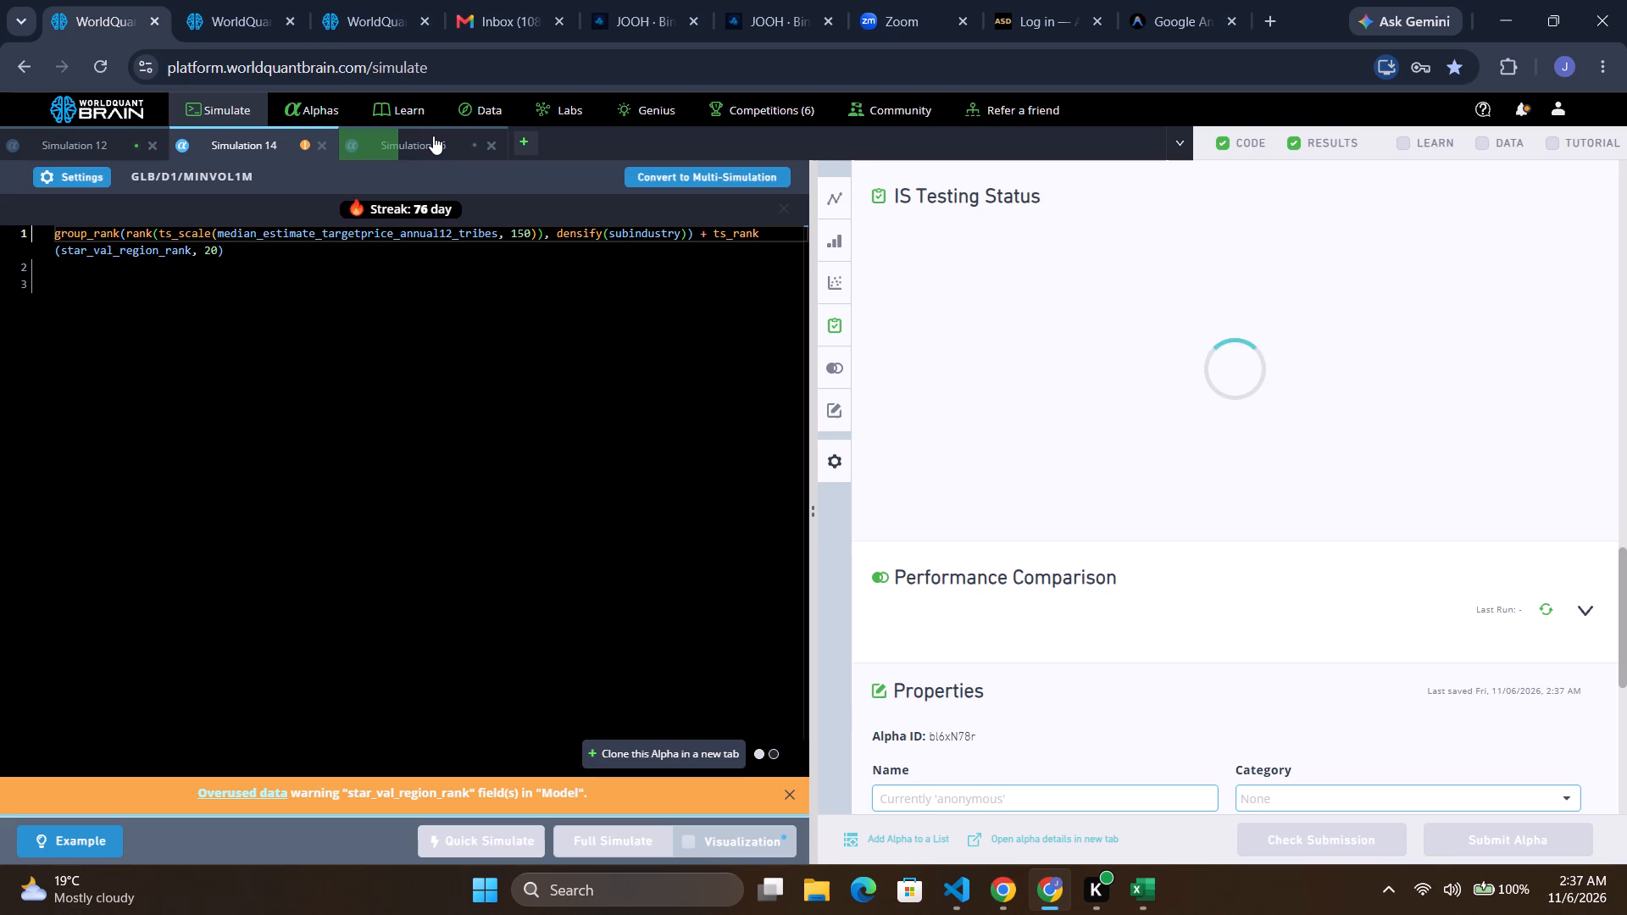
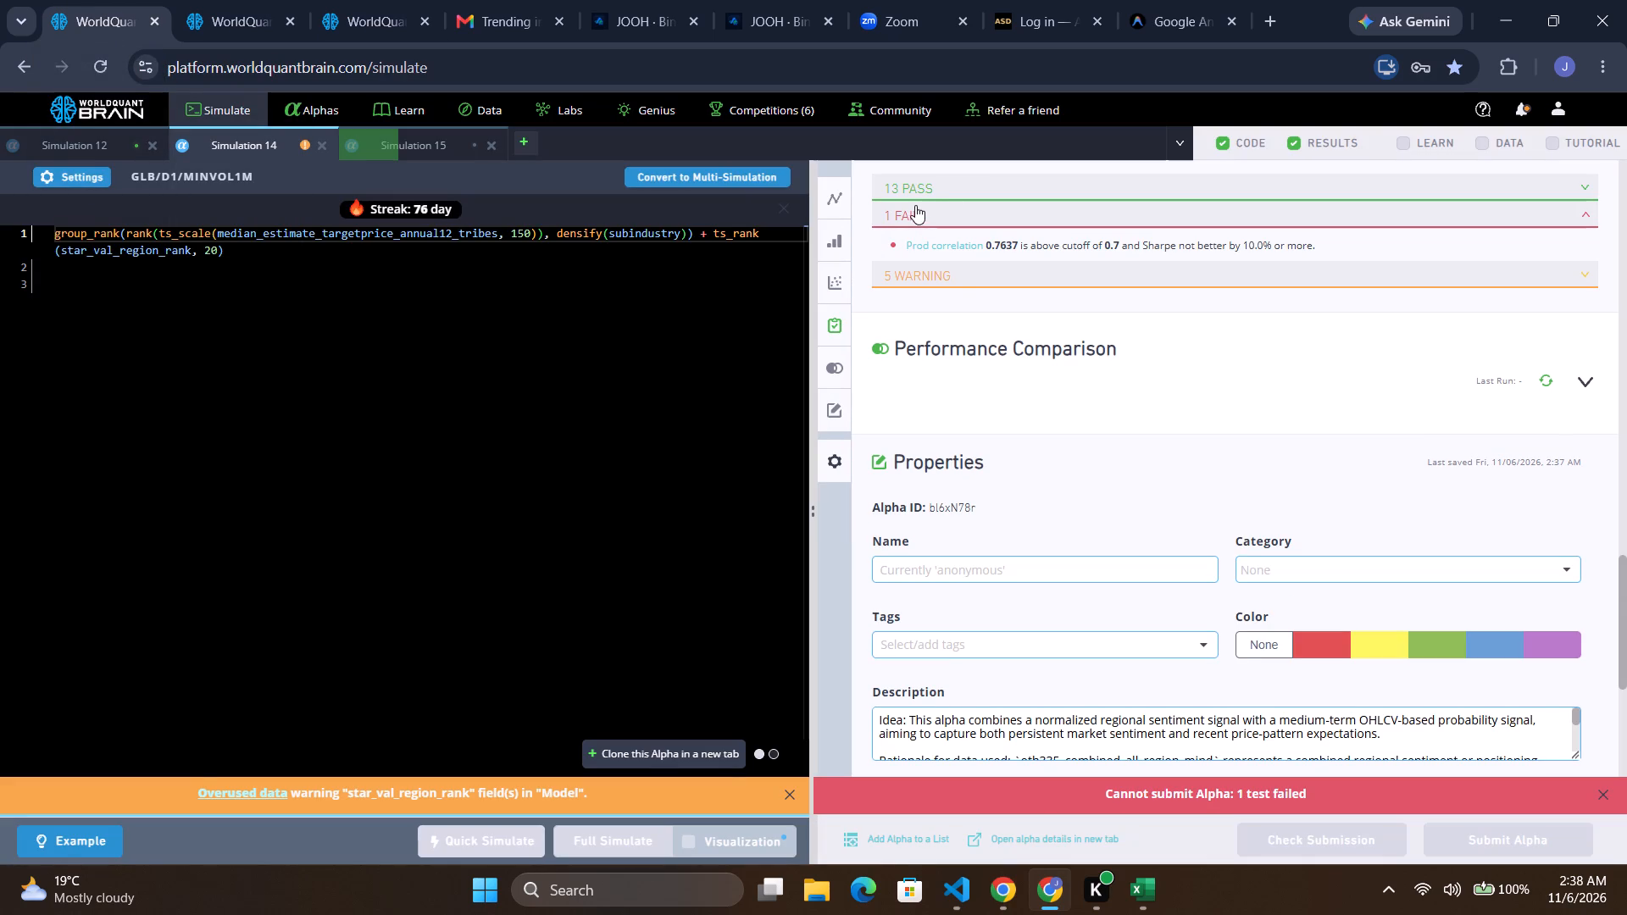
Expand Simulation 14's test warnings and set the ts_rank lookback on star_val_region_rank to 60 in its expression.
left_click(945, 271)
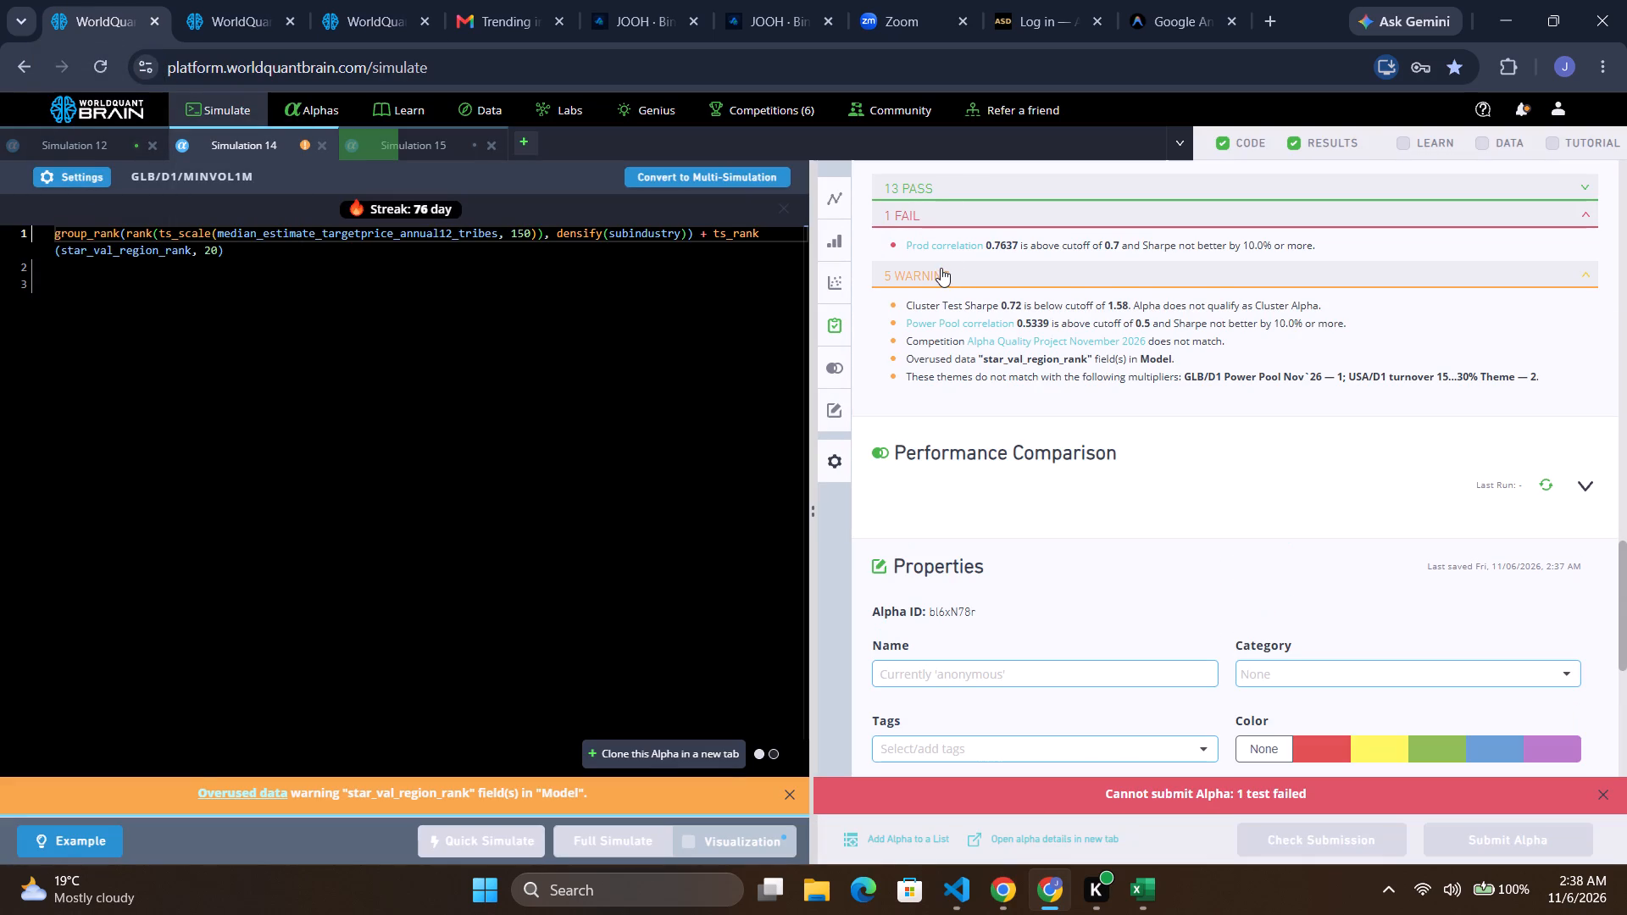
left_click(519, 236)
double_click(211, 252)
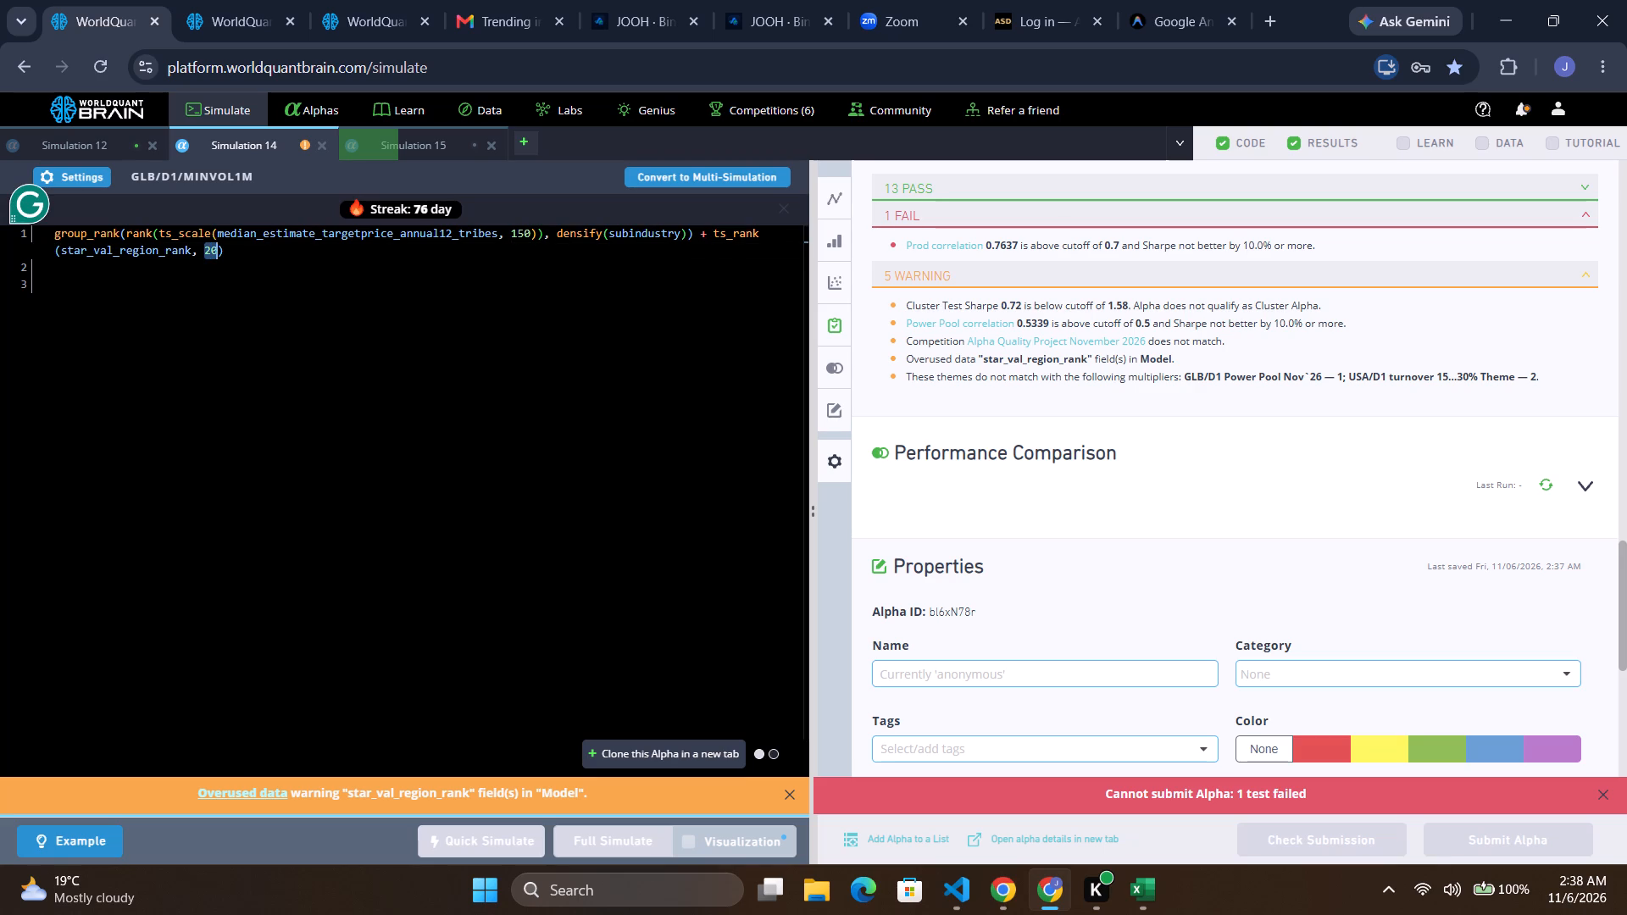
key("BackSpace")
key("BackSpace")
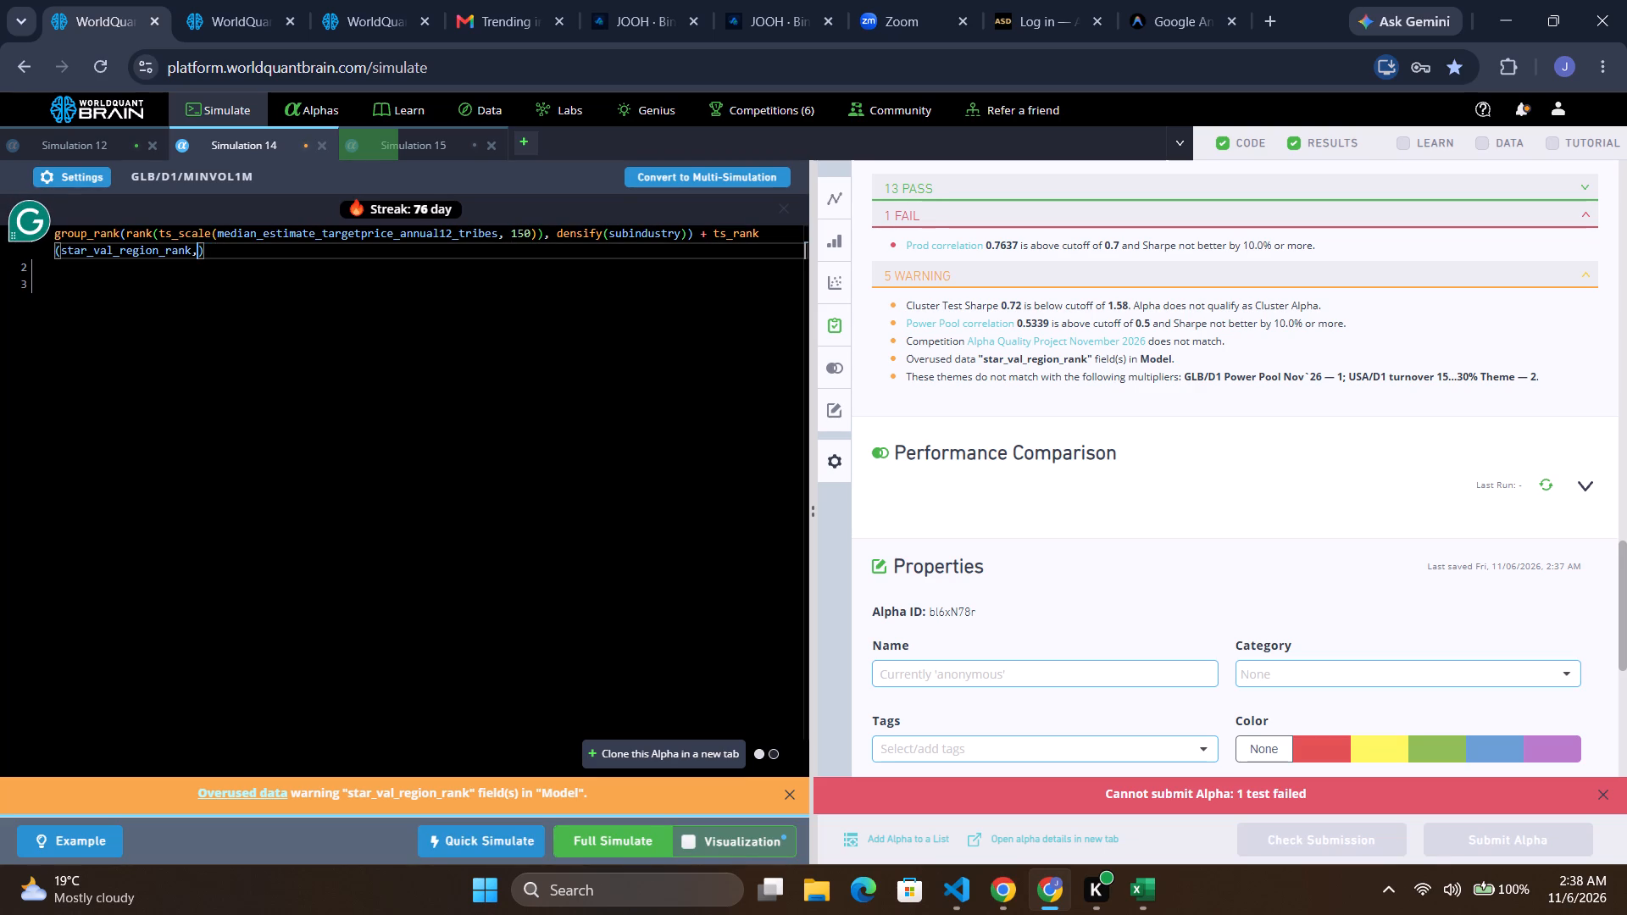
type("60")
Replace the inner rank operator around ts_scale with scale in the Simulation 14 expression and run a full simulation.
double_click(132, 237)
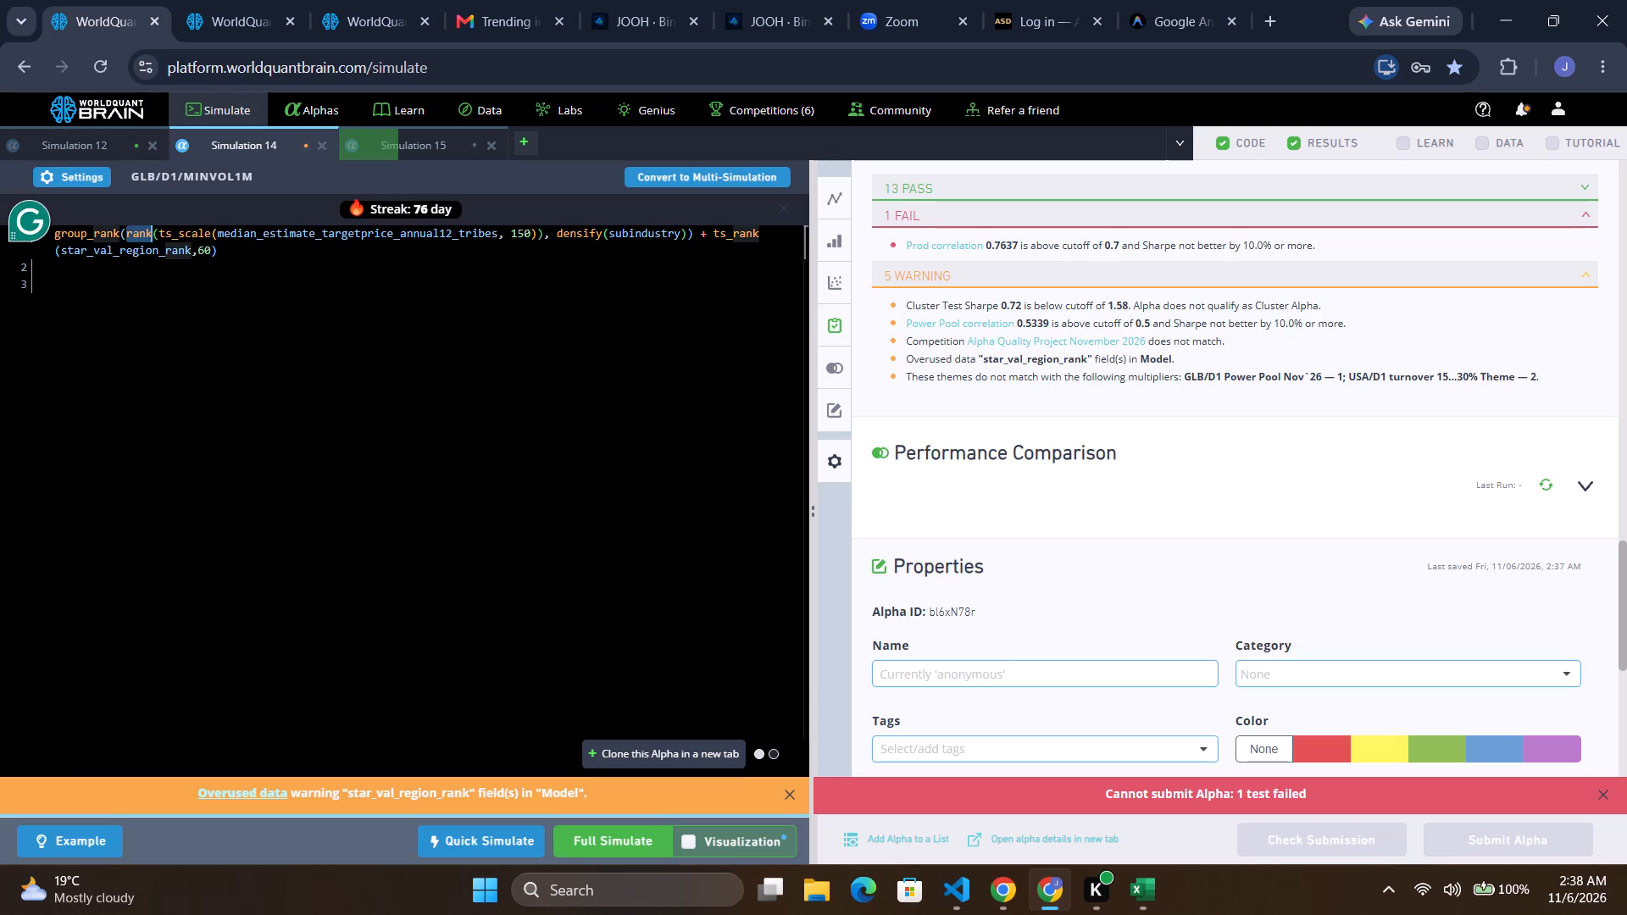
key("s")
type("ca")
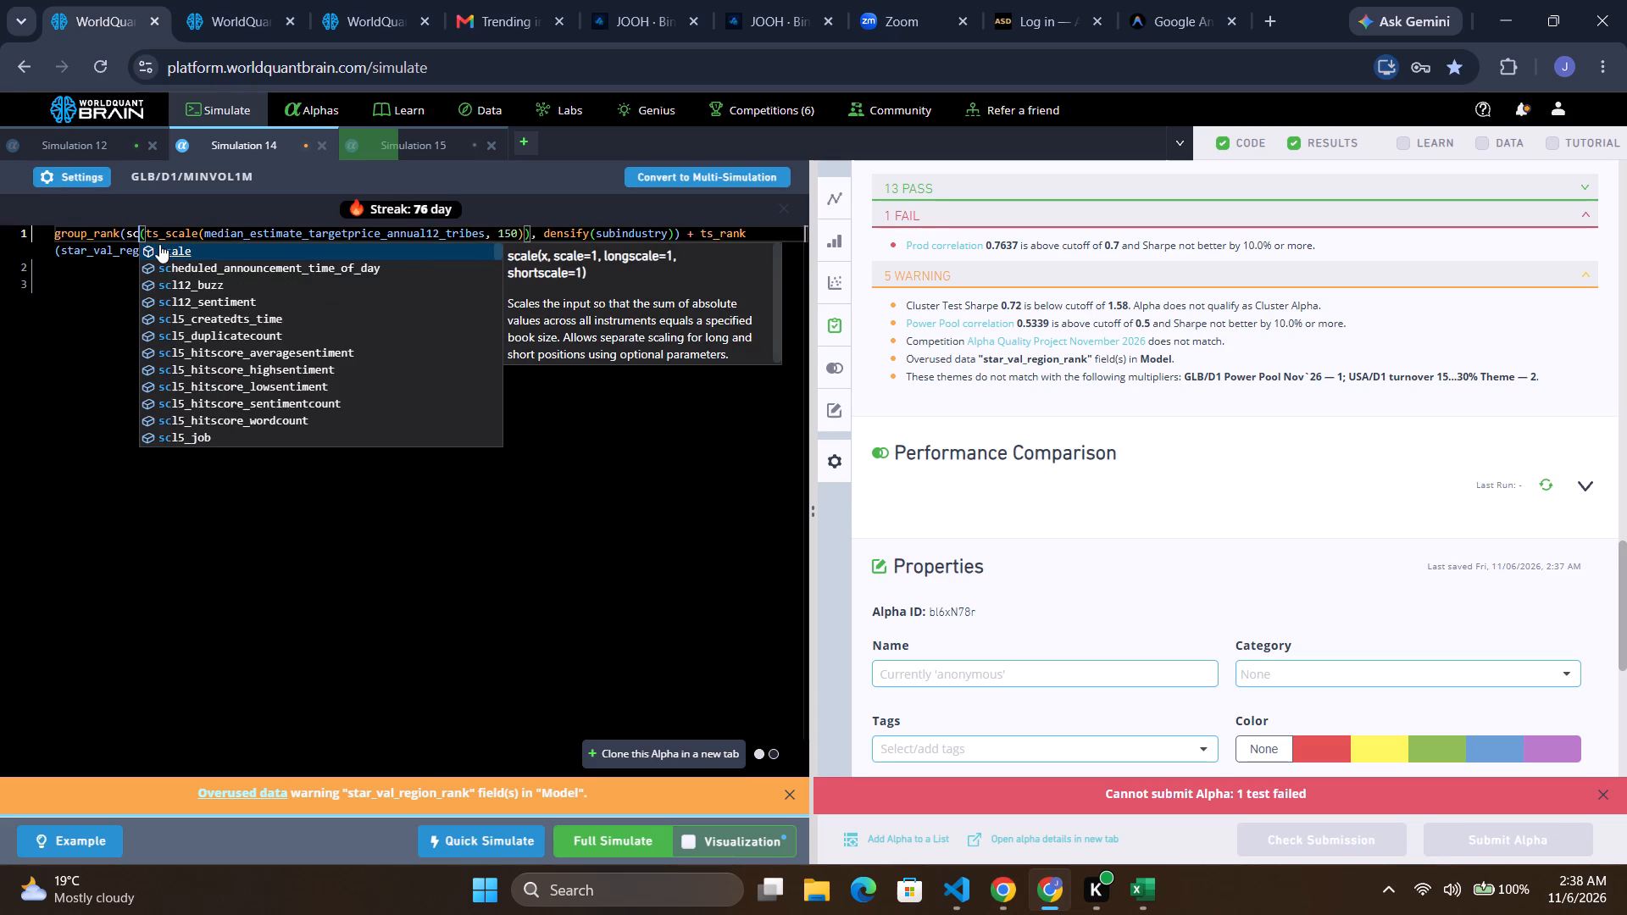
left_click(192, 249)
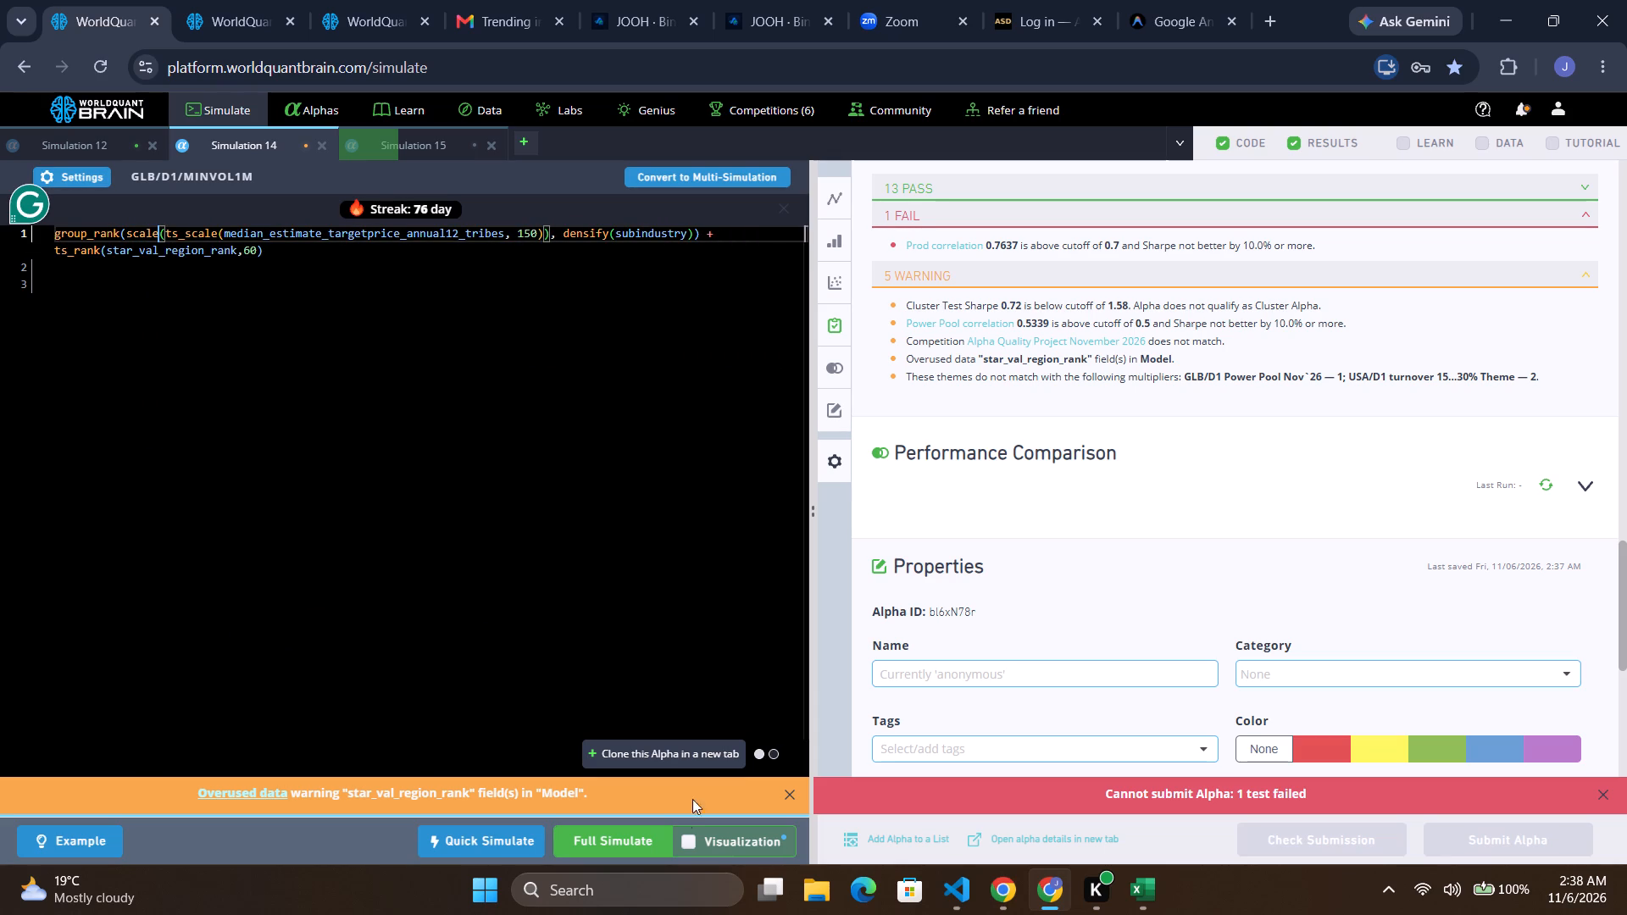
left_click(637, 829)
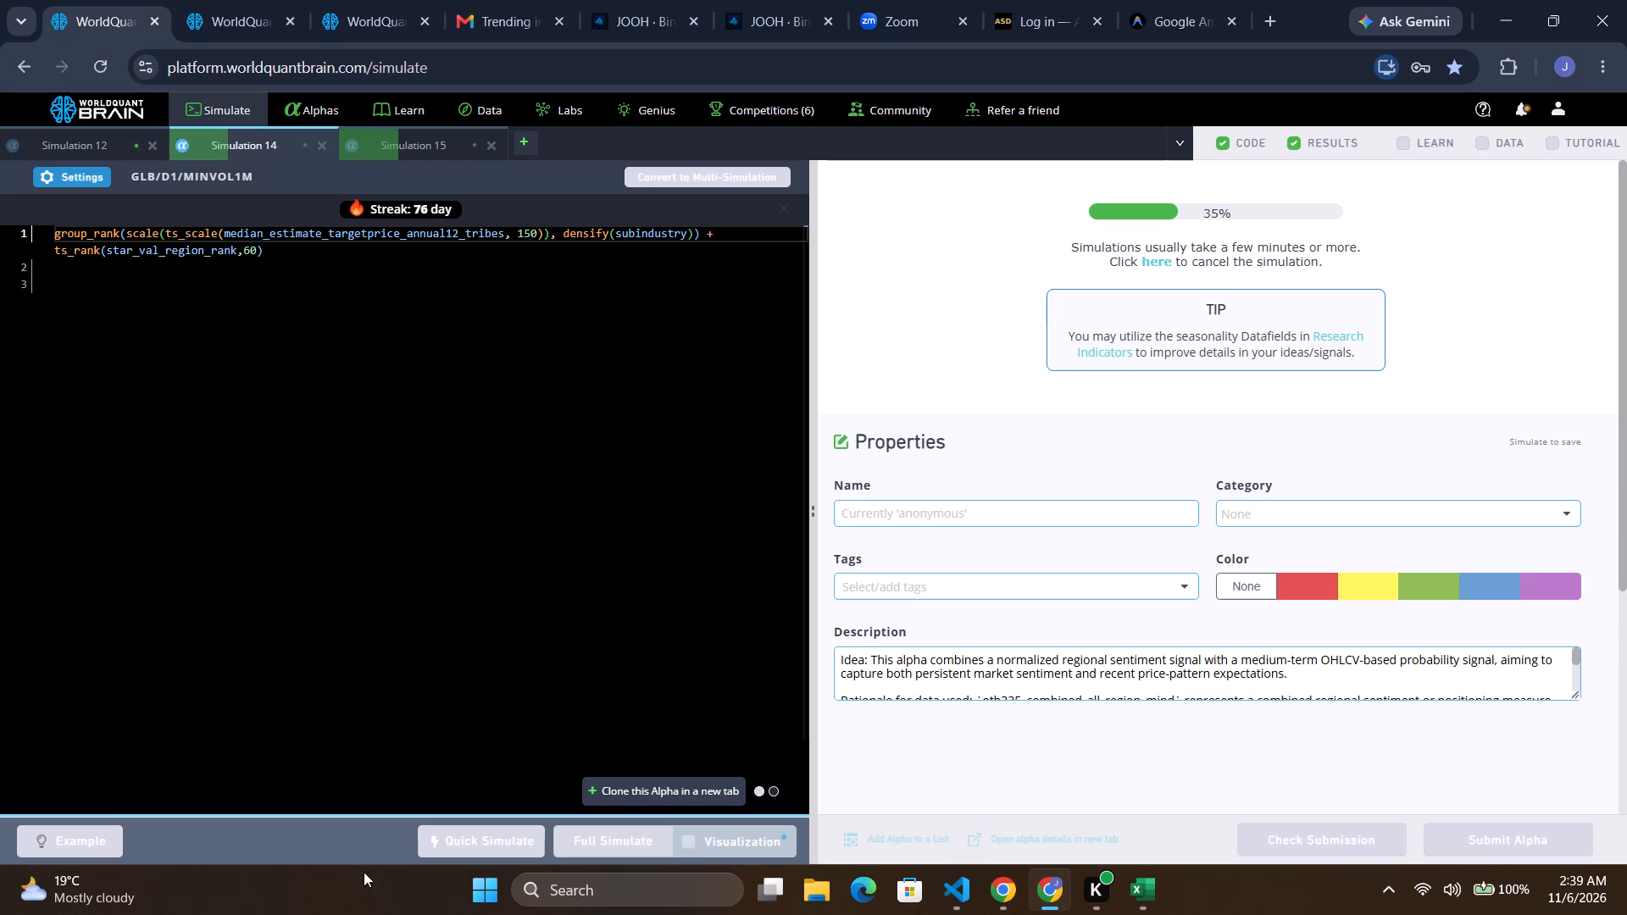
Switch to Visual Studio Code and rerun the previous flutter clean, pub get and release APK build command in the mobile folder's terminal.
left_click(955, 890)
left_click(1147, 653)
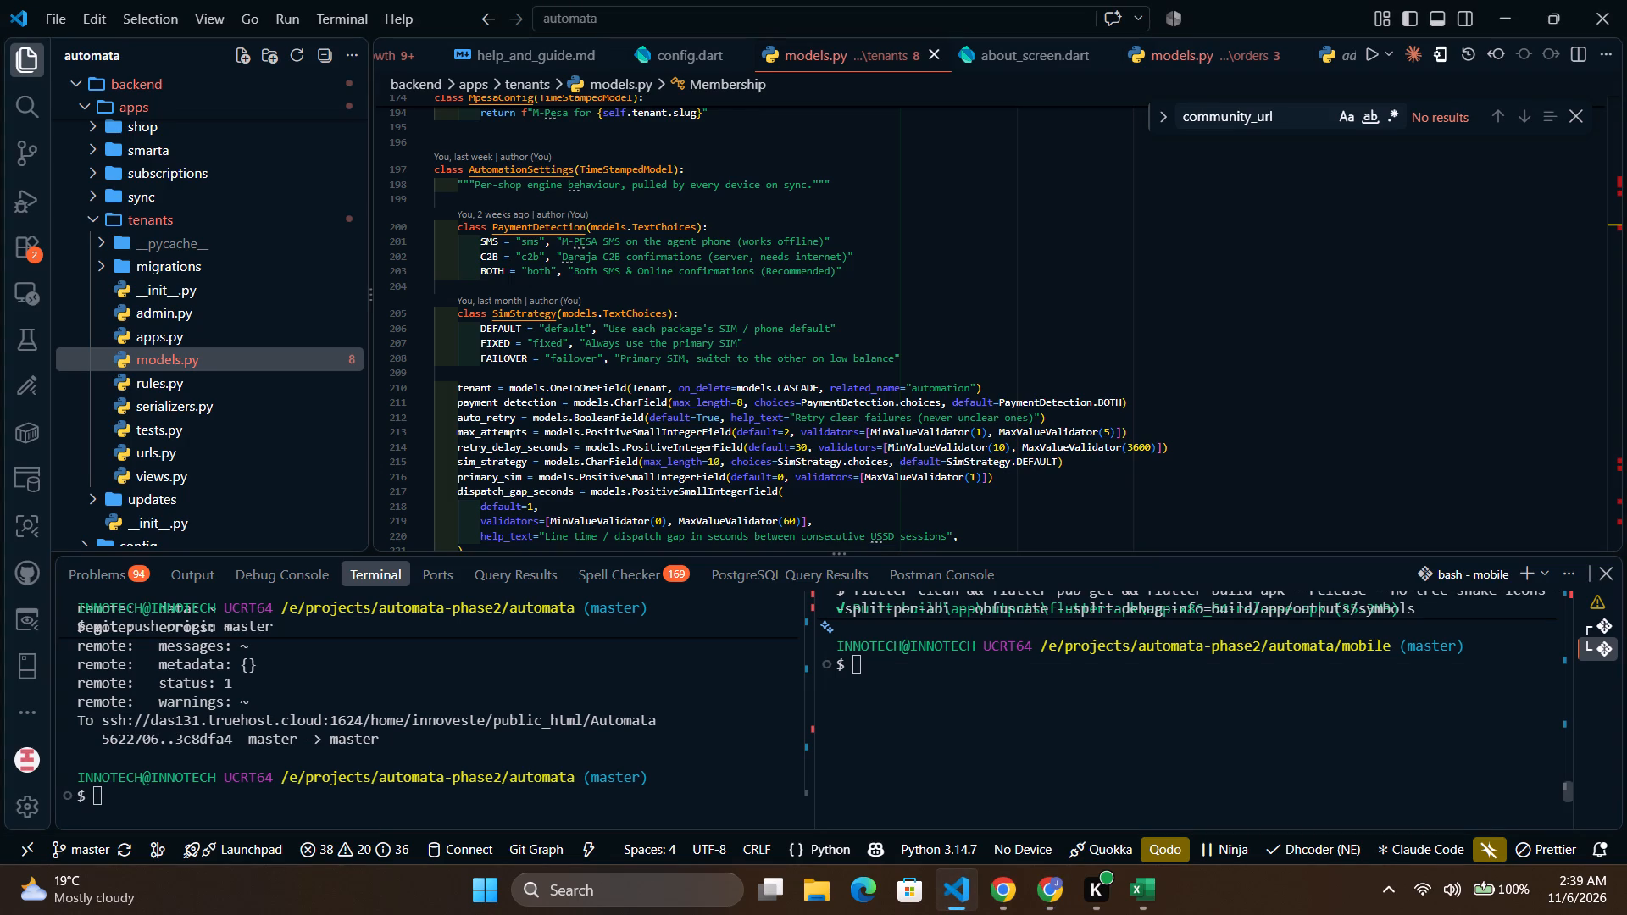
key("Up")
key("Up")
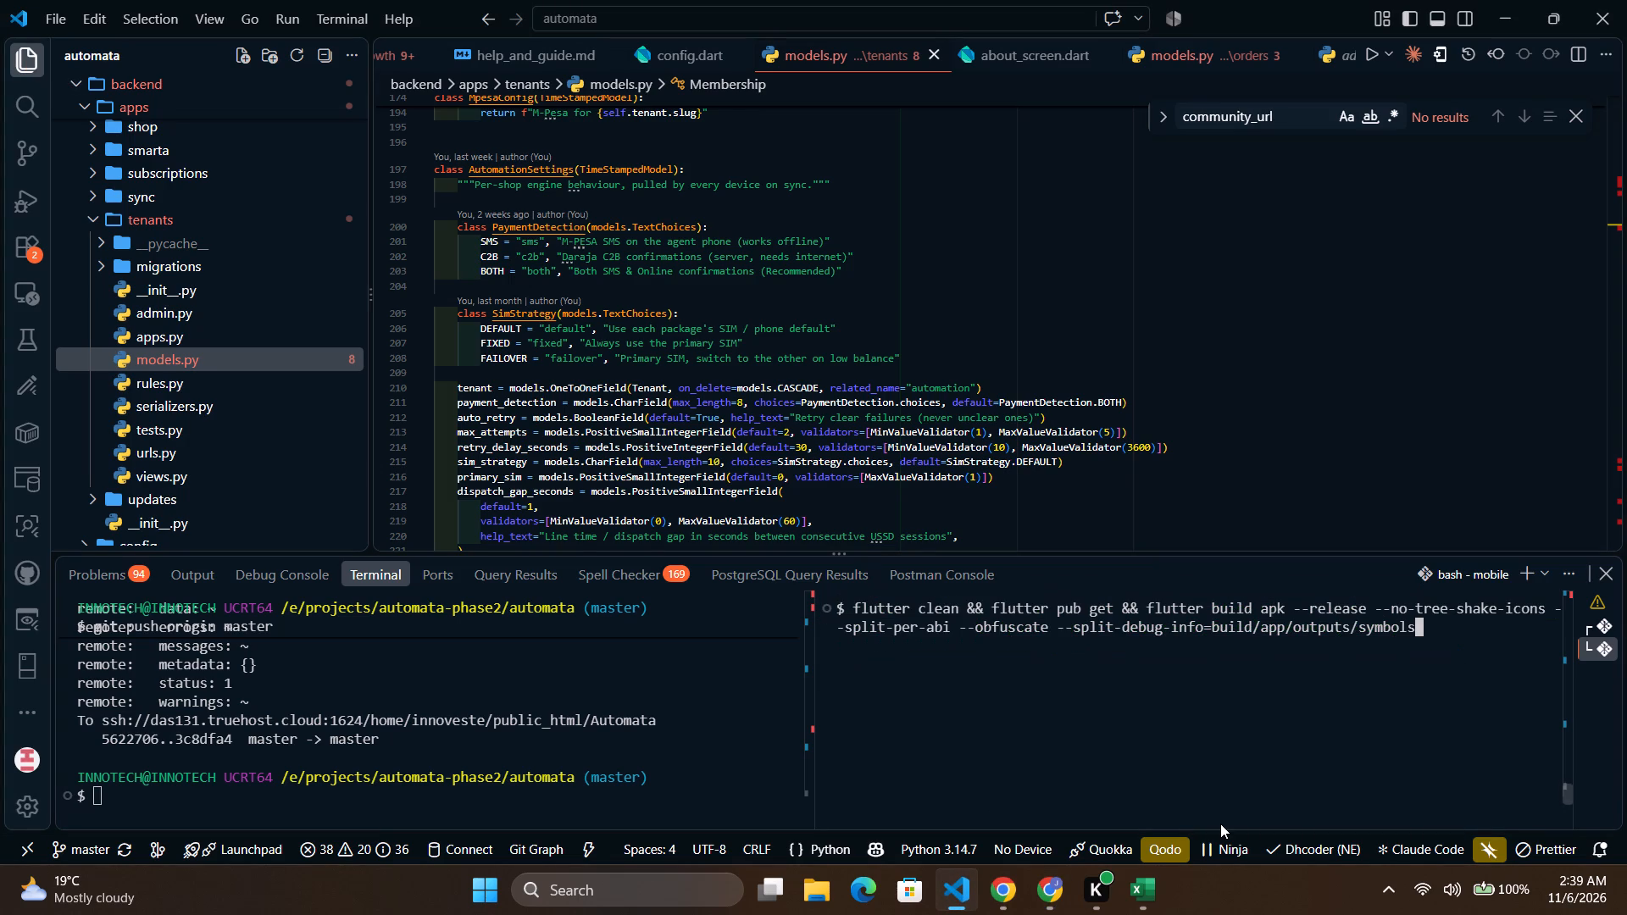
key("Down")
key("Up")
key("Return")
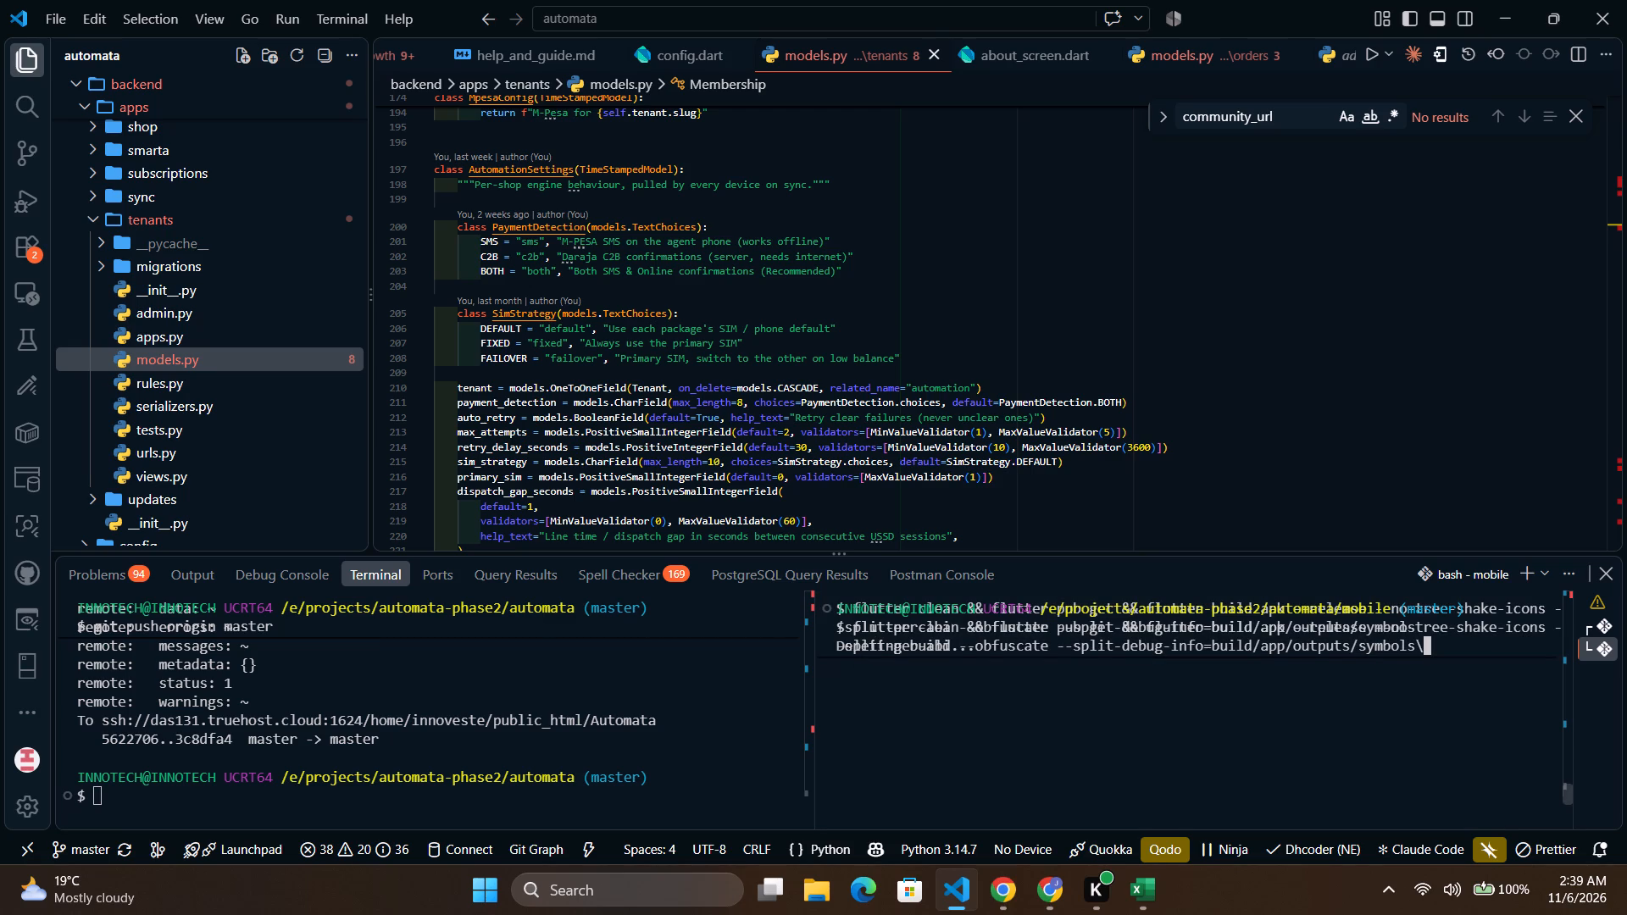
scroll(1034, 790, "up", 3)
scroll(1036, 785, "down", 3)
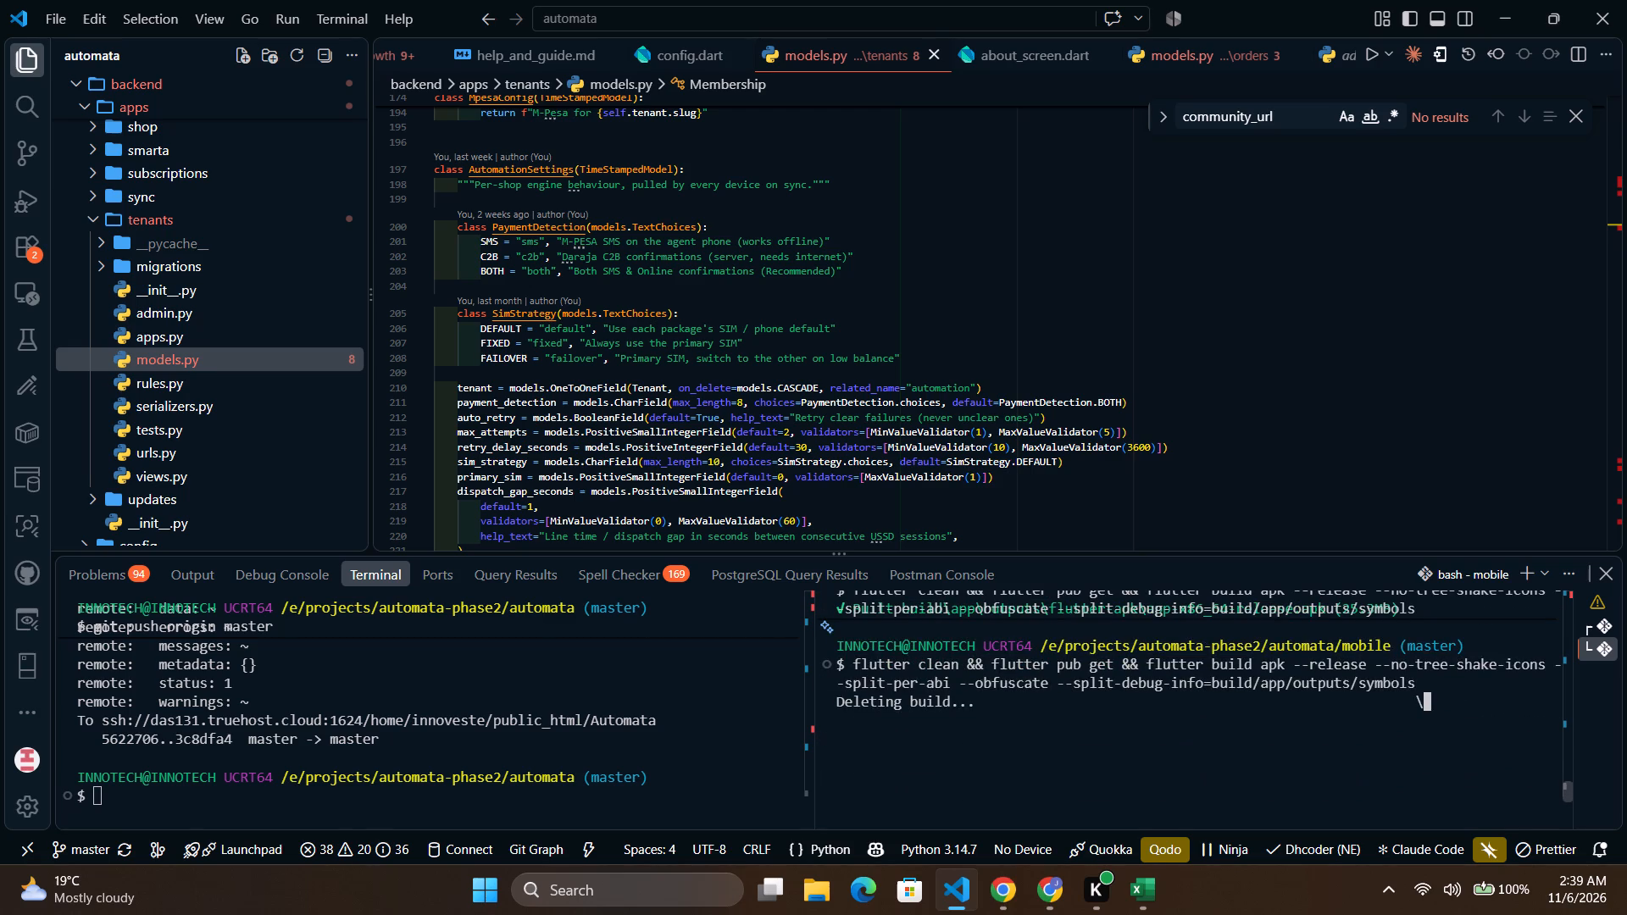
key("BackSpace")
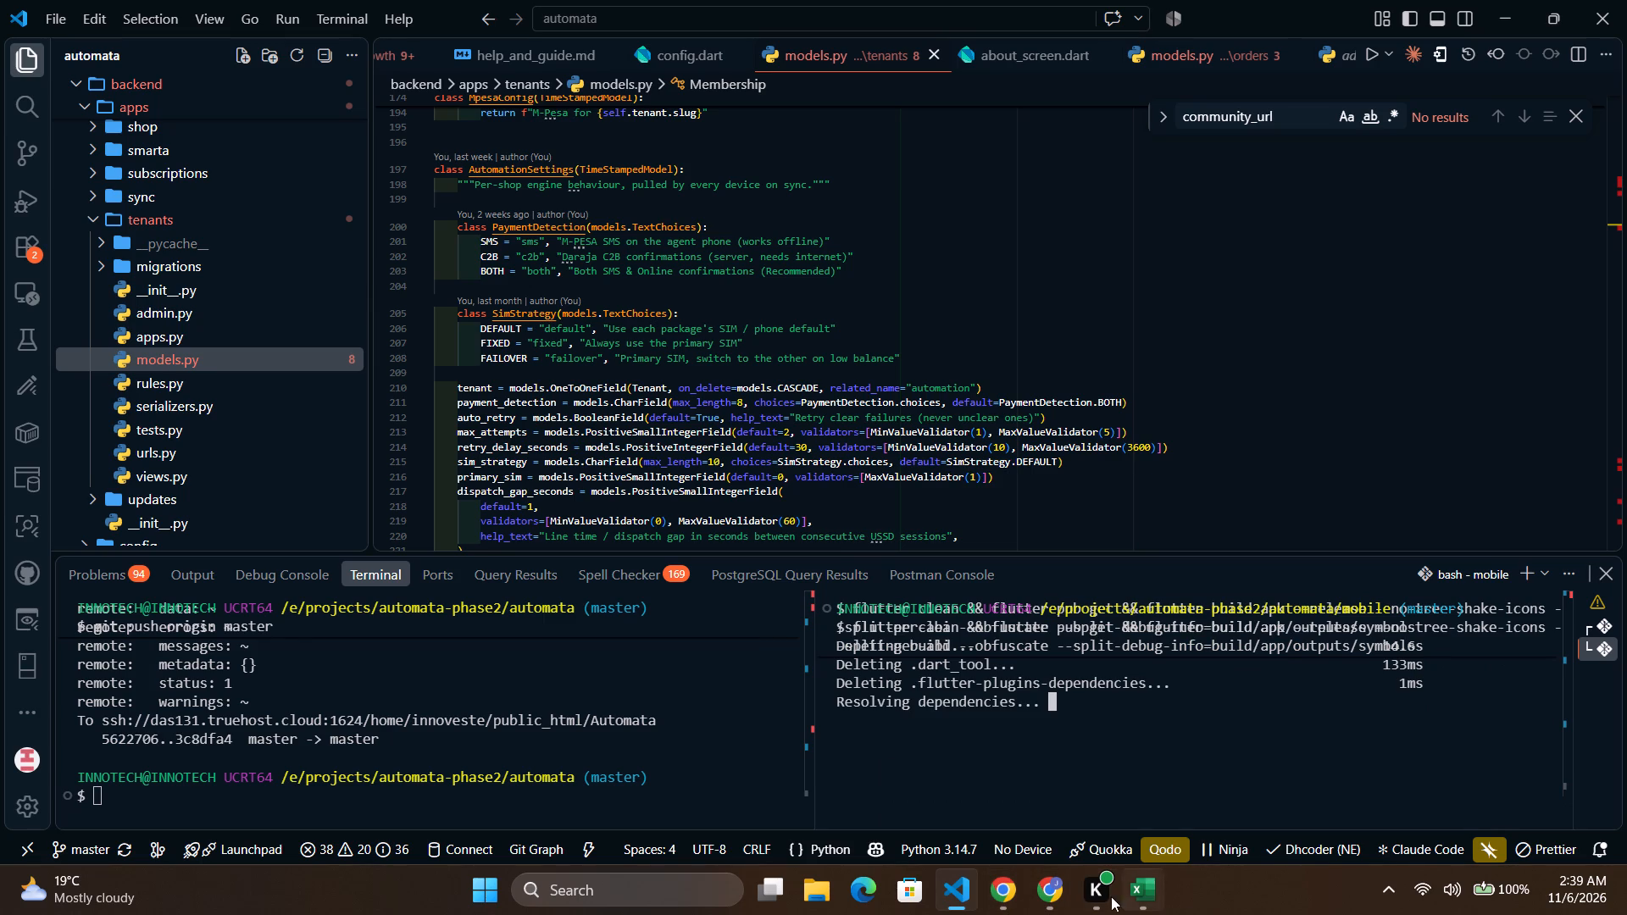
Return to WorldQuant BRAIN in Chrome and close the open alpha's details on the unsubmitted alphas page.
left_click(1062, 894)
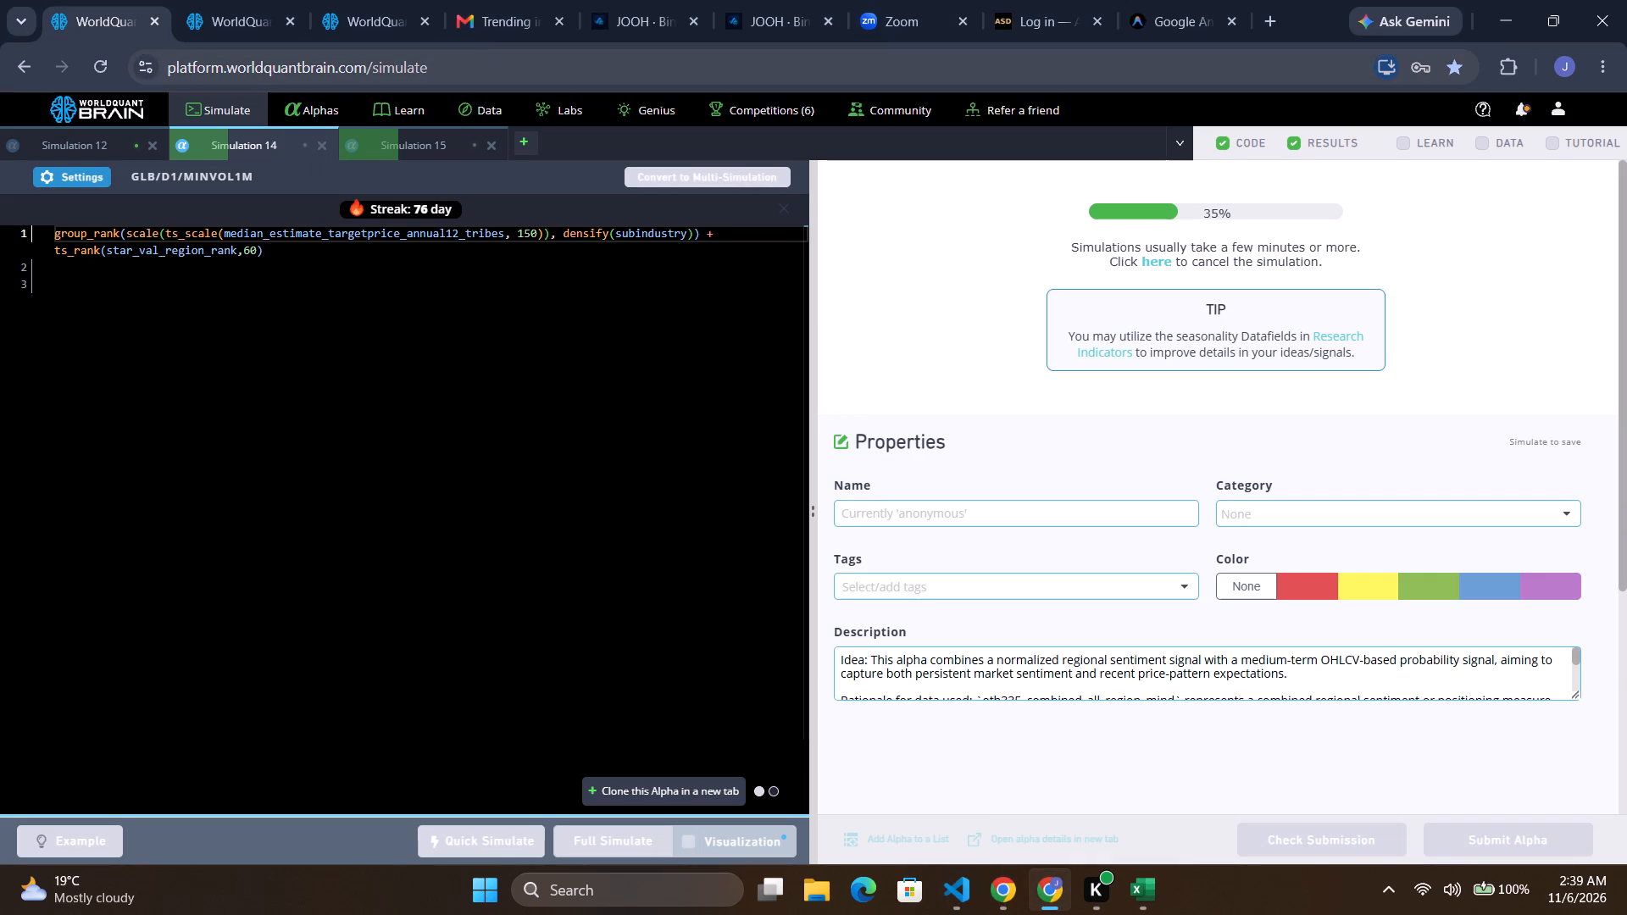
left_click(389, 9)
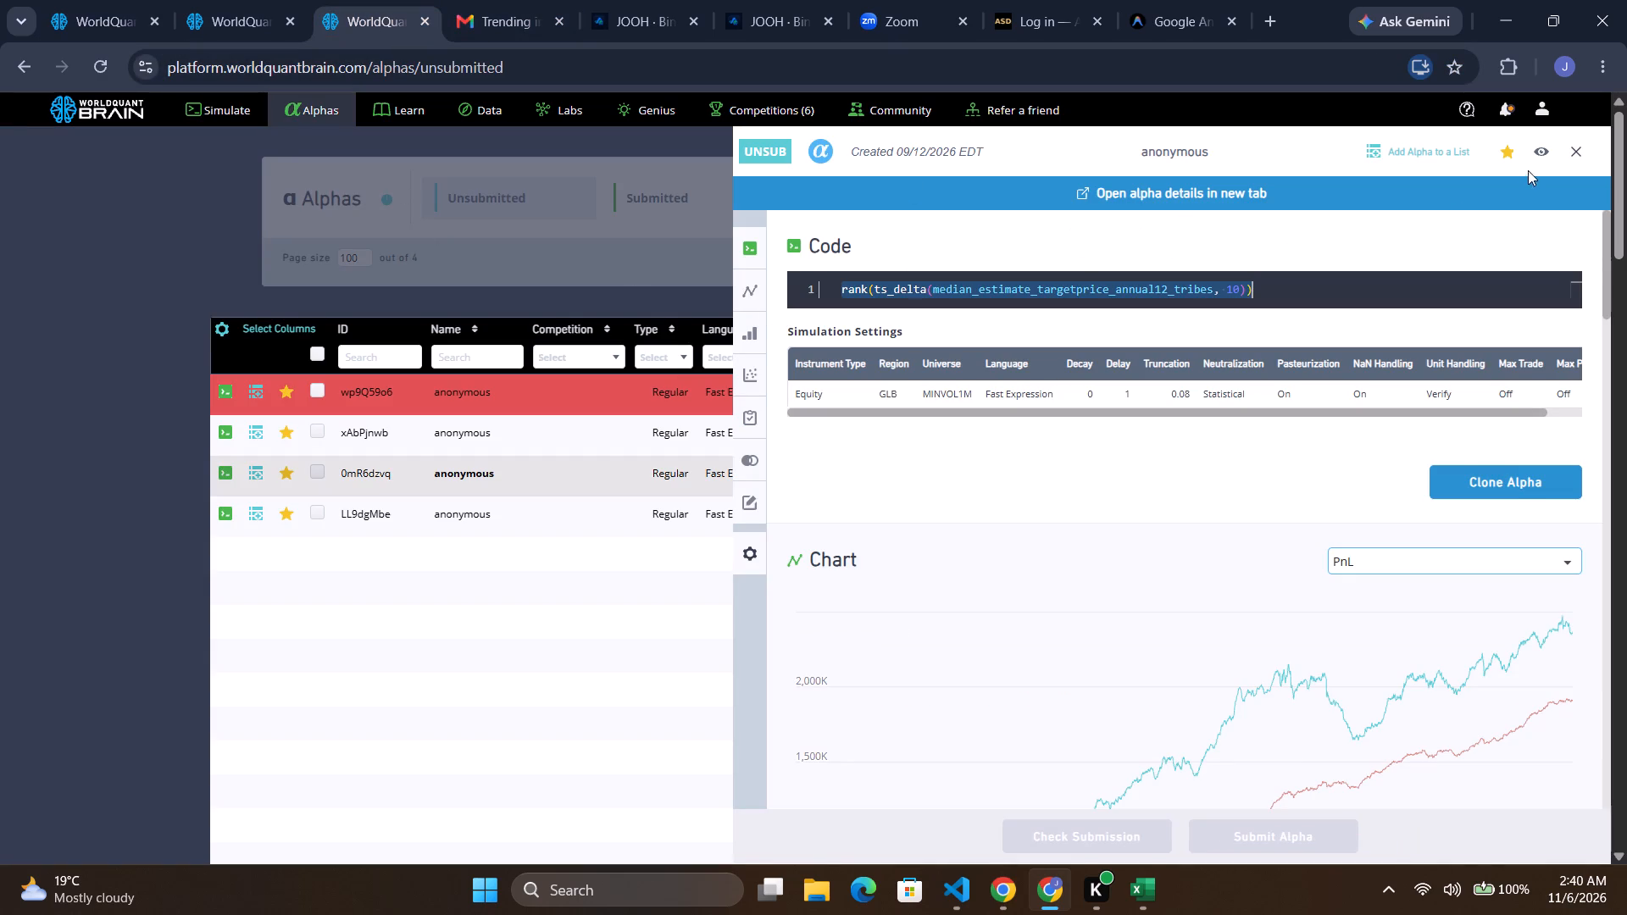
left_click(1576, 147)
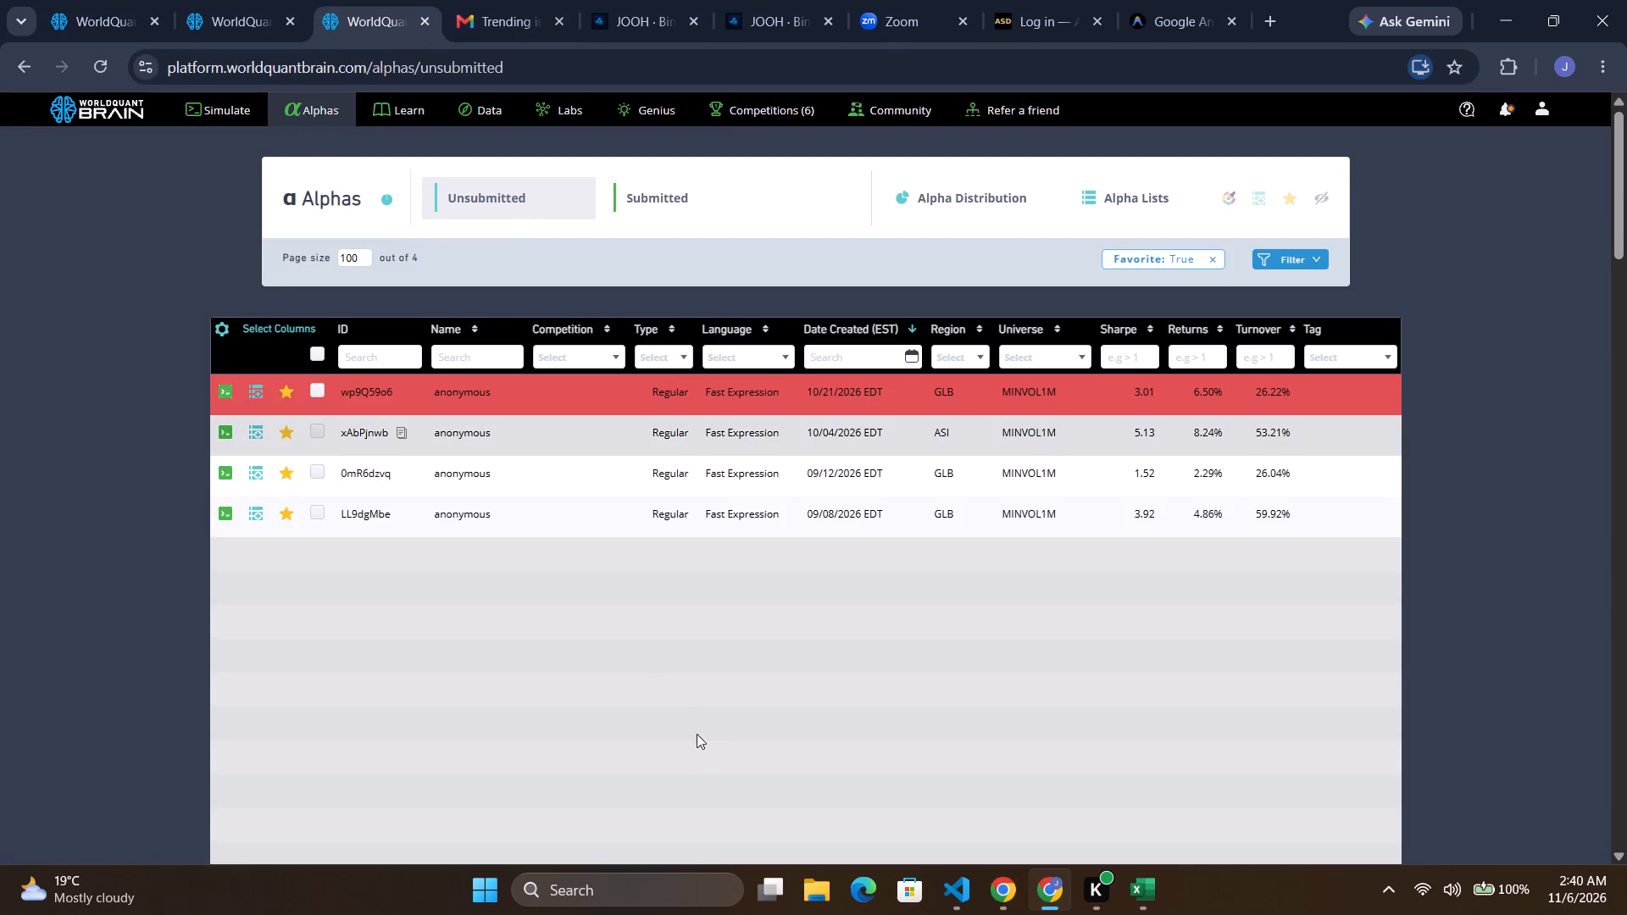
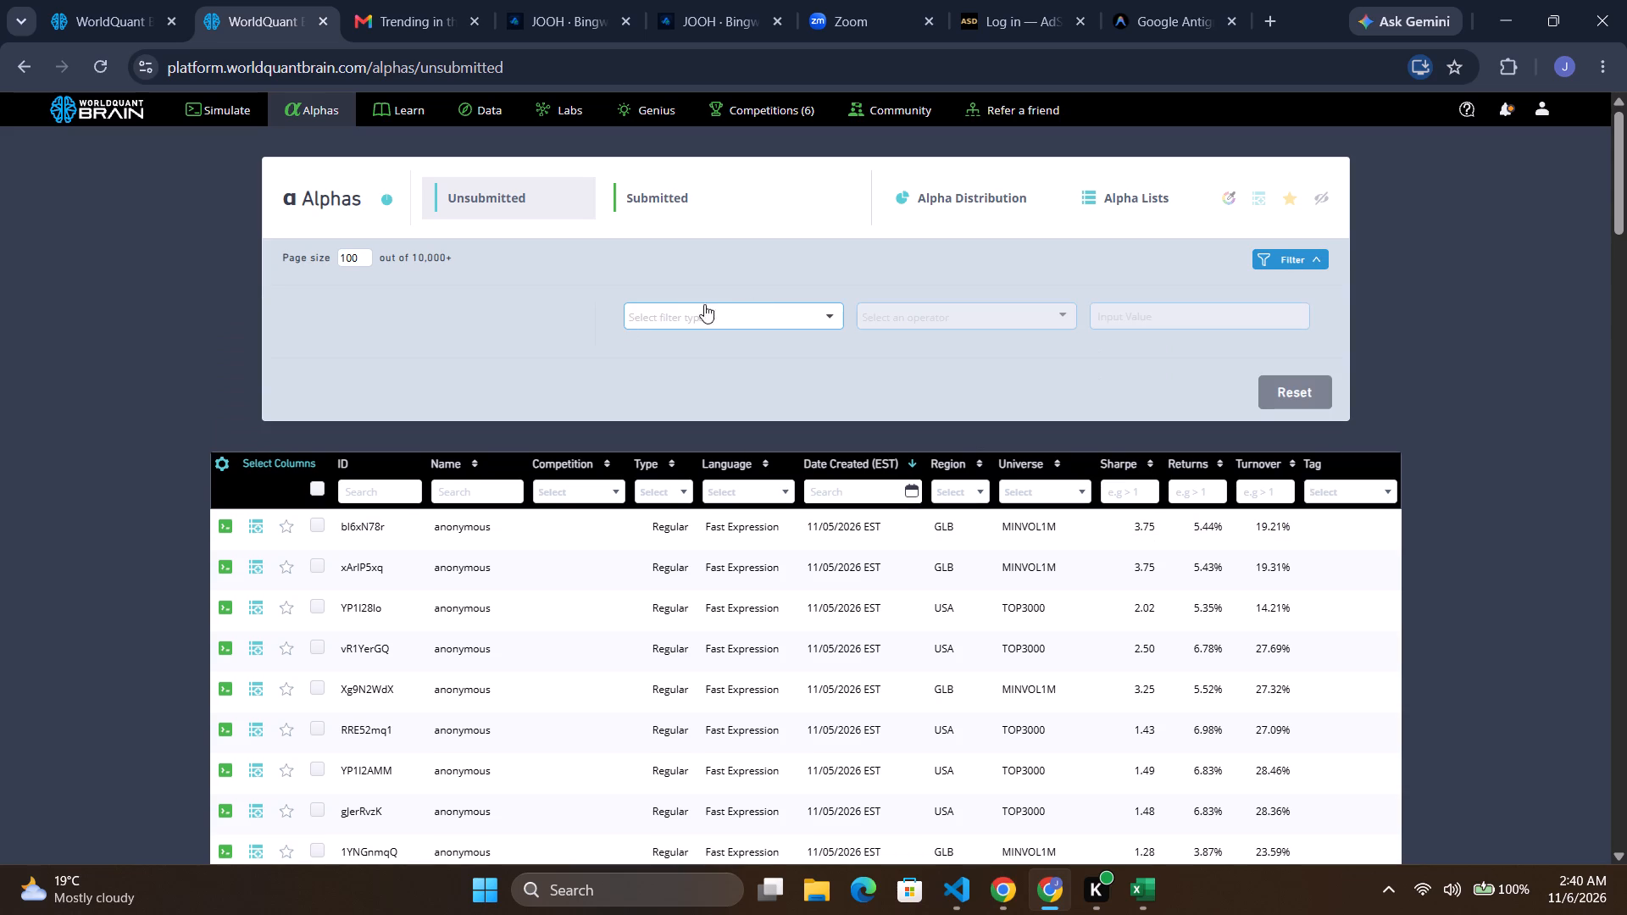
Filter the unsubmitted alphas table to the Regular type and close any alpha details that open.
left_click(646, 318)
left_click(536, 341)
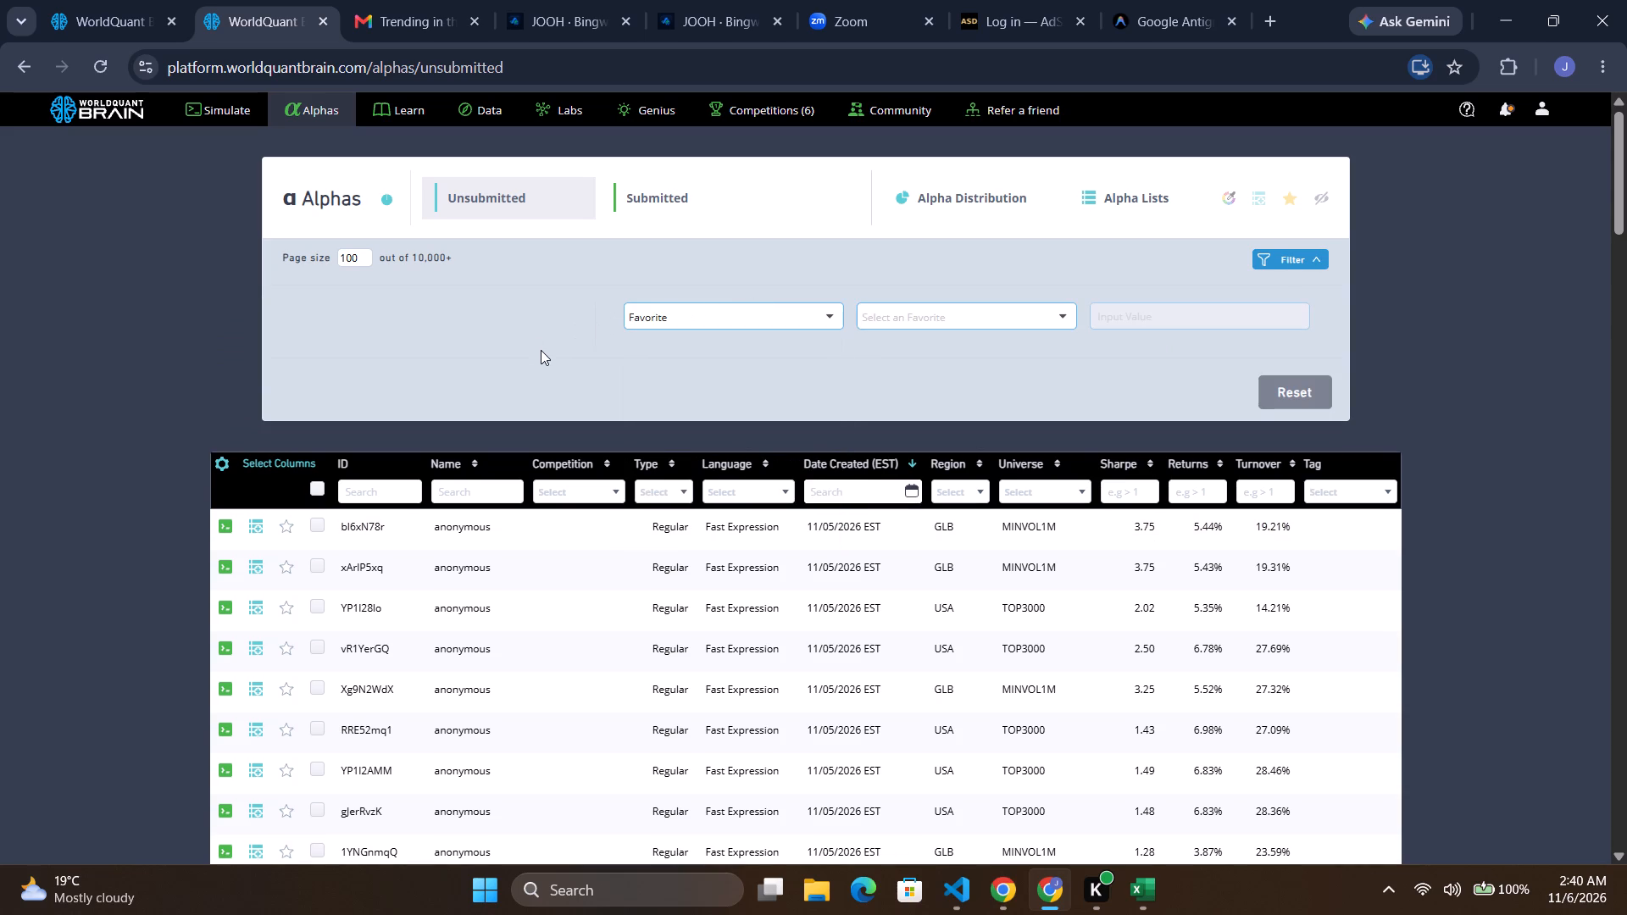
left_click(649, 486)
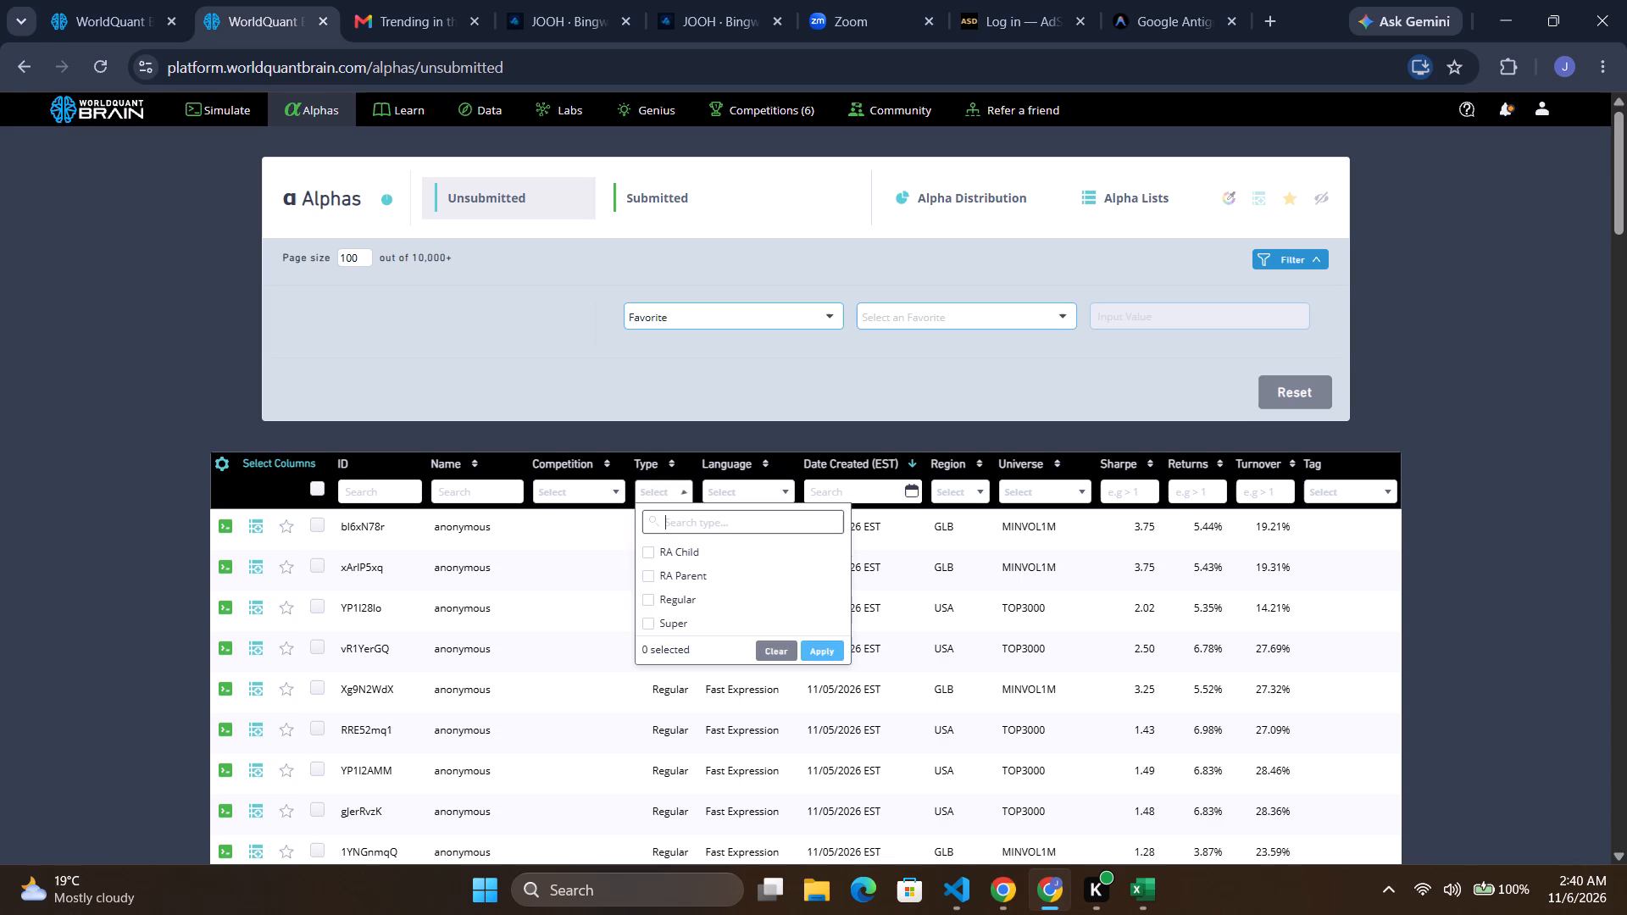
left_click(682, 602)
left_click(830, 653)
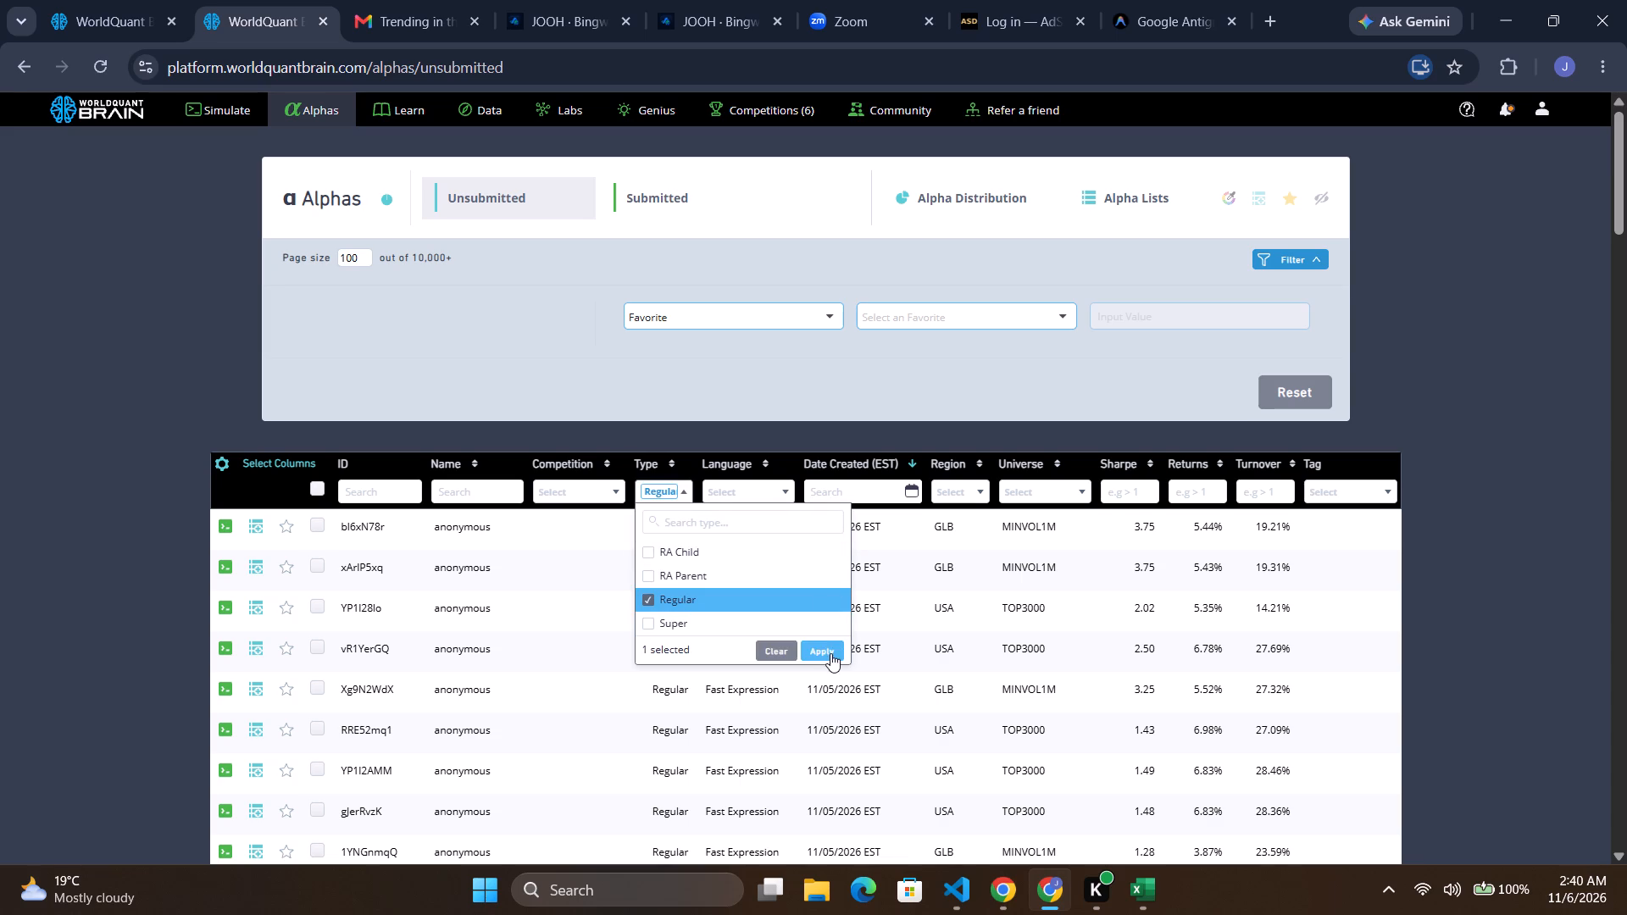
left_click(829, 642)
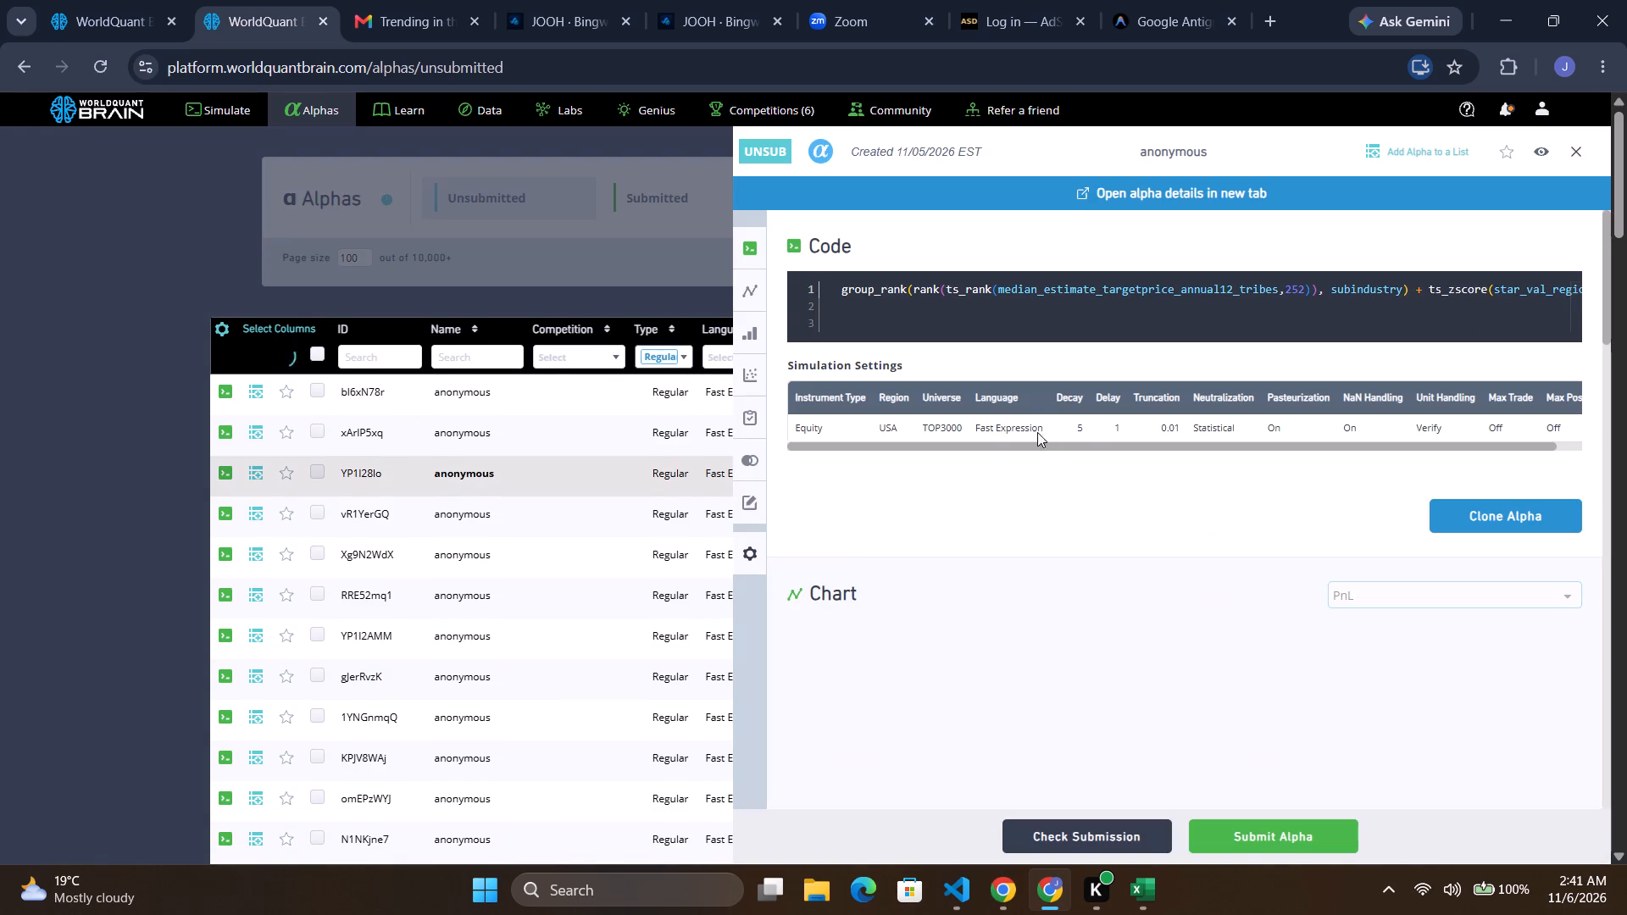
left_click(1579, 154)
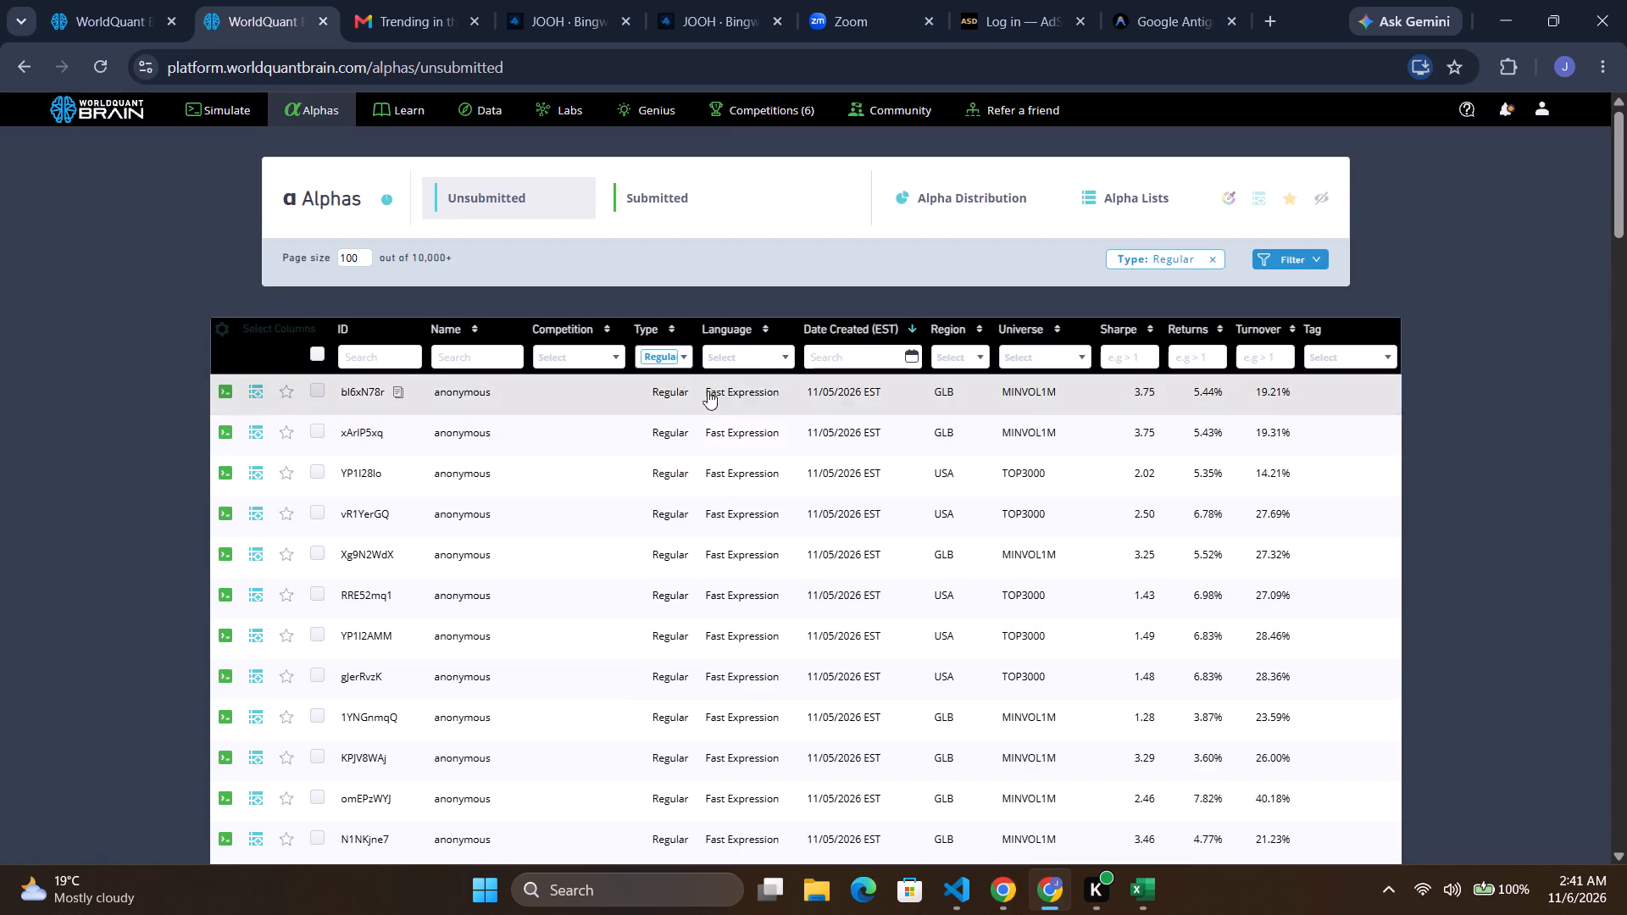
Filter the unsubmitted alphas to the GLB region.
left_click(963, 350)
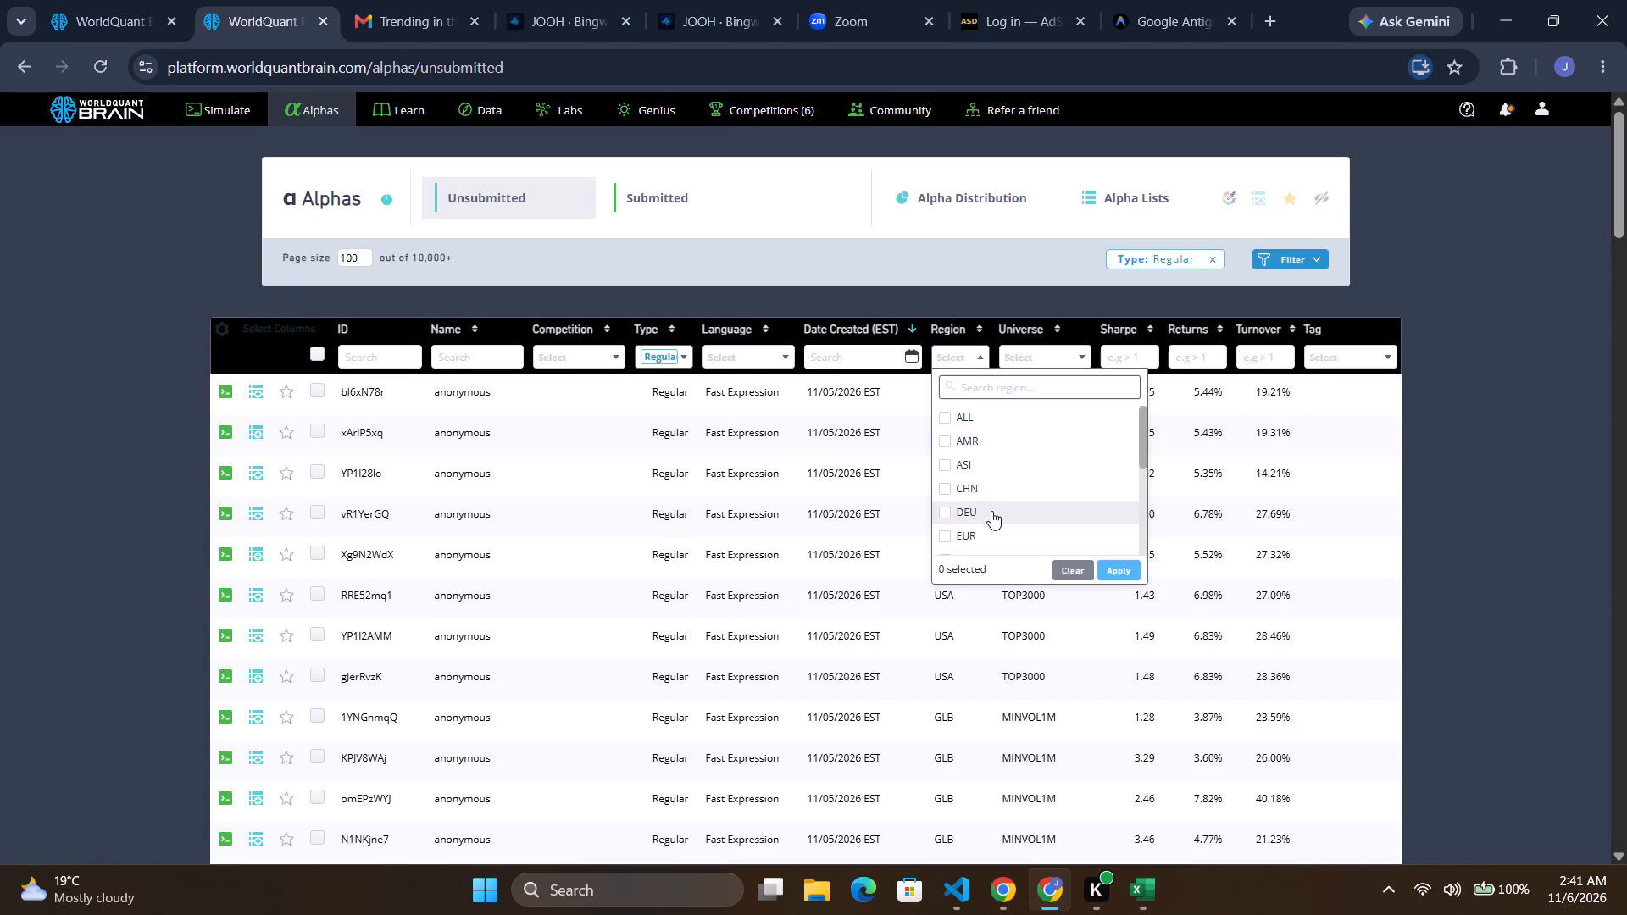
scroll(991, 511, "down", 1)
scroll(991, 511, "up", 1)
scroll(991, 511, "down", 4)
scroll(991, 514, "up", 1)
scroll(991, 514, "down", 3)
scroll(1002, 516, "up", 4)
scroll(1002, 516, "down", 1)
scroll(1002, 516, "up", 1)
scroll(1003, 519, "down", 4)
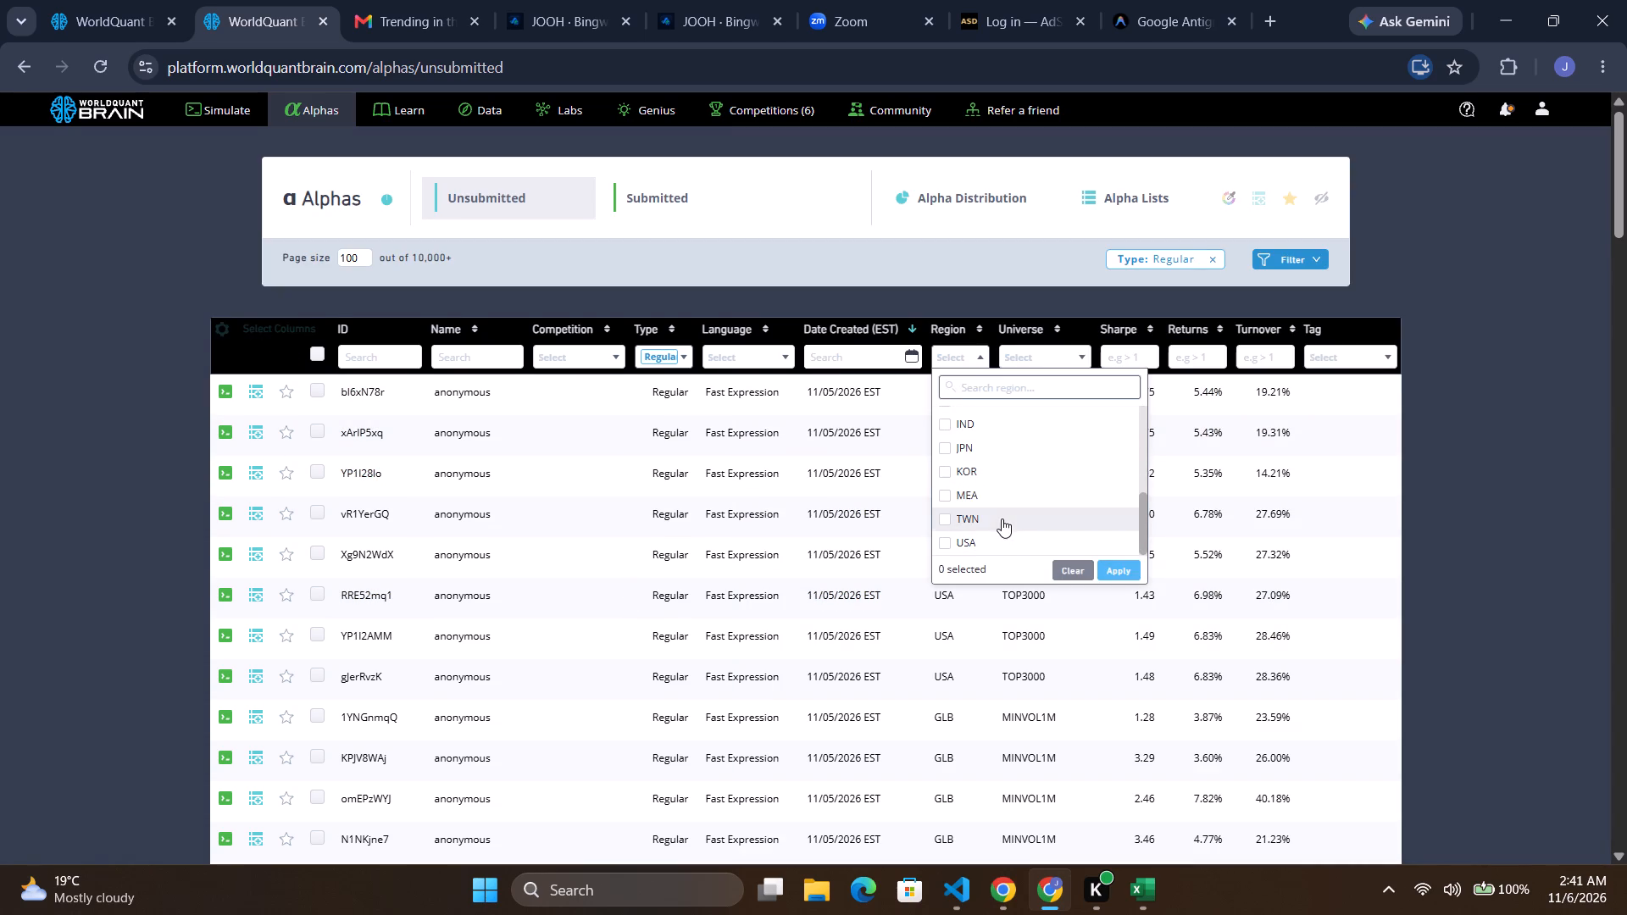
scroll(1023, 506, "up", 1)
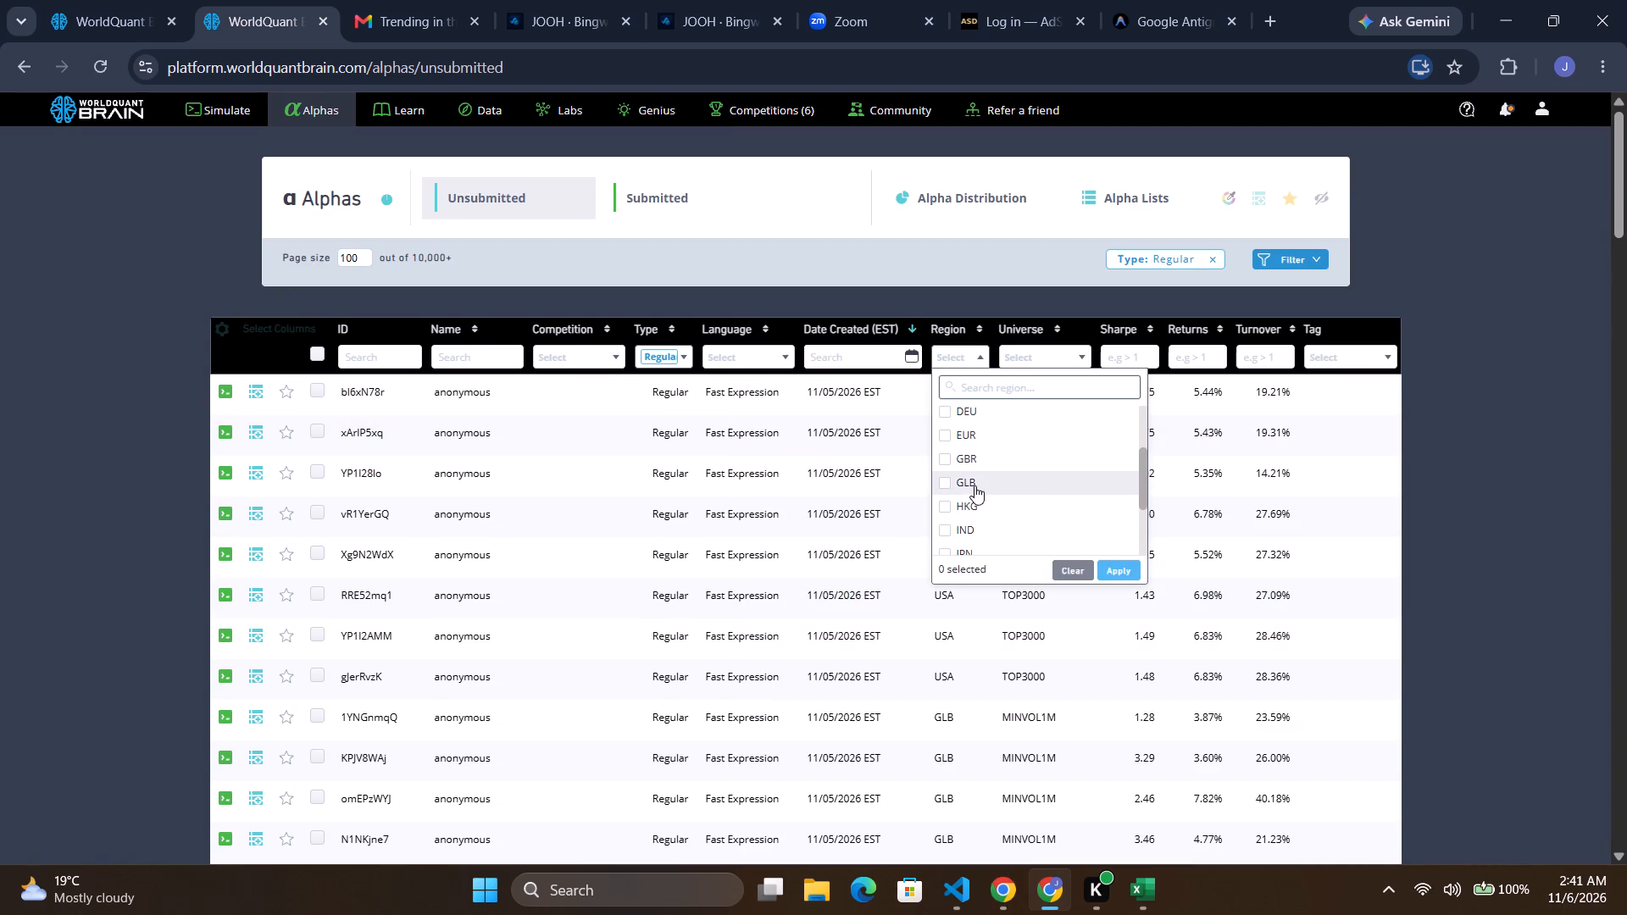
left_click(948, 482)
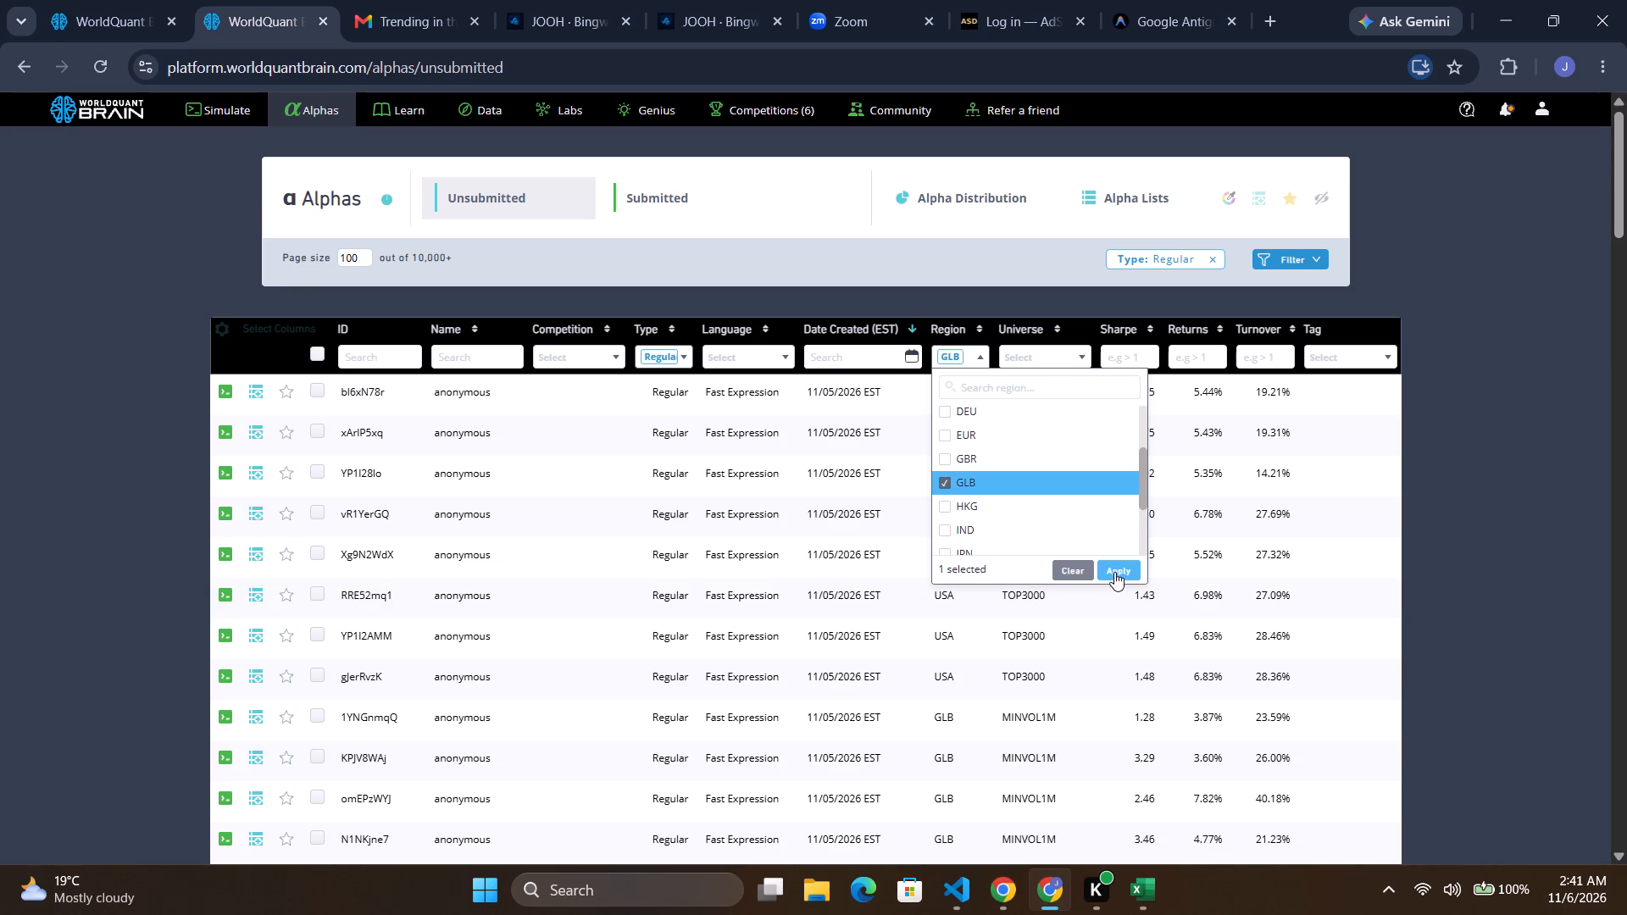
left_click(1113, 565)
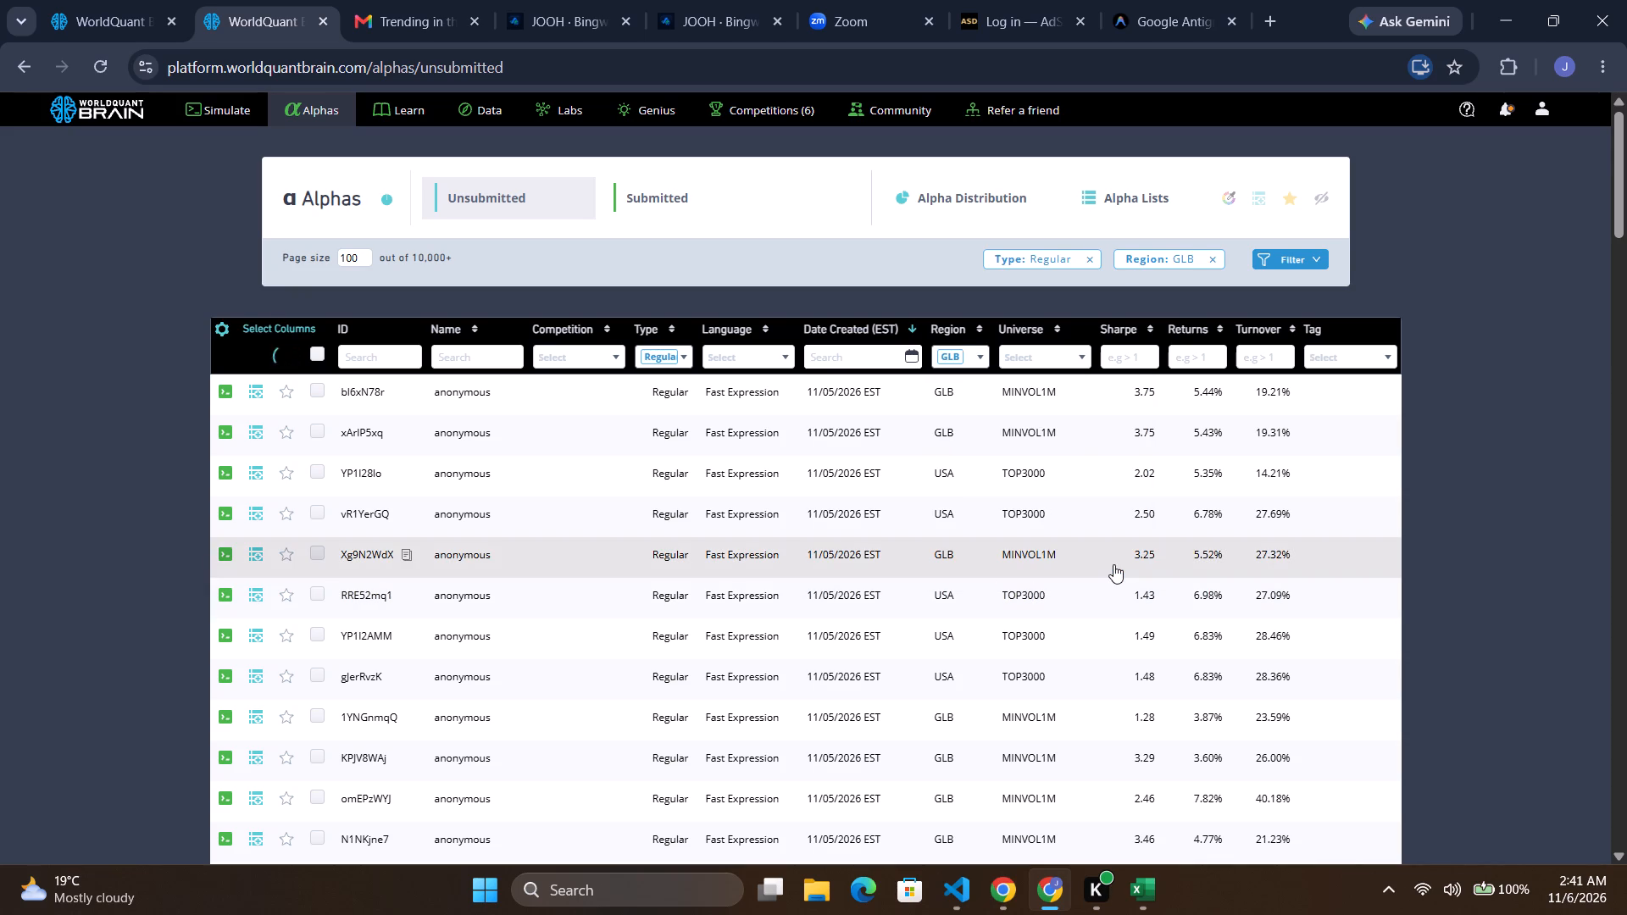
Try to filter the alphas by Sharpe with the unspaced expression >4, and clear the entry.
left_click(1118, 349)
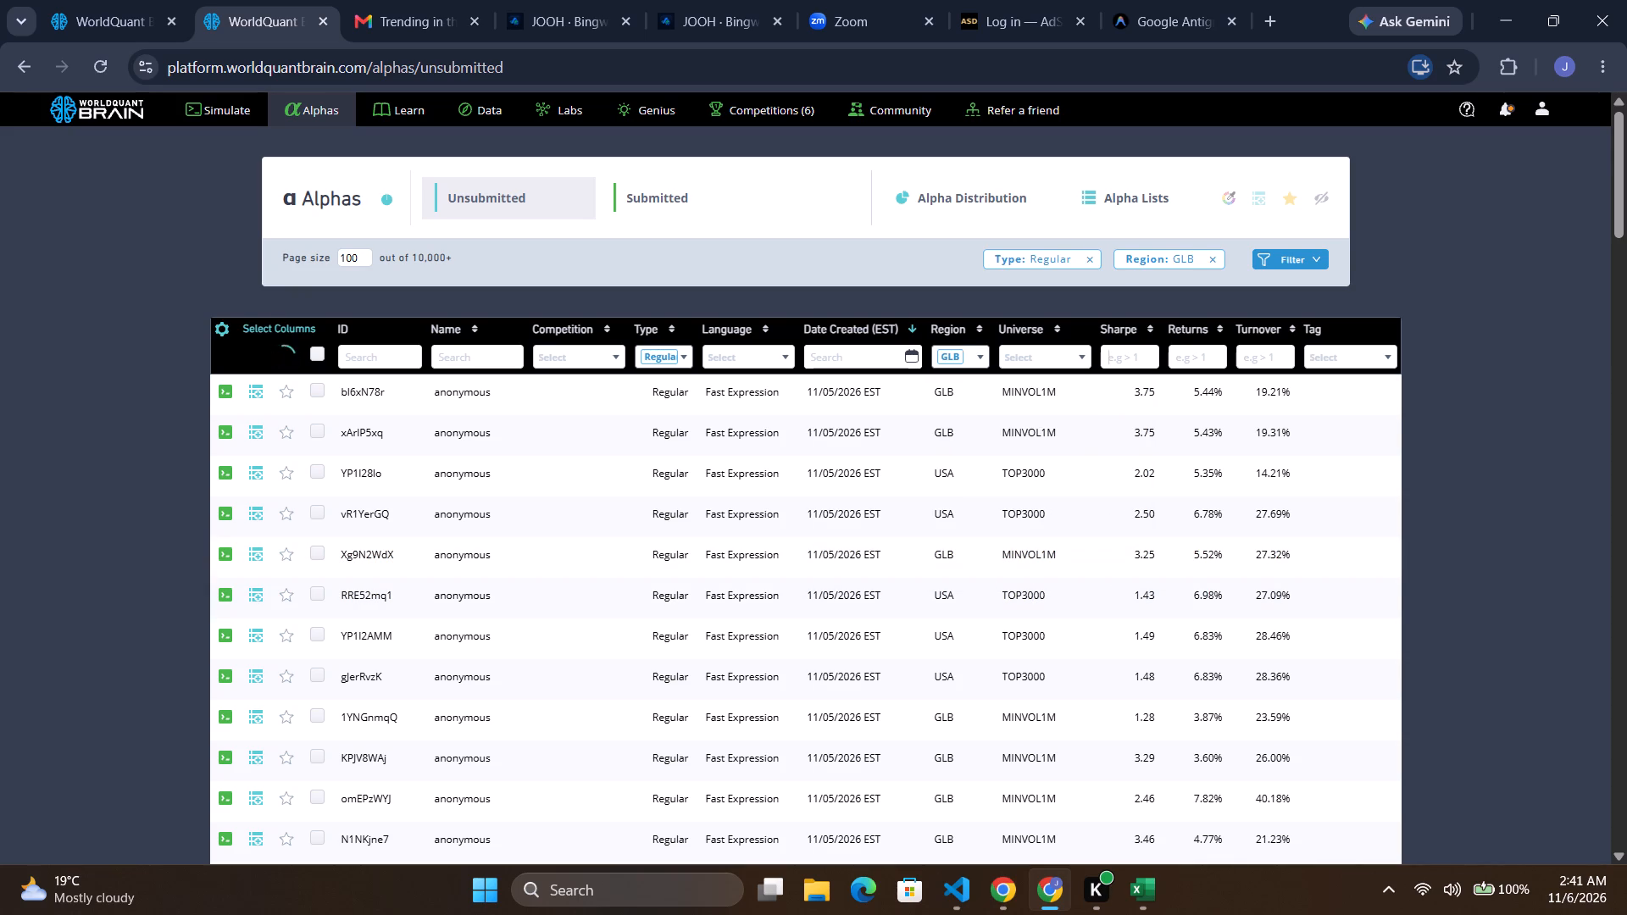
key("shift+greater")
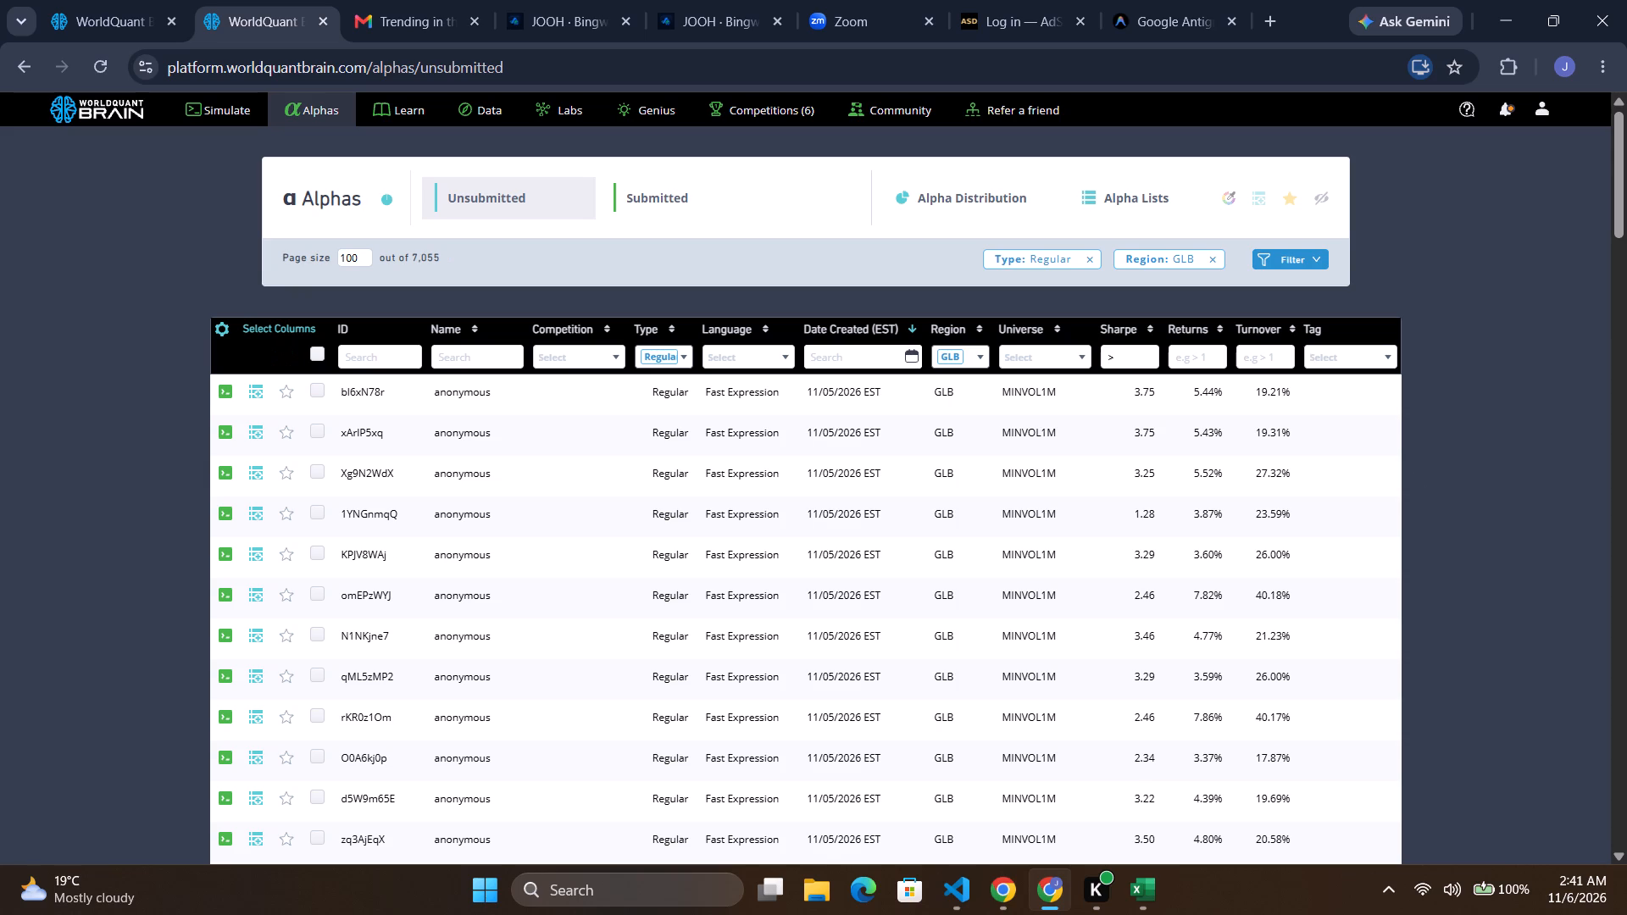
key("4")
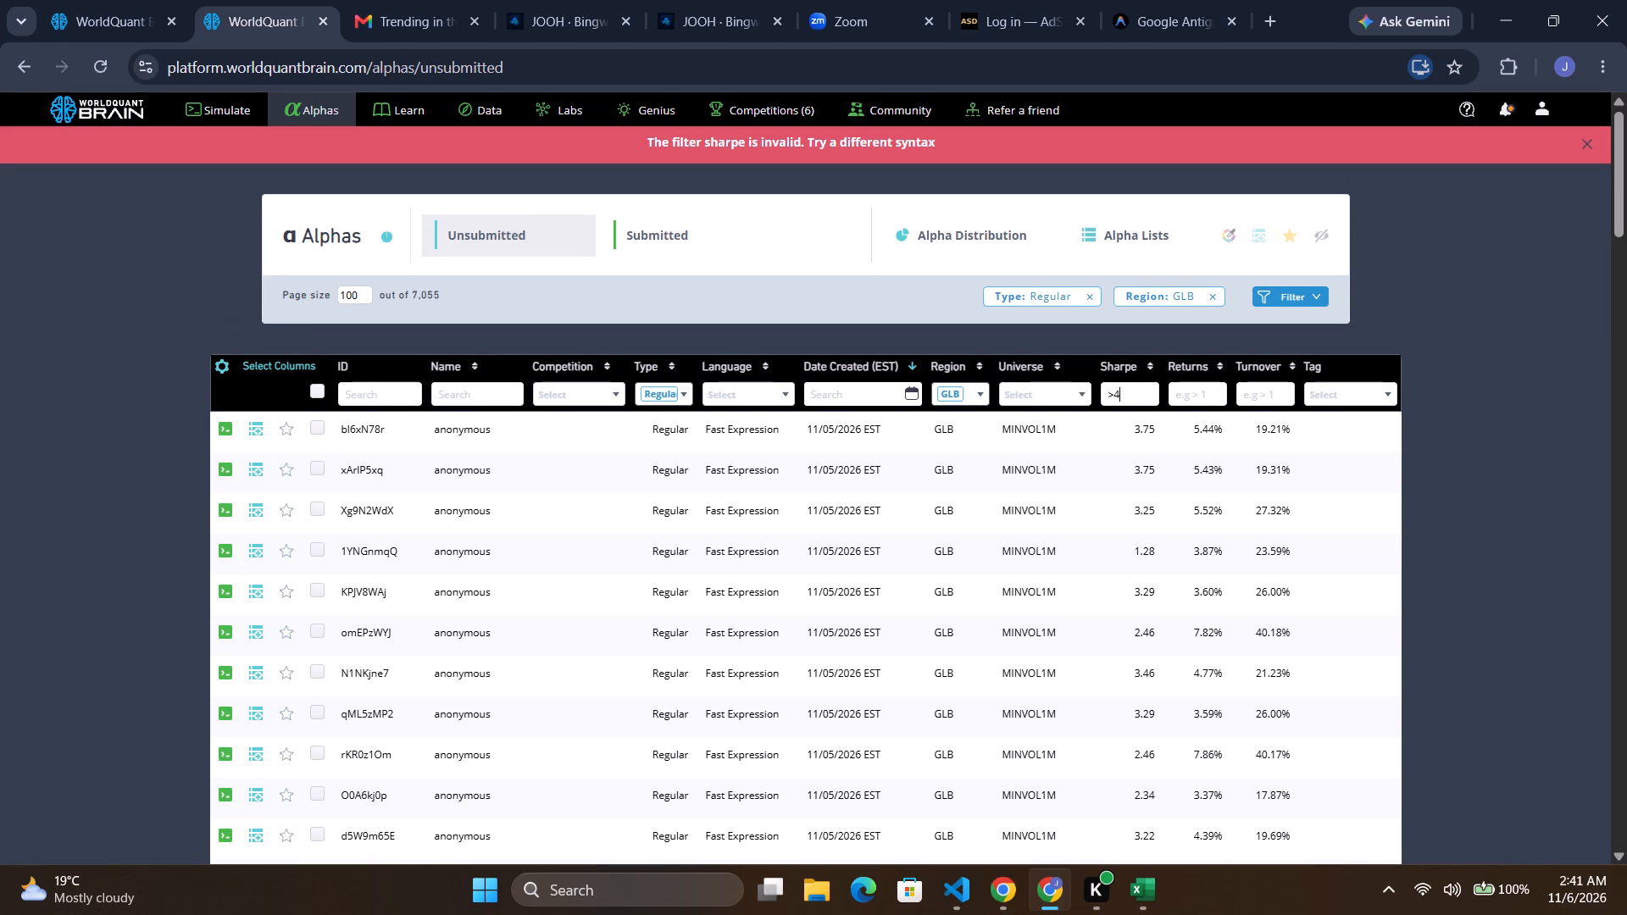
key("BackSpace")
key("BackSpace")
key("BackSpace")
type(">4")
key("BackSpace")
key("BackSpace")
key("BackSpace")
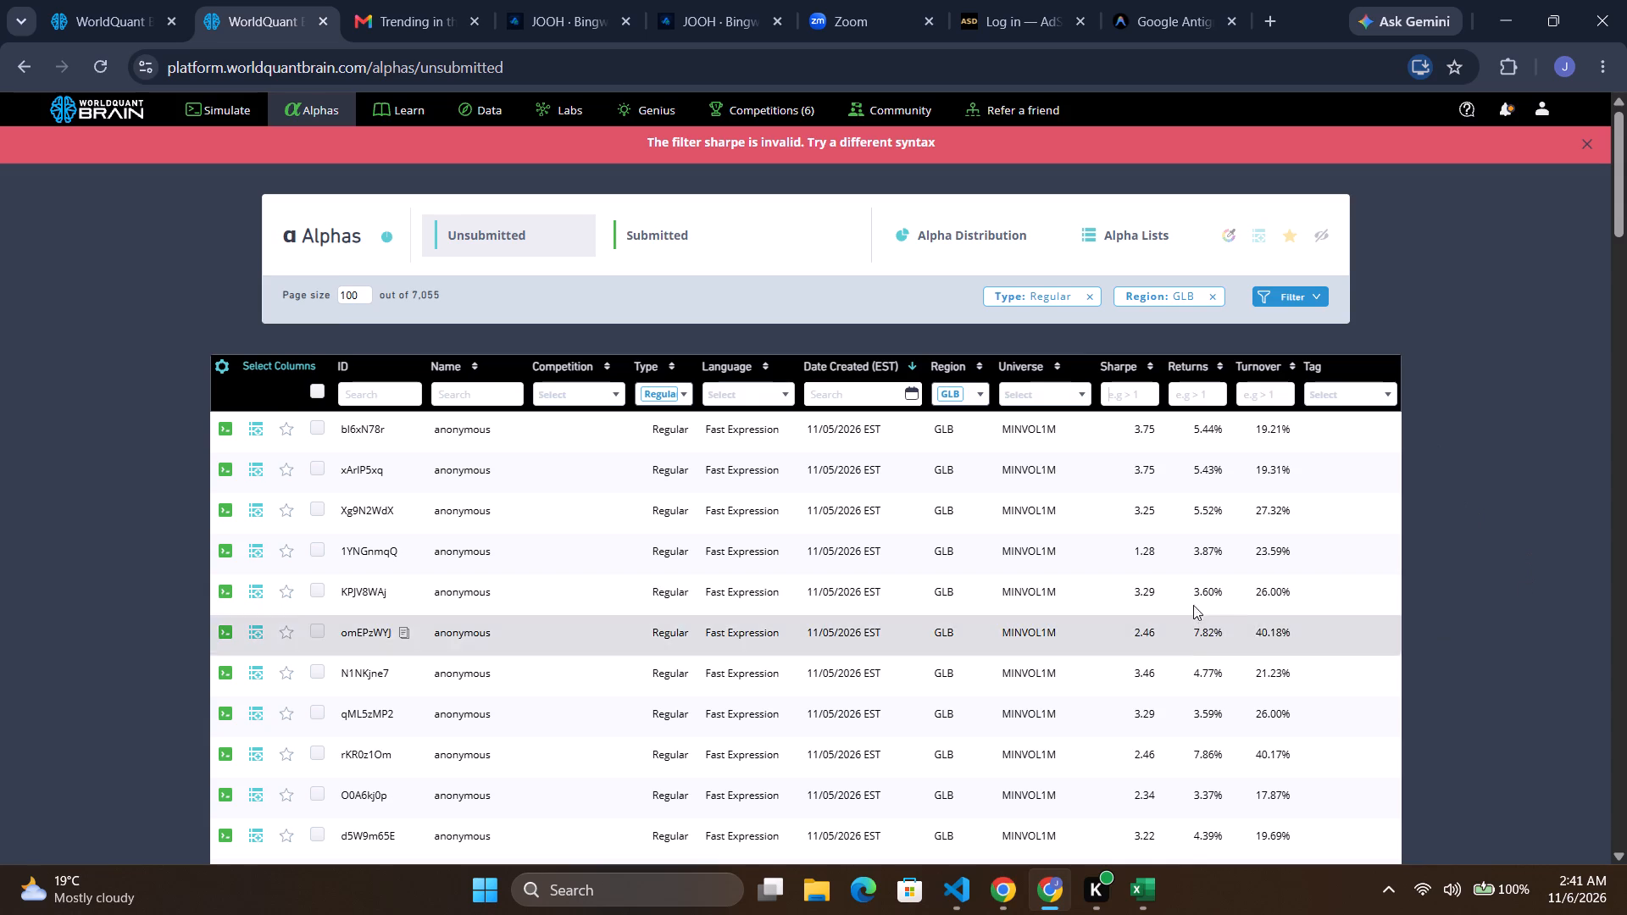
Filter the alphas by Sharpe with the spaced expression "> 4".
scroll(1161, 628, "down", 1)
scroll(1170, 607, "up", 2)
left_click(1143, 391)
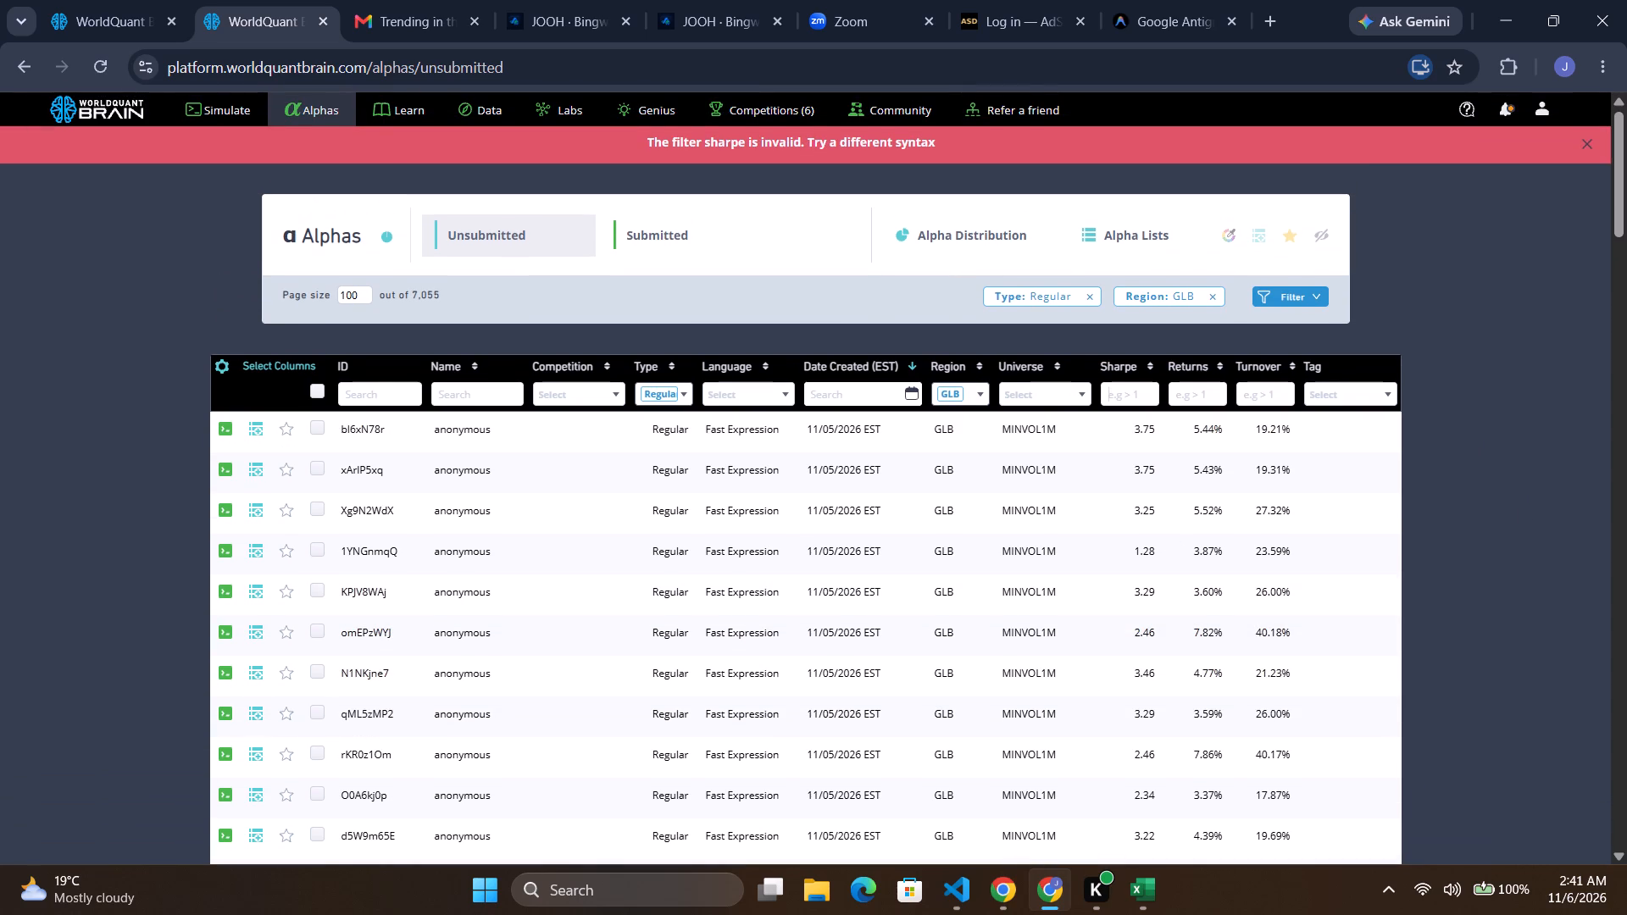
type("> 1")
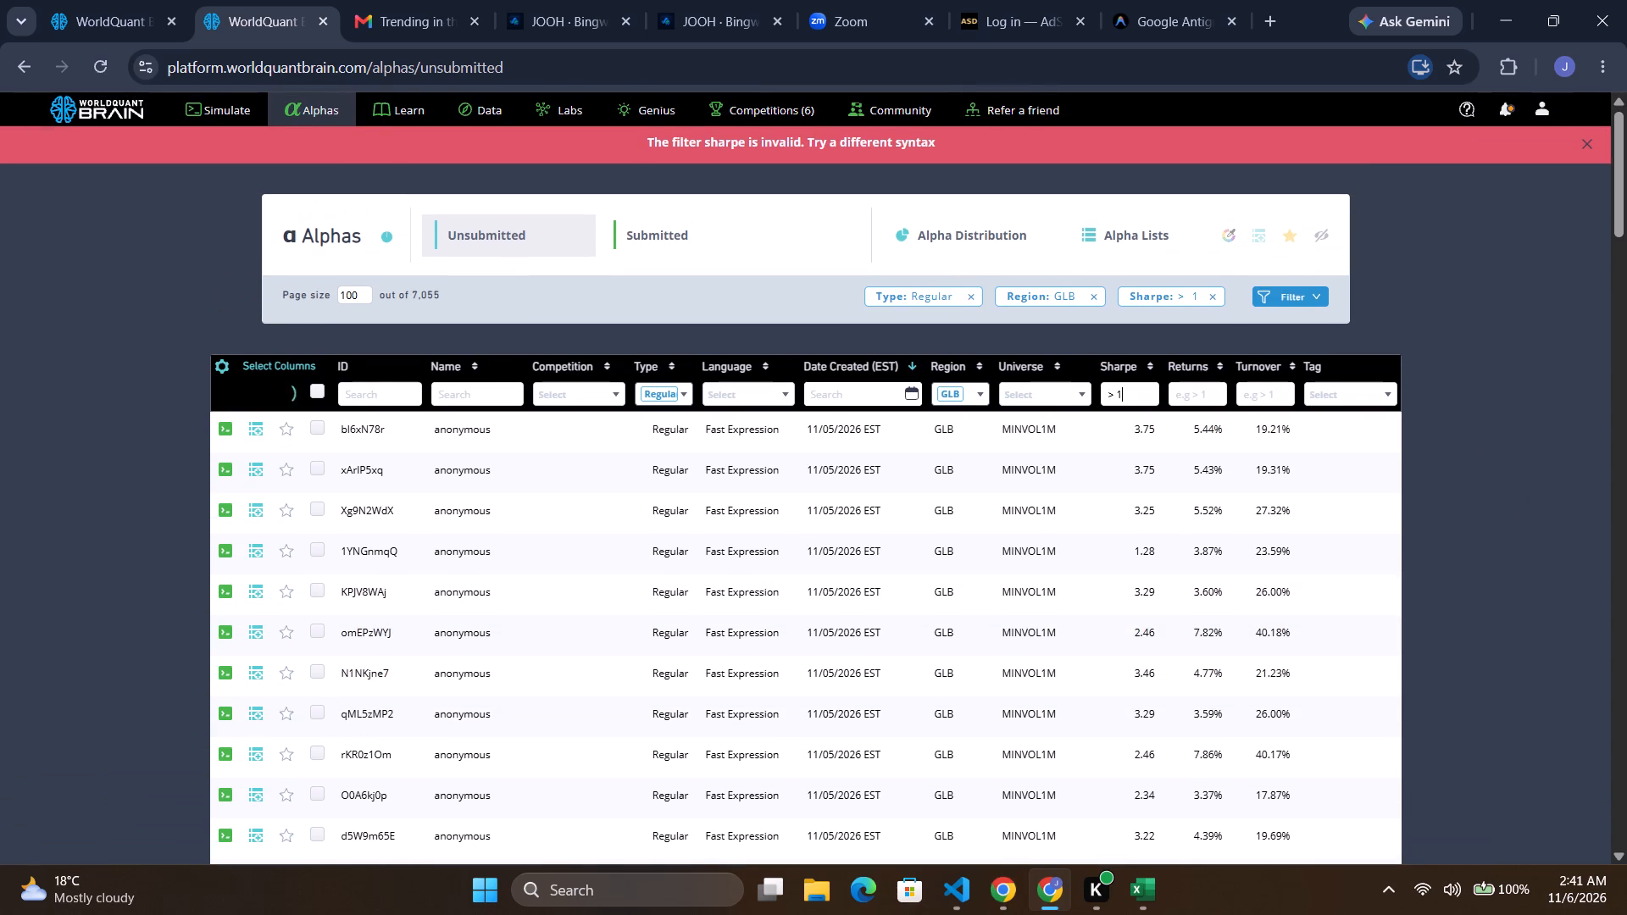
key("BackSpace")
key("4")
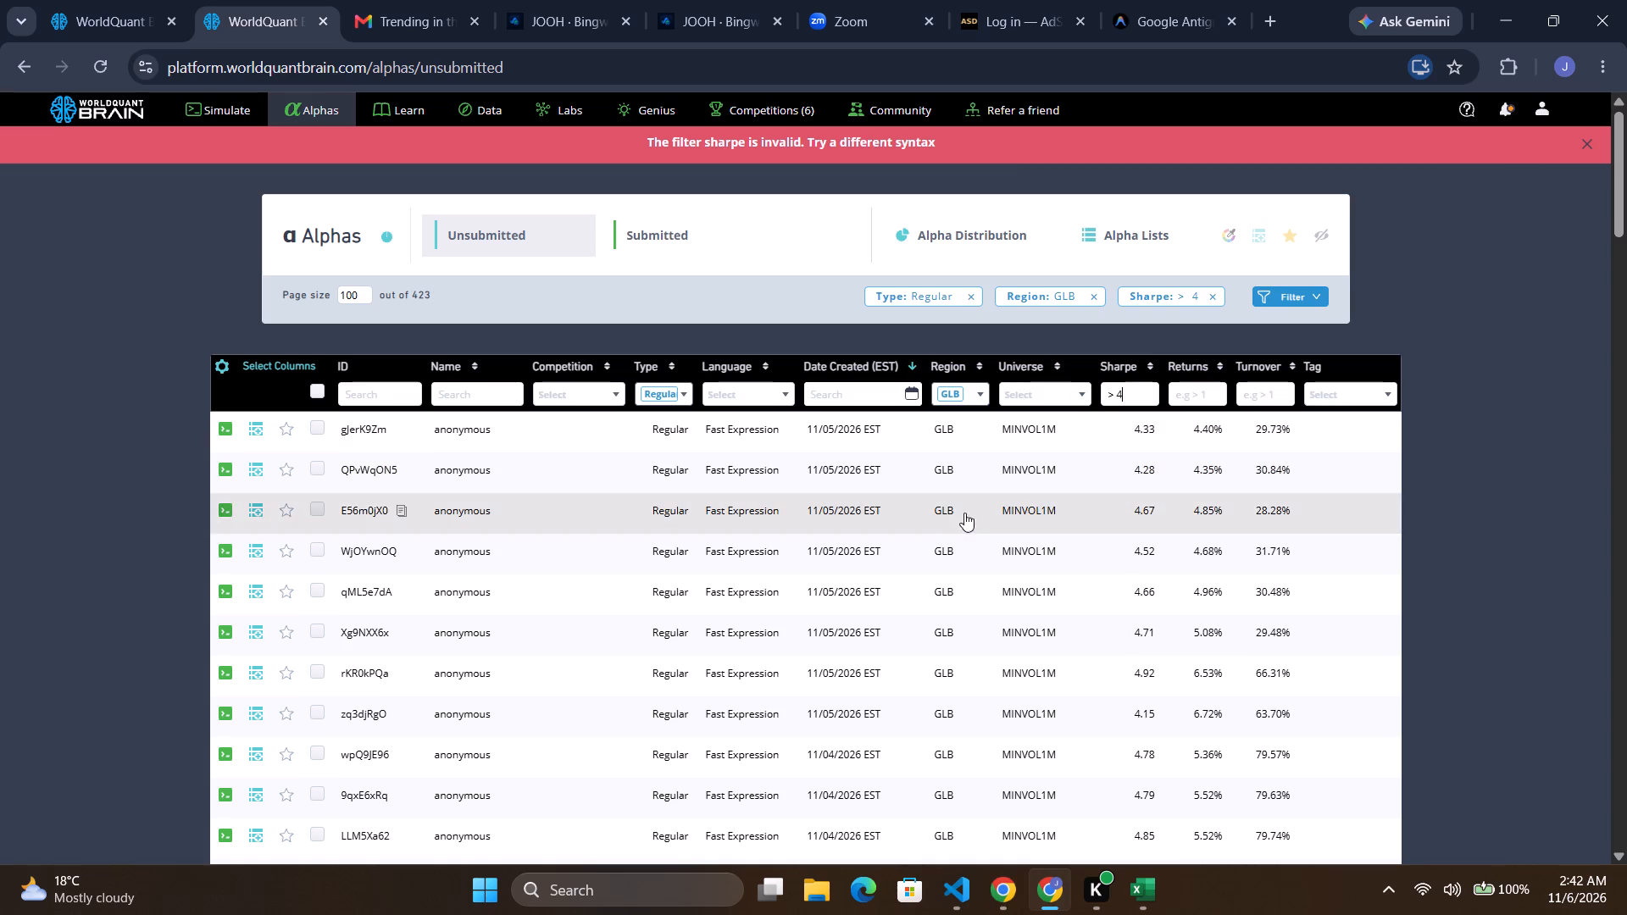
Look through the filtered GLB alphas, comparing their Sharpe, returns, turnover and creation dates for a promising candidate.
scroll(951, 668, "down", 2)
scroll(951, 668, "up", 4)
scroll(950, 666, "down", 6)
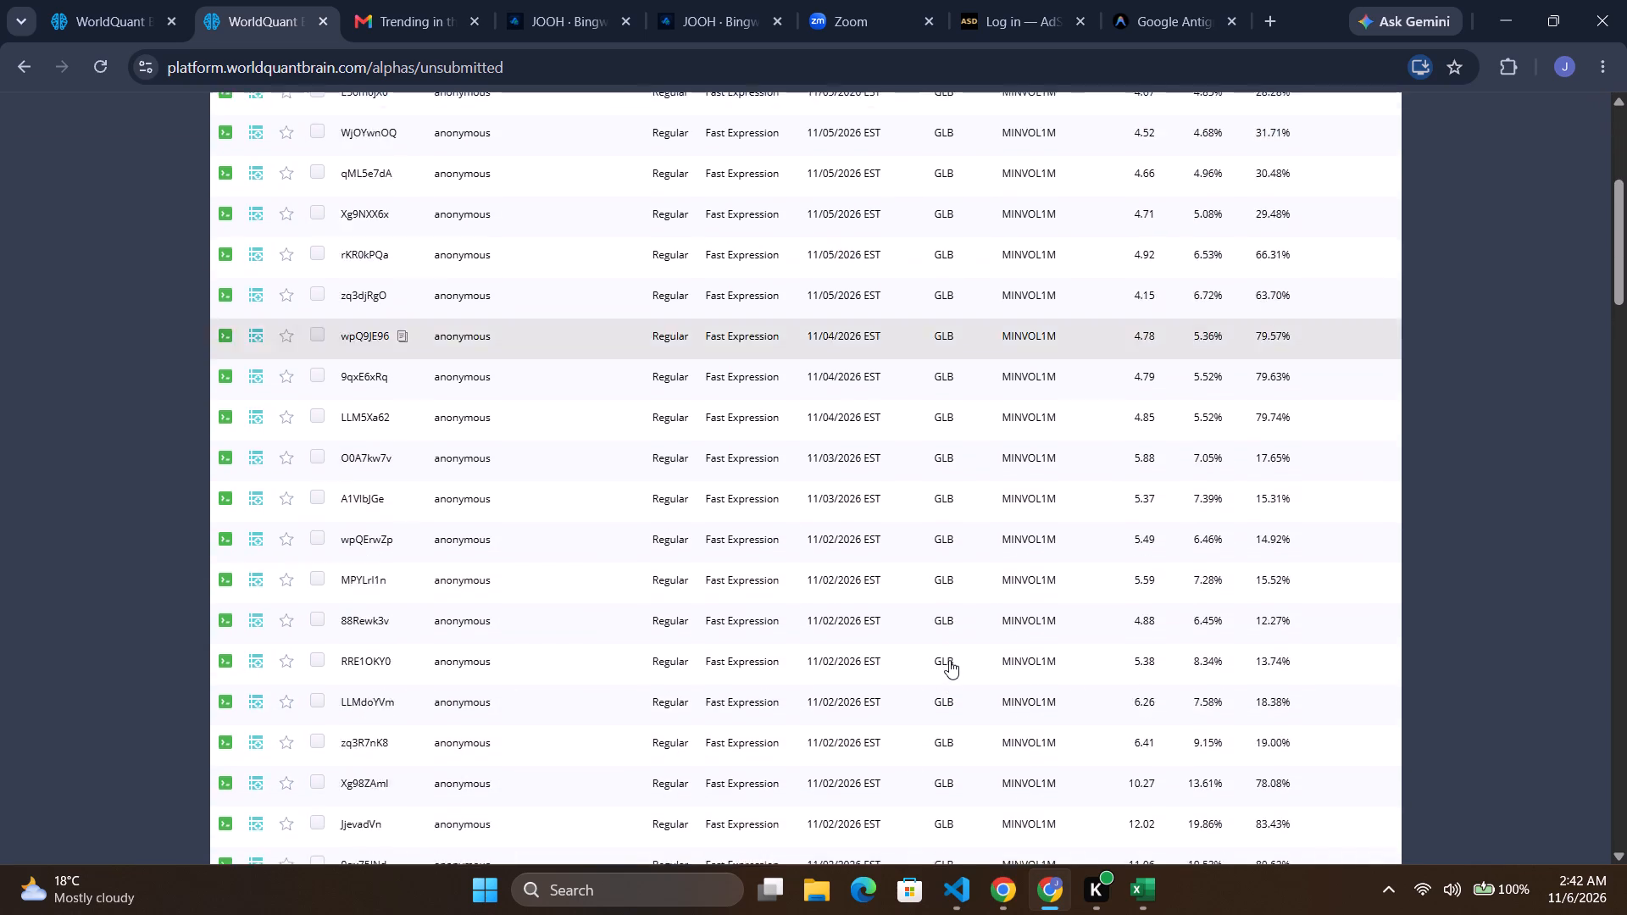
scroll(949, 658, "down", 10)
scroll(949, 657, "up", 2)
scroll(942, 622, "down", 2)
scroll(942, 622, "up", 2)
scroll(942, 622, "down", 3)
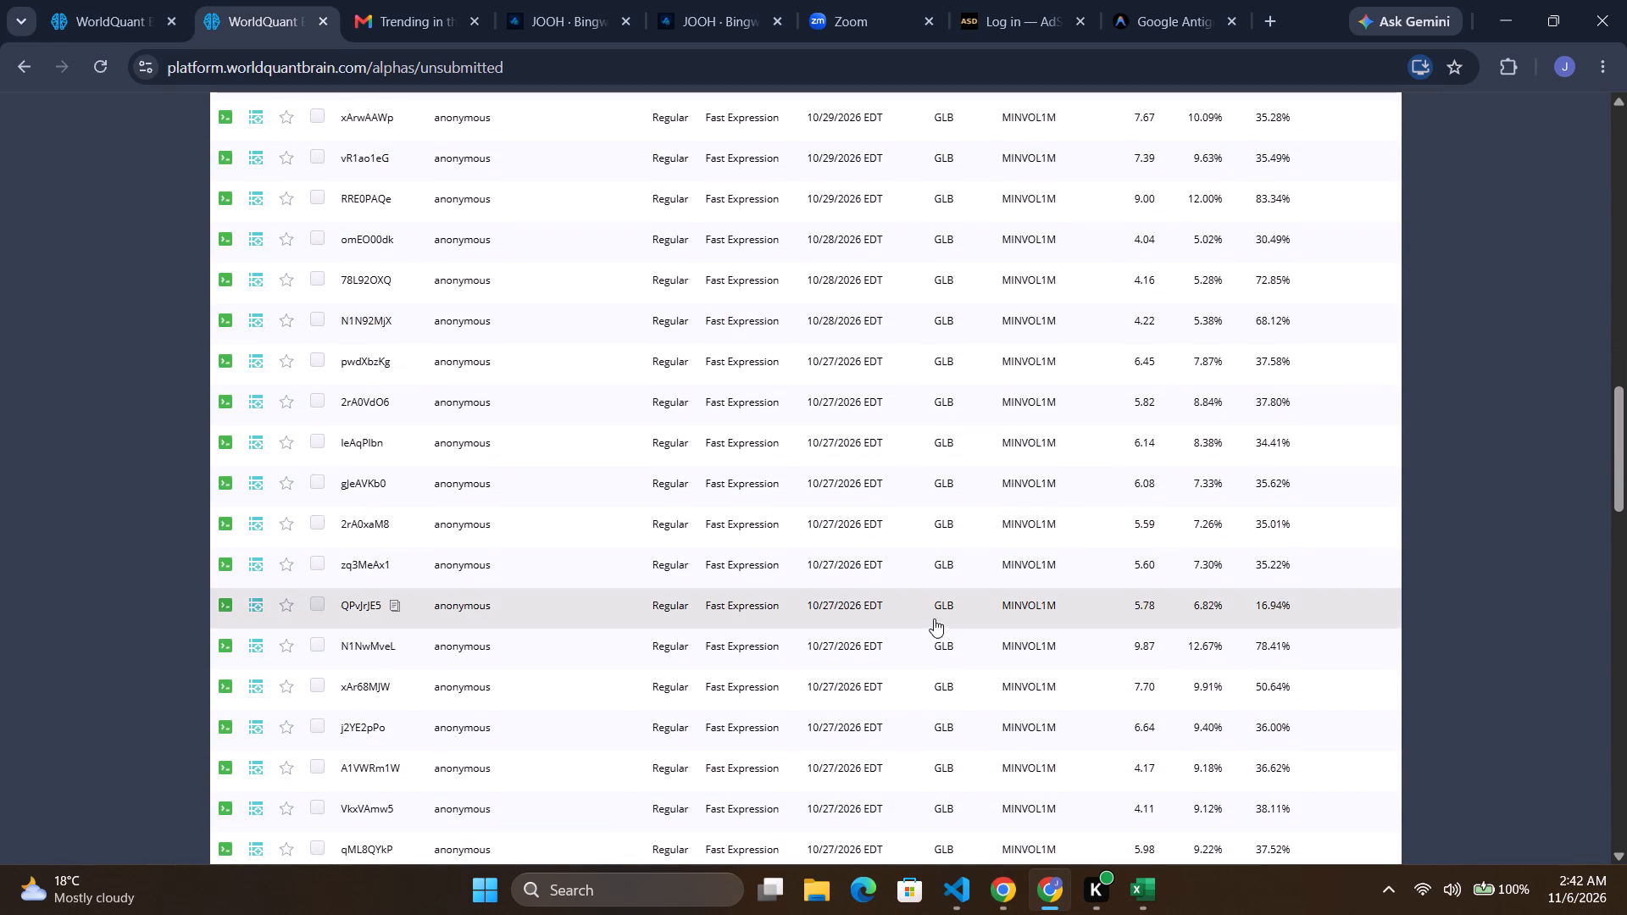
scroll(998, 615, "down", 5)
scroll(998, 615, "up", 1)
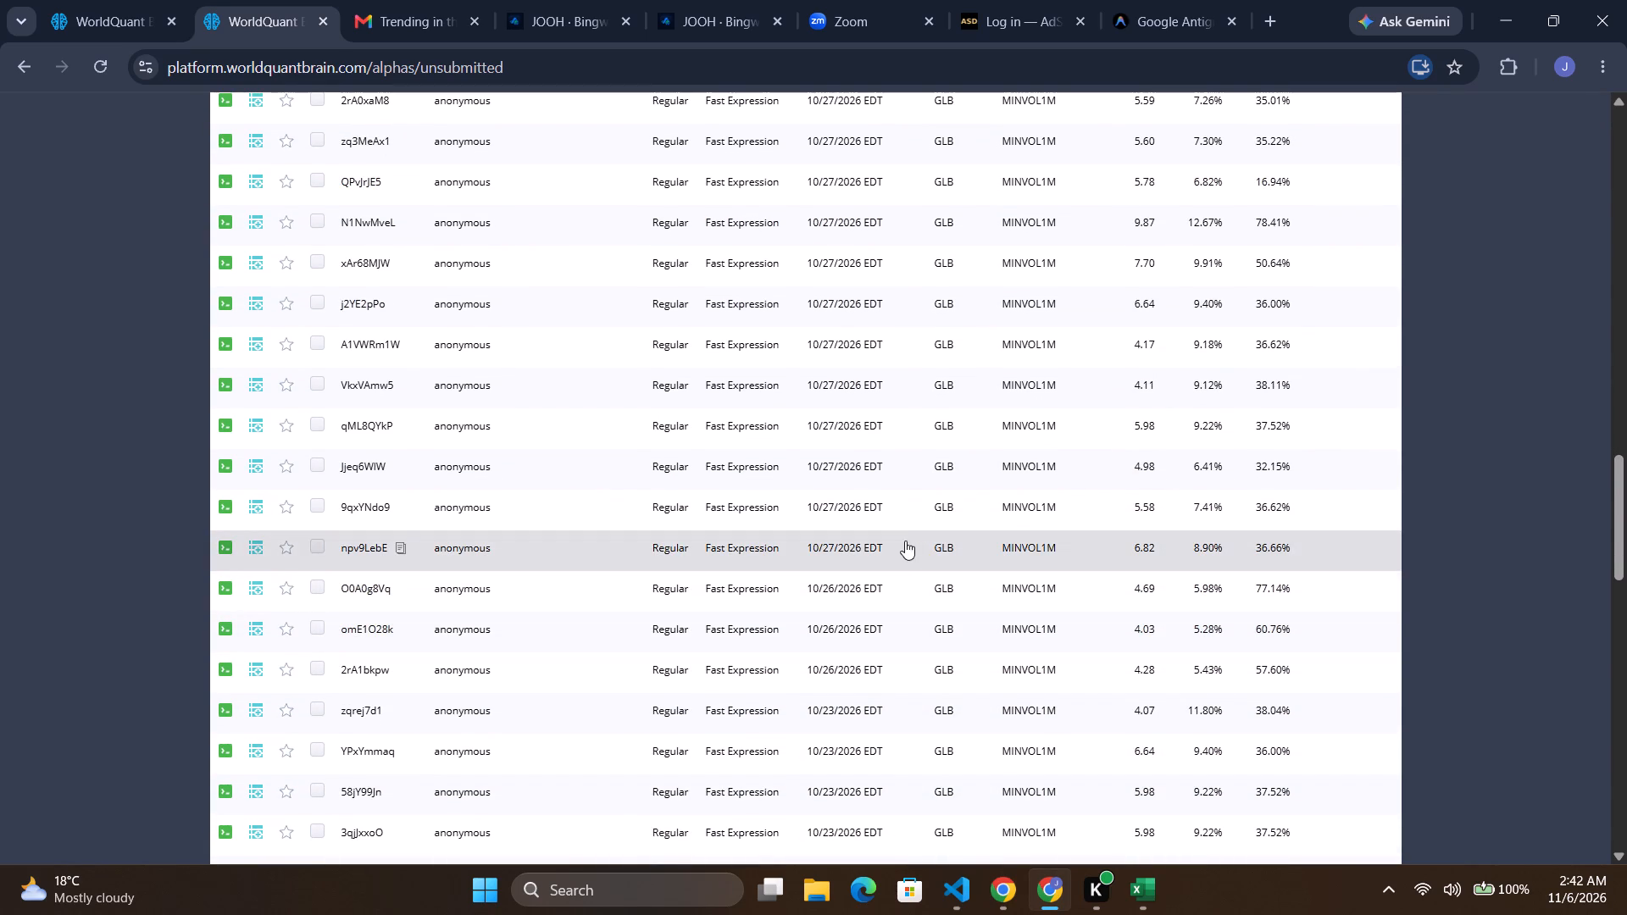
scroll(984, 617, "down", 2)
scroll(984, 617, "up", 1)
scroll(984, 617, "down", 4)
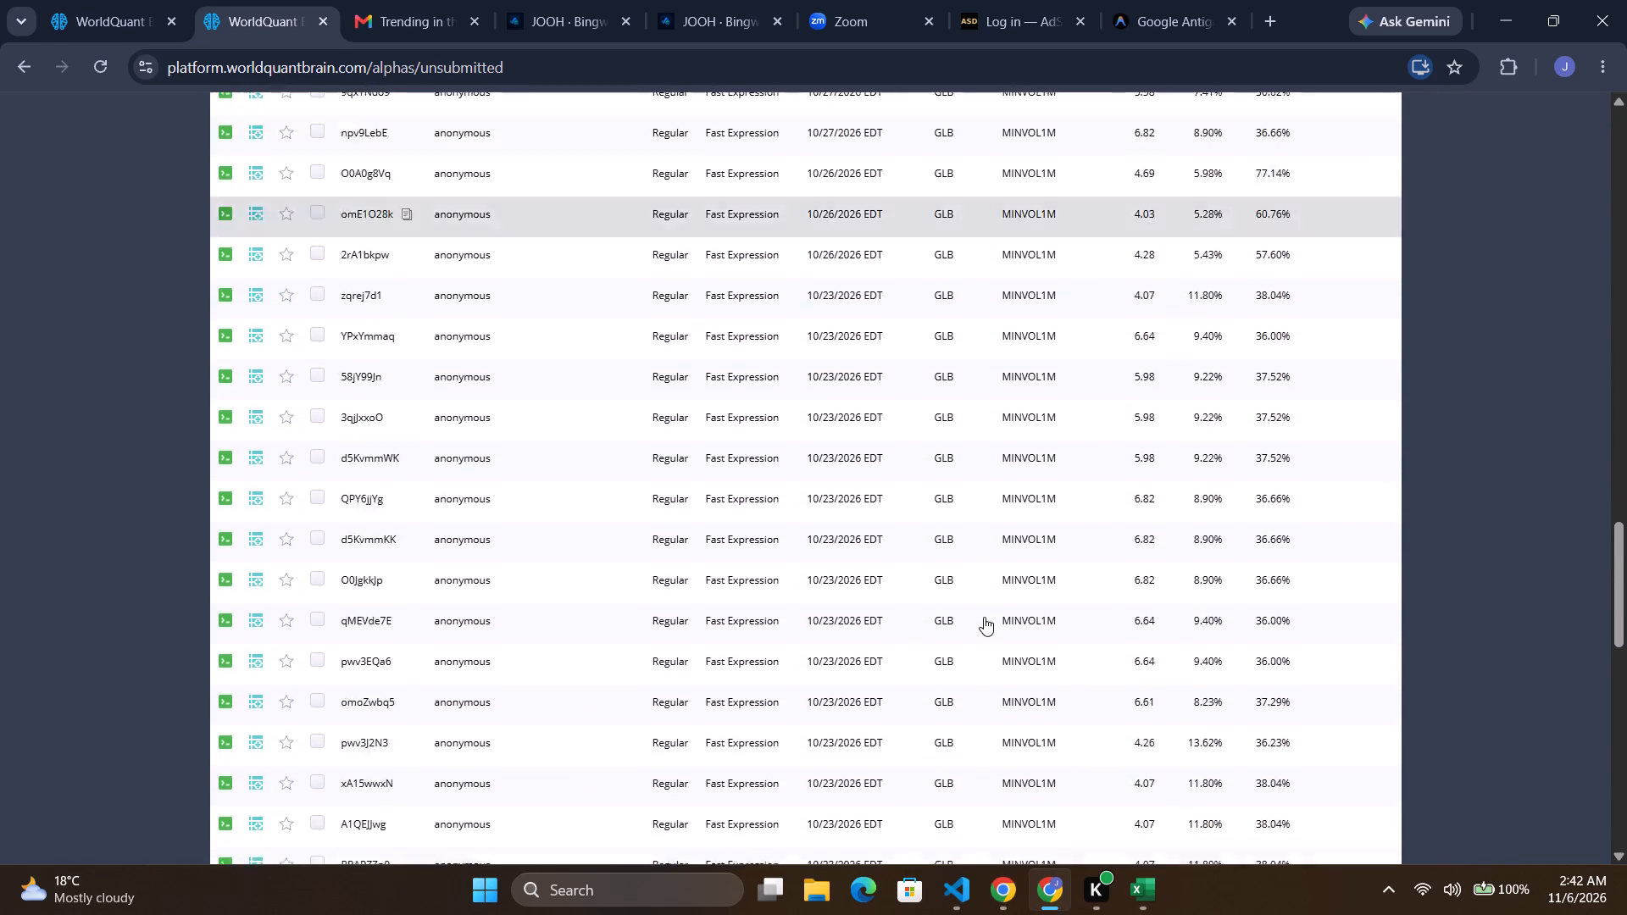
Open the details of alpha O0JgkkJp, show its test period and examine the IS-period summary and the passed IS tests.
left_click(1039, 475)
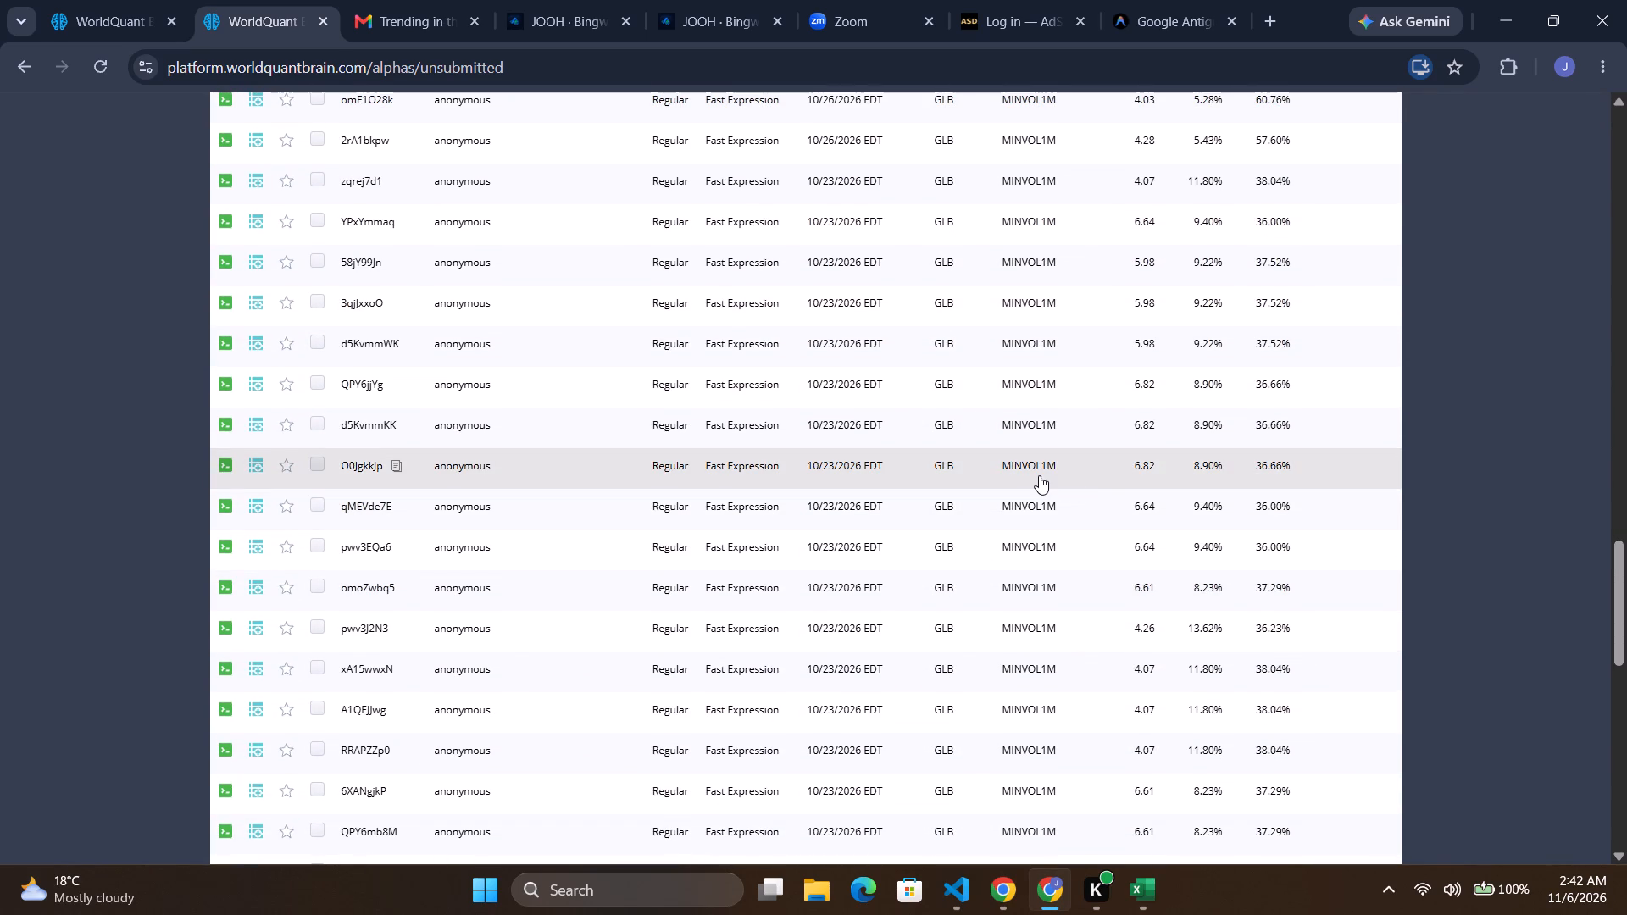
left_click(1071, 837)
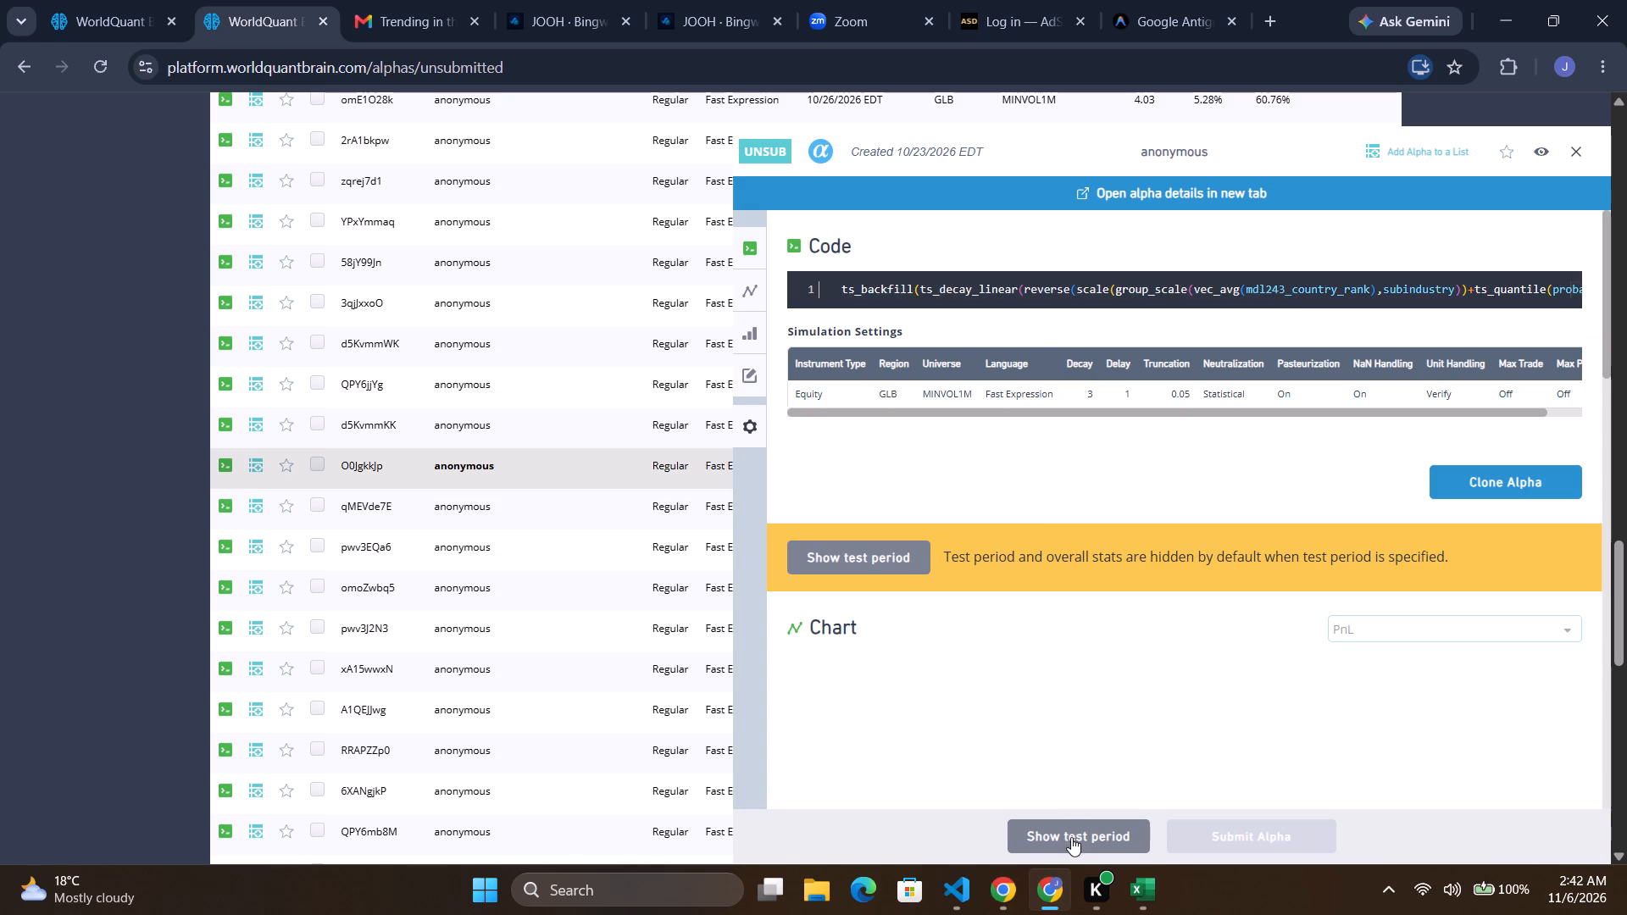
scroll(1191, 799, "down", 4)
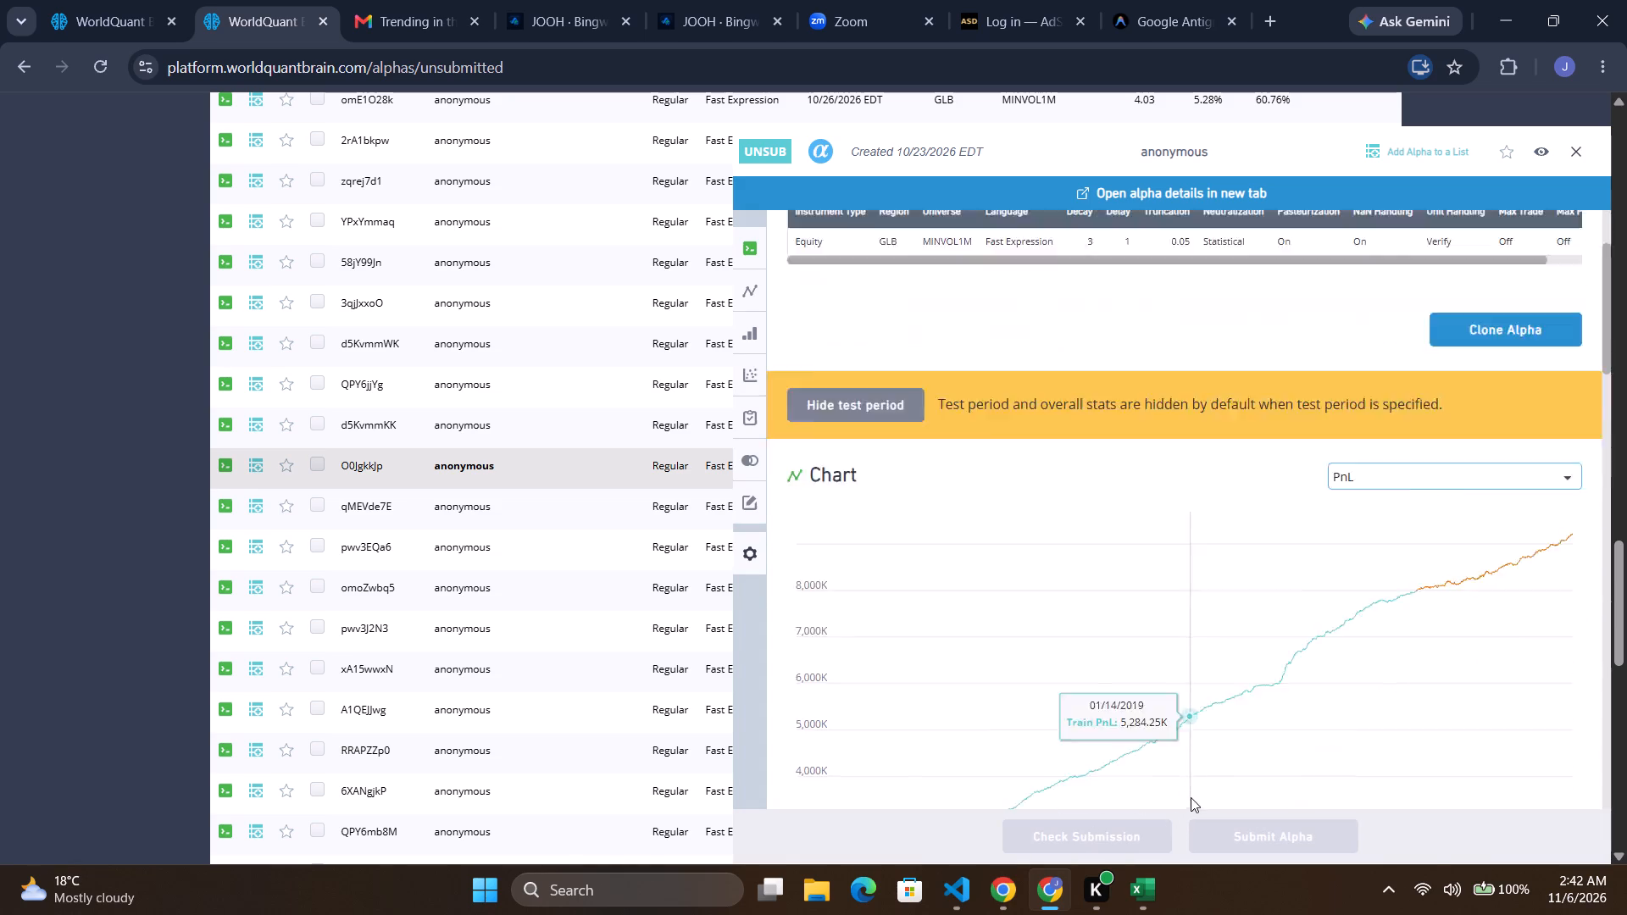
scroll(1191, 797, "down", 5)
left_click(1513, 259)
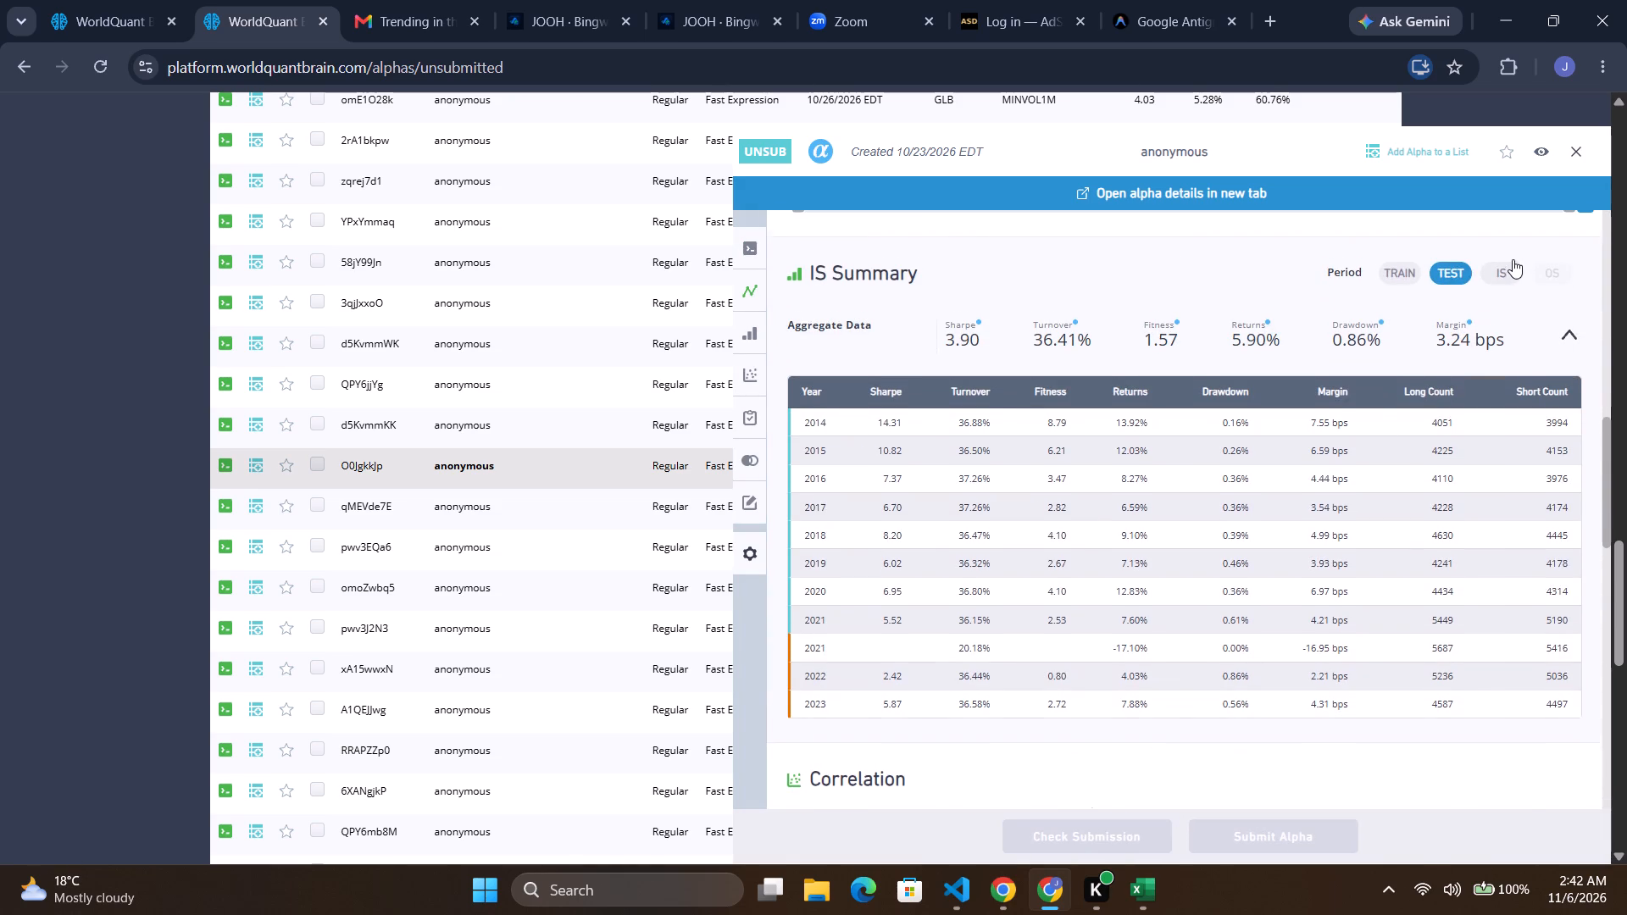
scroll(1232, 482, "down", 4)
scroll(1184, 532, "down", 2)
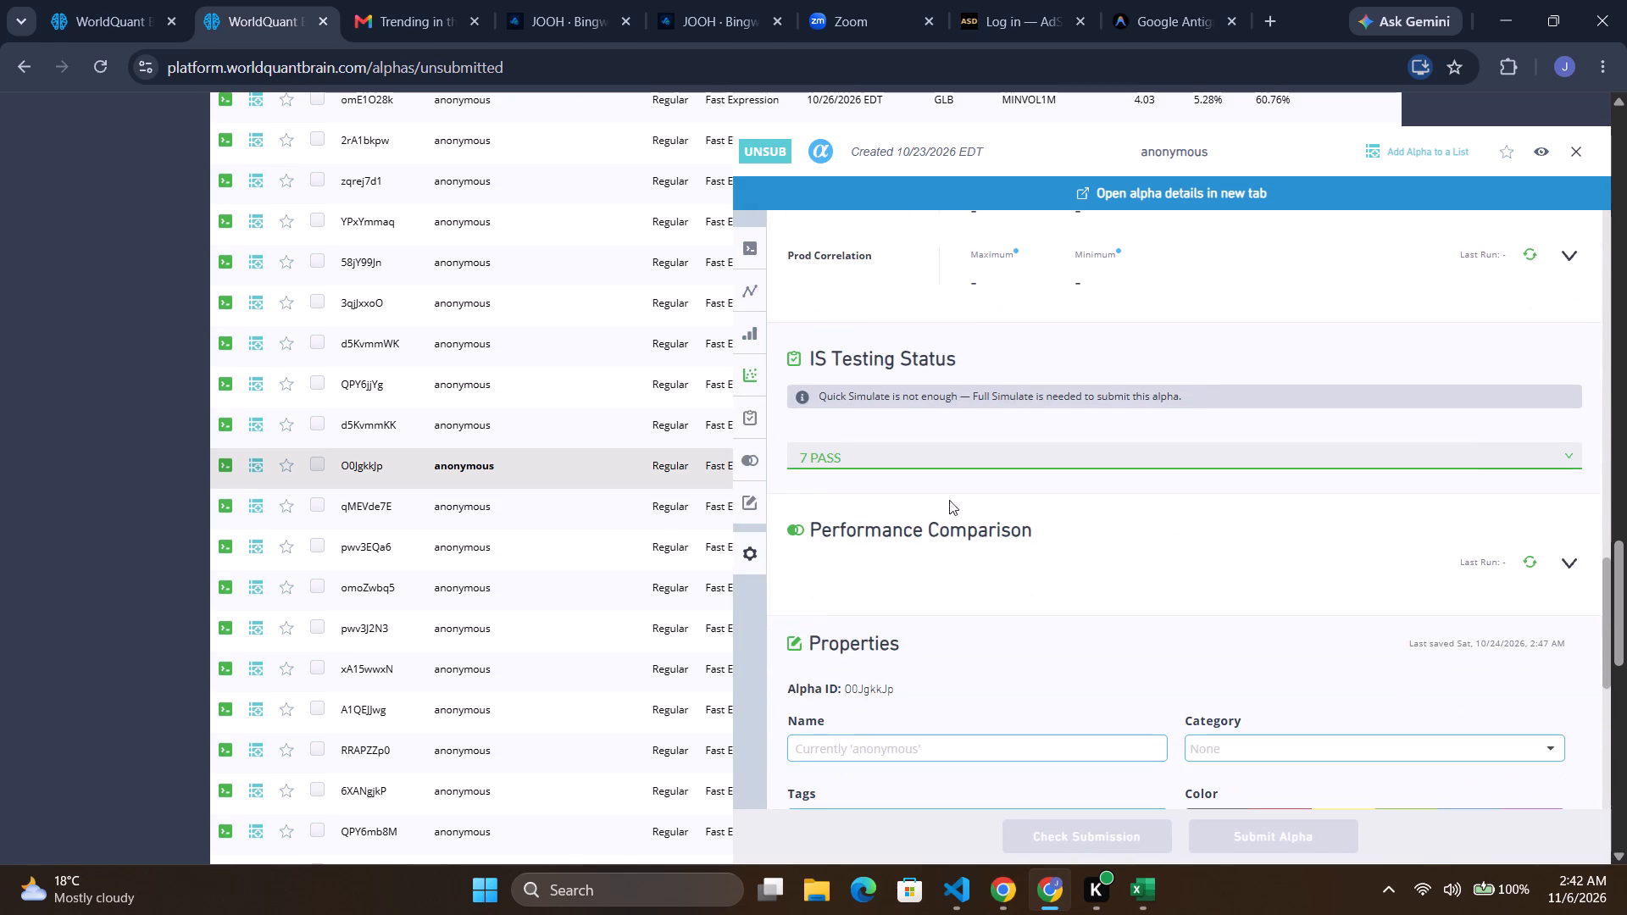
left_click(869, 452)
Run the Prod Correlation check for alpha O0JgkkJp.
scroll(1002, 540, "up", 4)
scroll(1002, 550, "down", 1)
scroll(1002, 550, "up", 1)
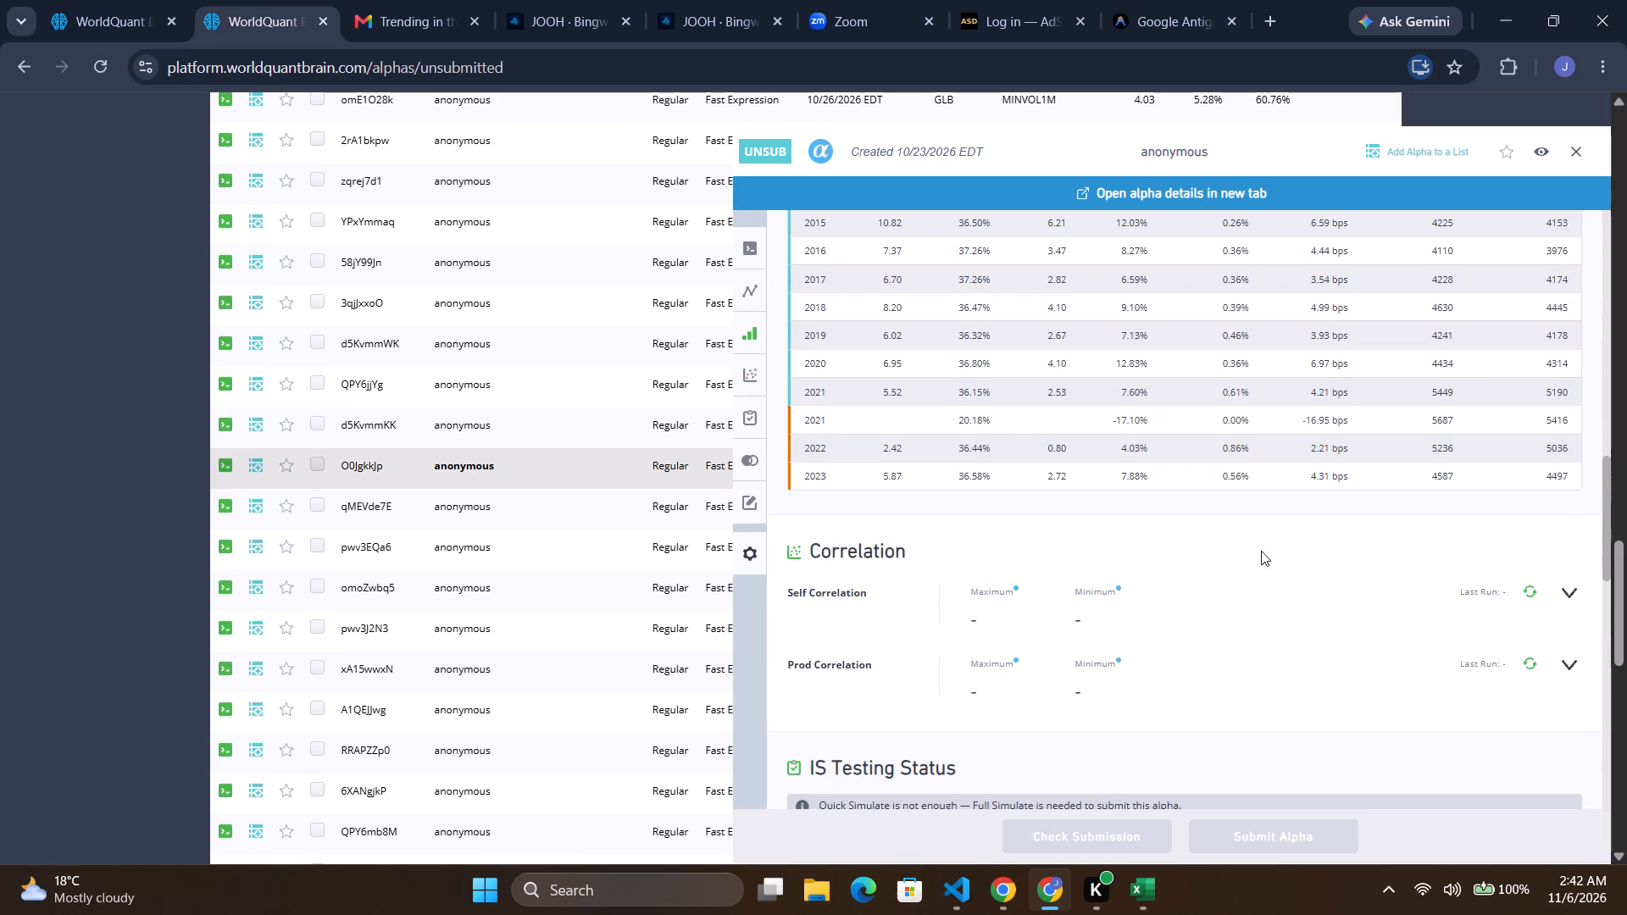
left_click(1534, 666)
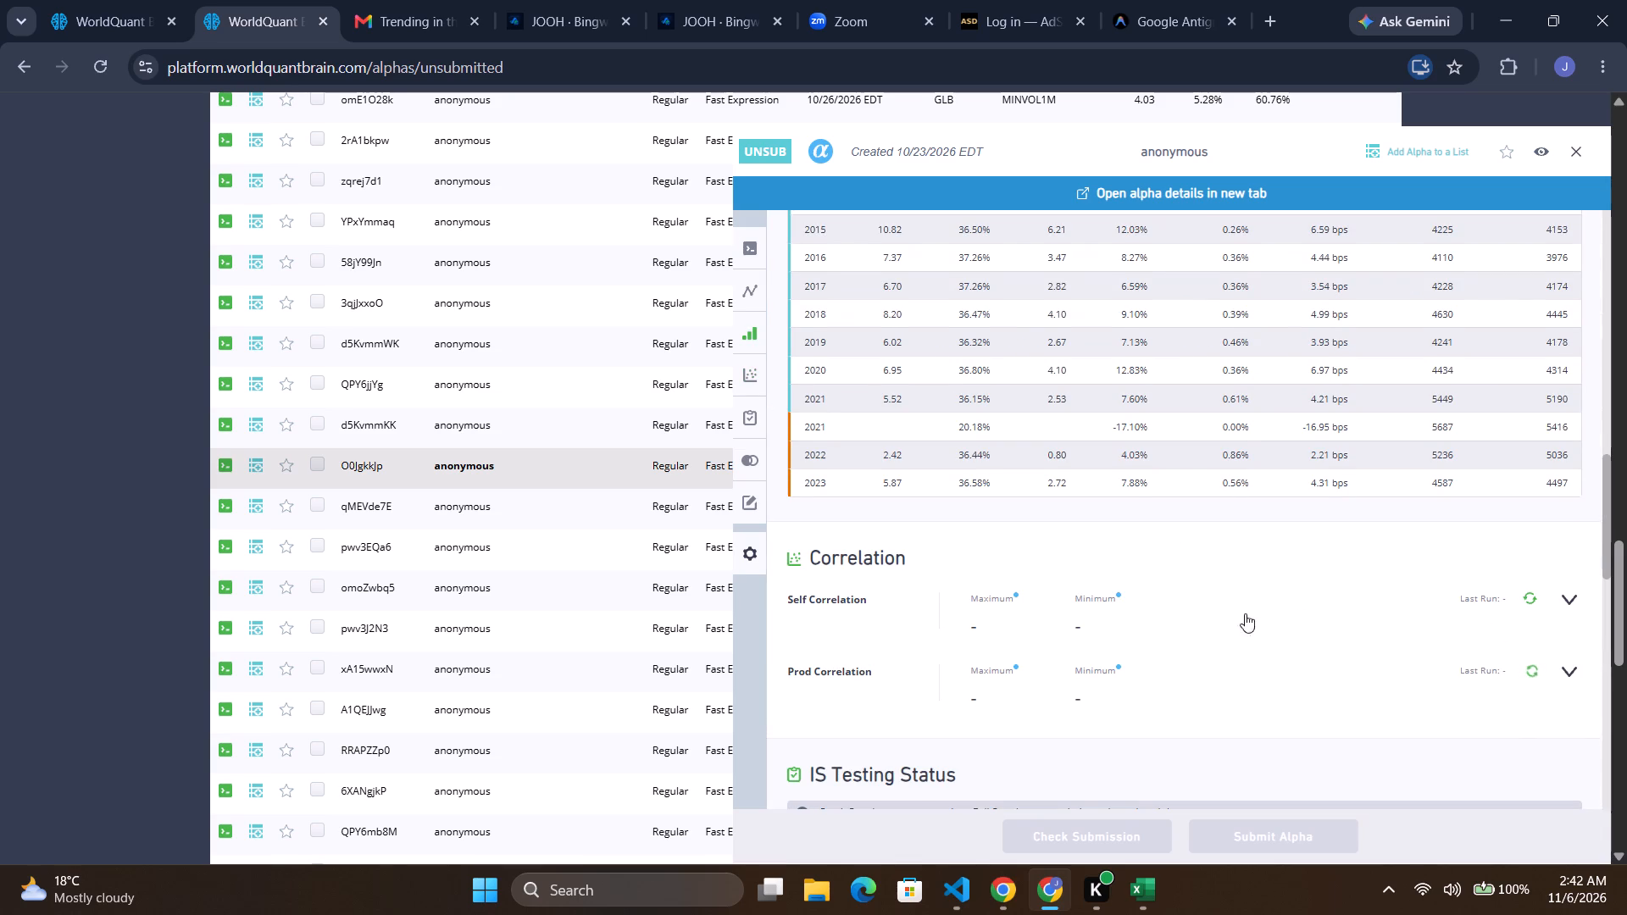
Open alpha O0JgkkJp's details in a new tab, show the test period and view the IS-period summary.
scroll(1256, 505, "up", 2)
scroll(1187, 392, "up", 14)
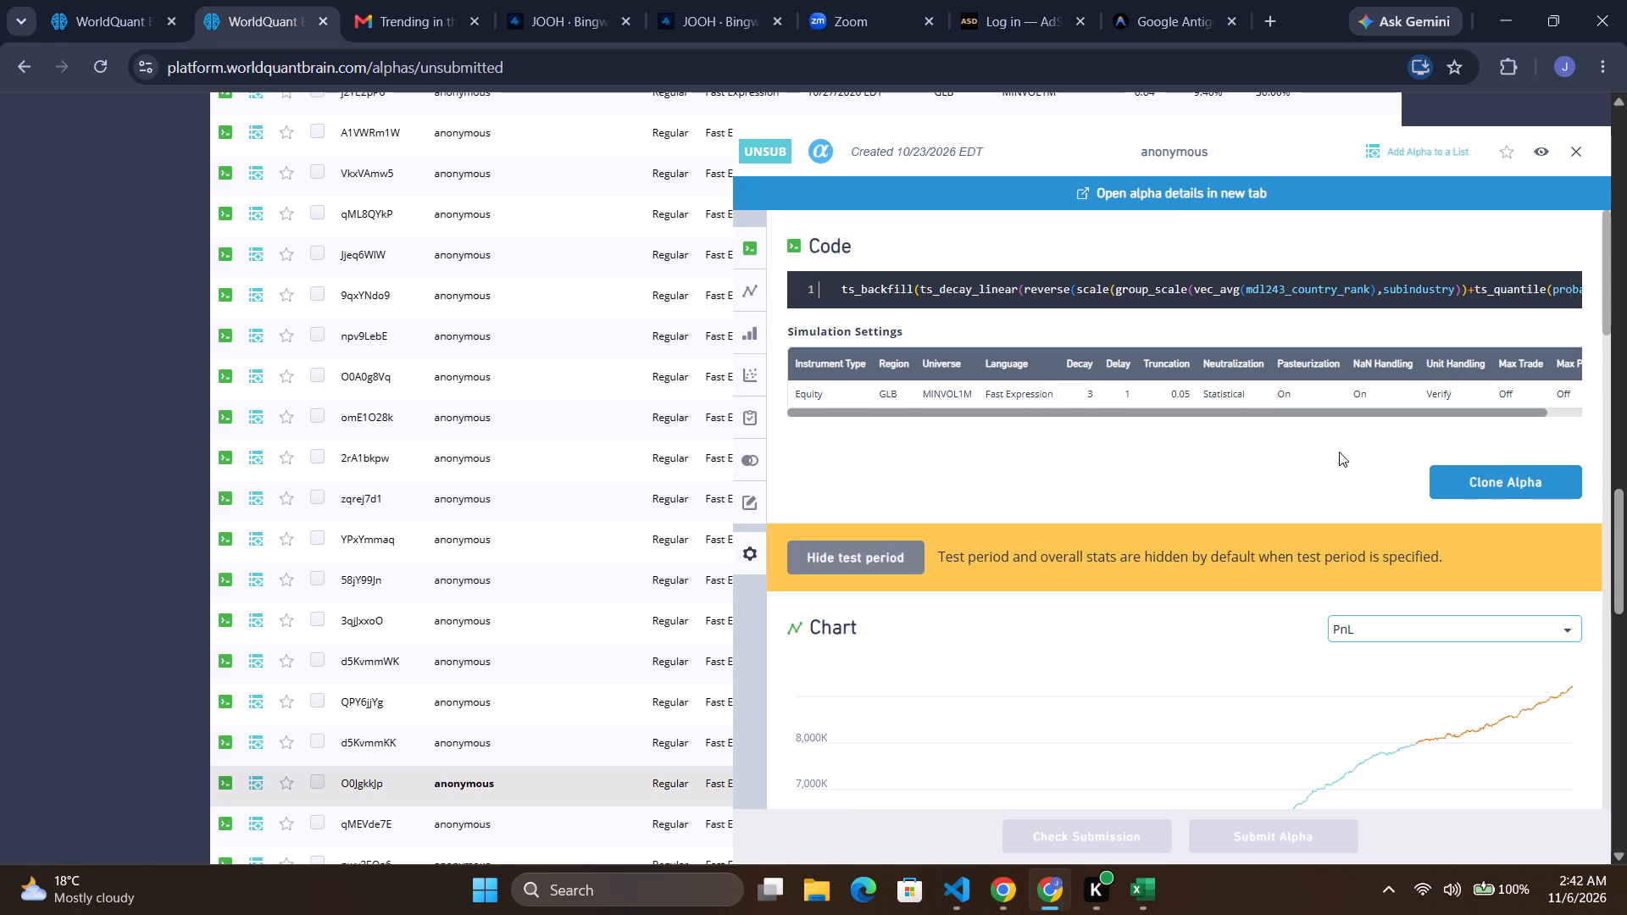
right_click(1171, 185)
left_click(1229, 210)
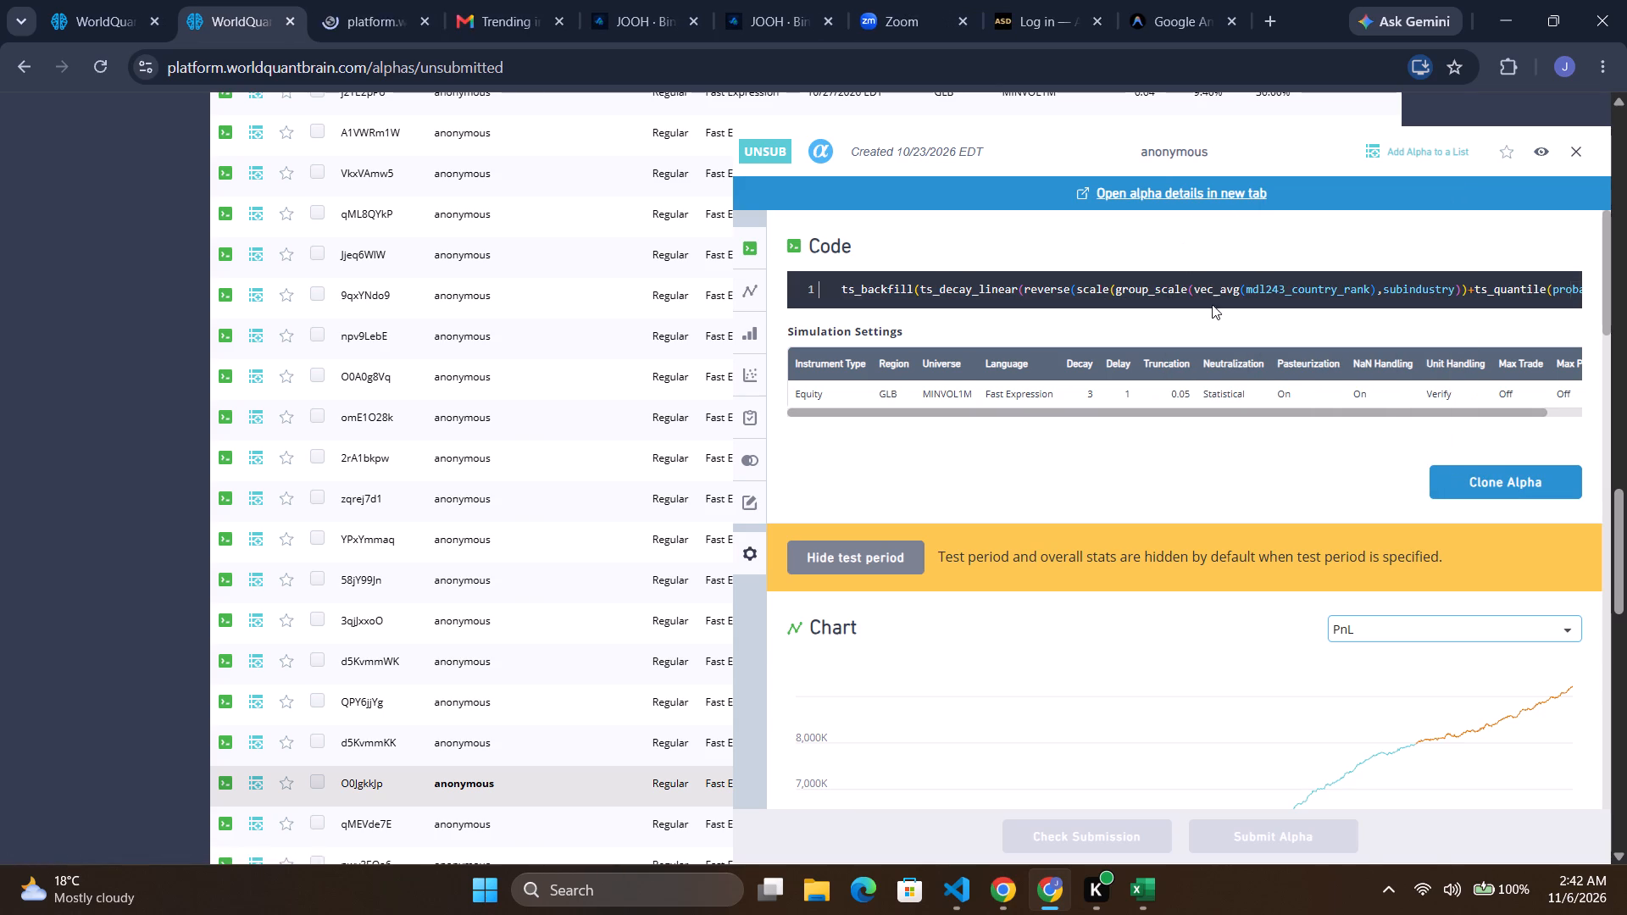
left_click(352, 23)
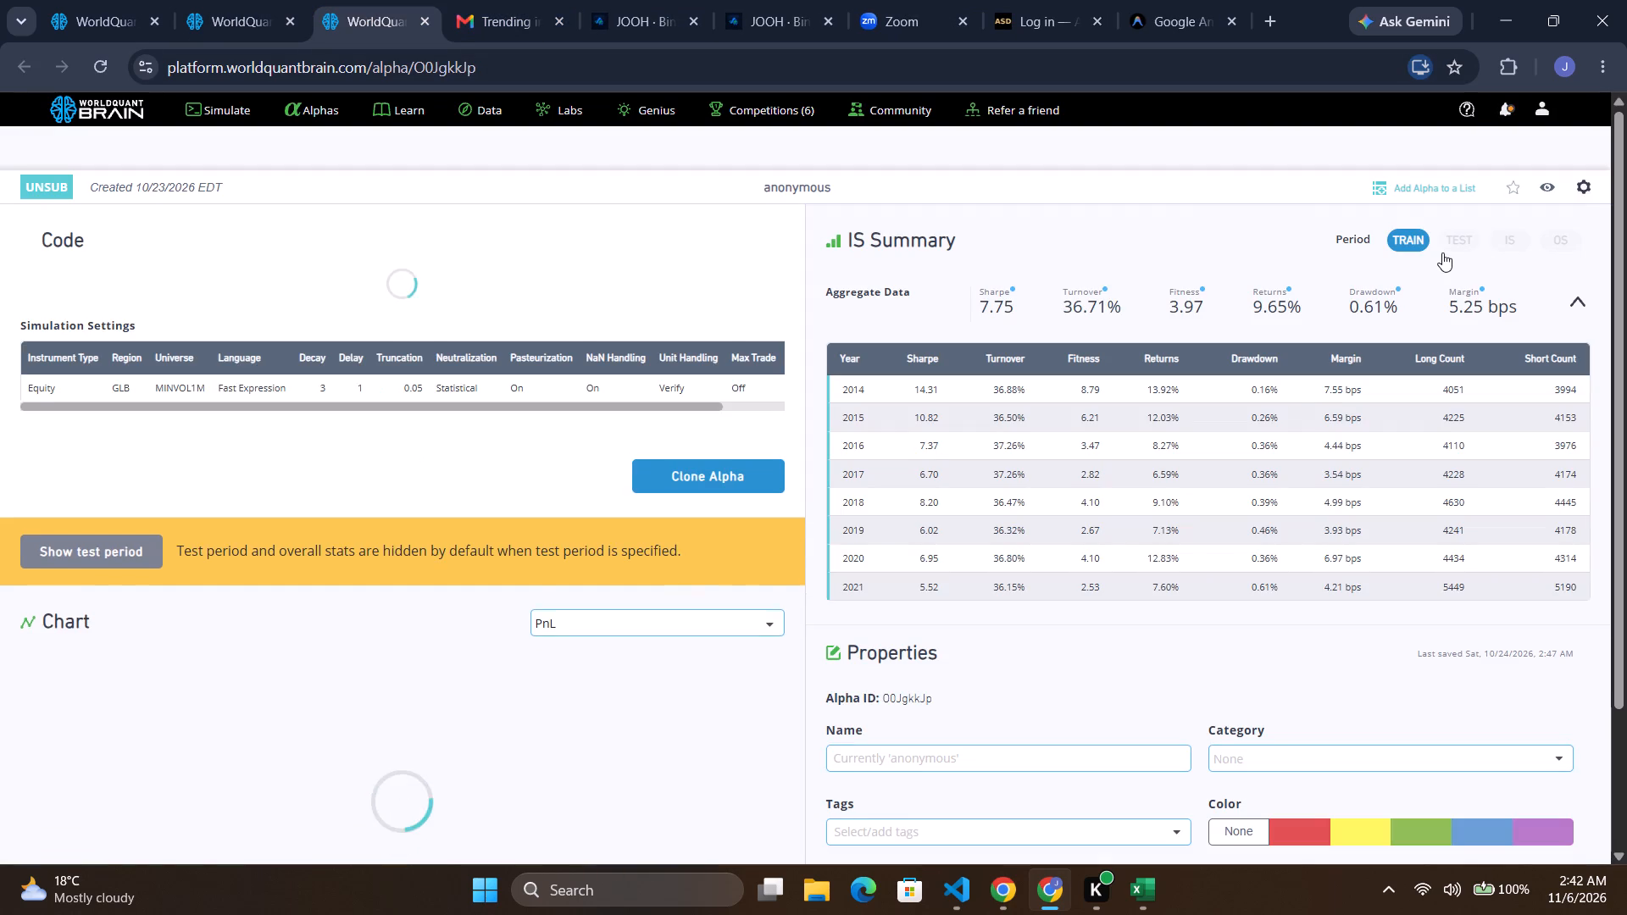
left_click(112, 555)
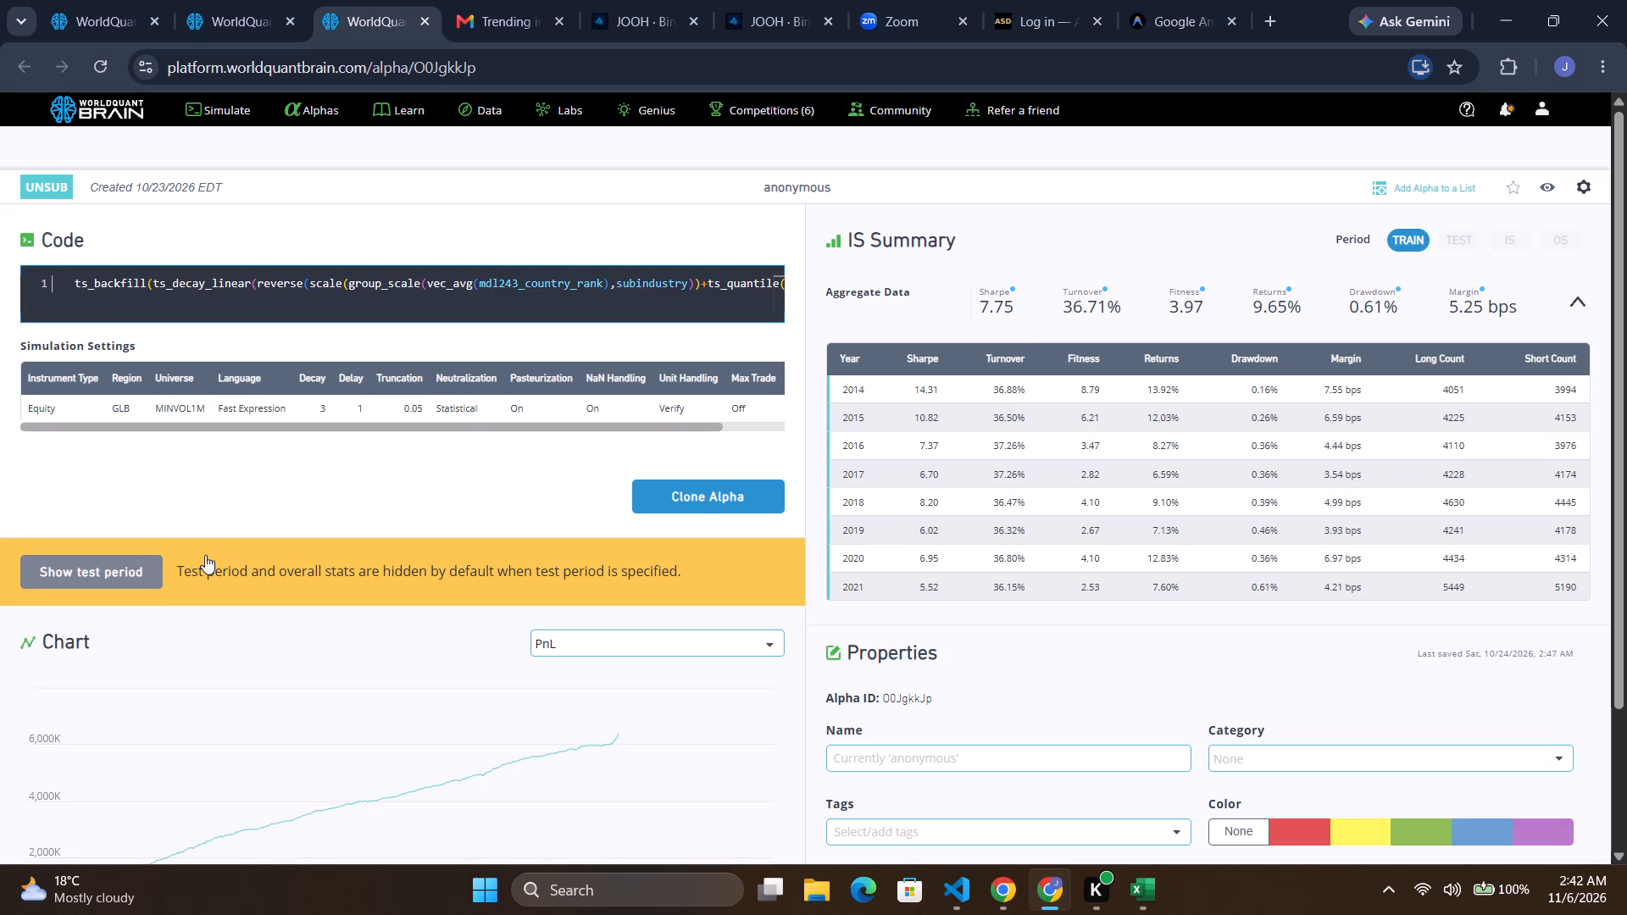
left_click(1515, 231)
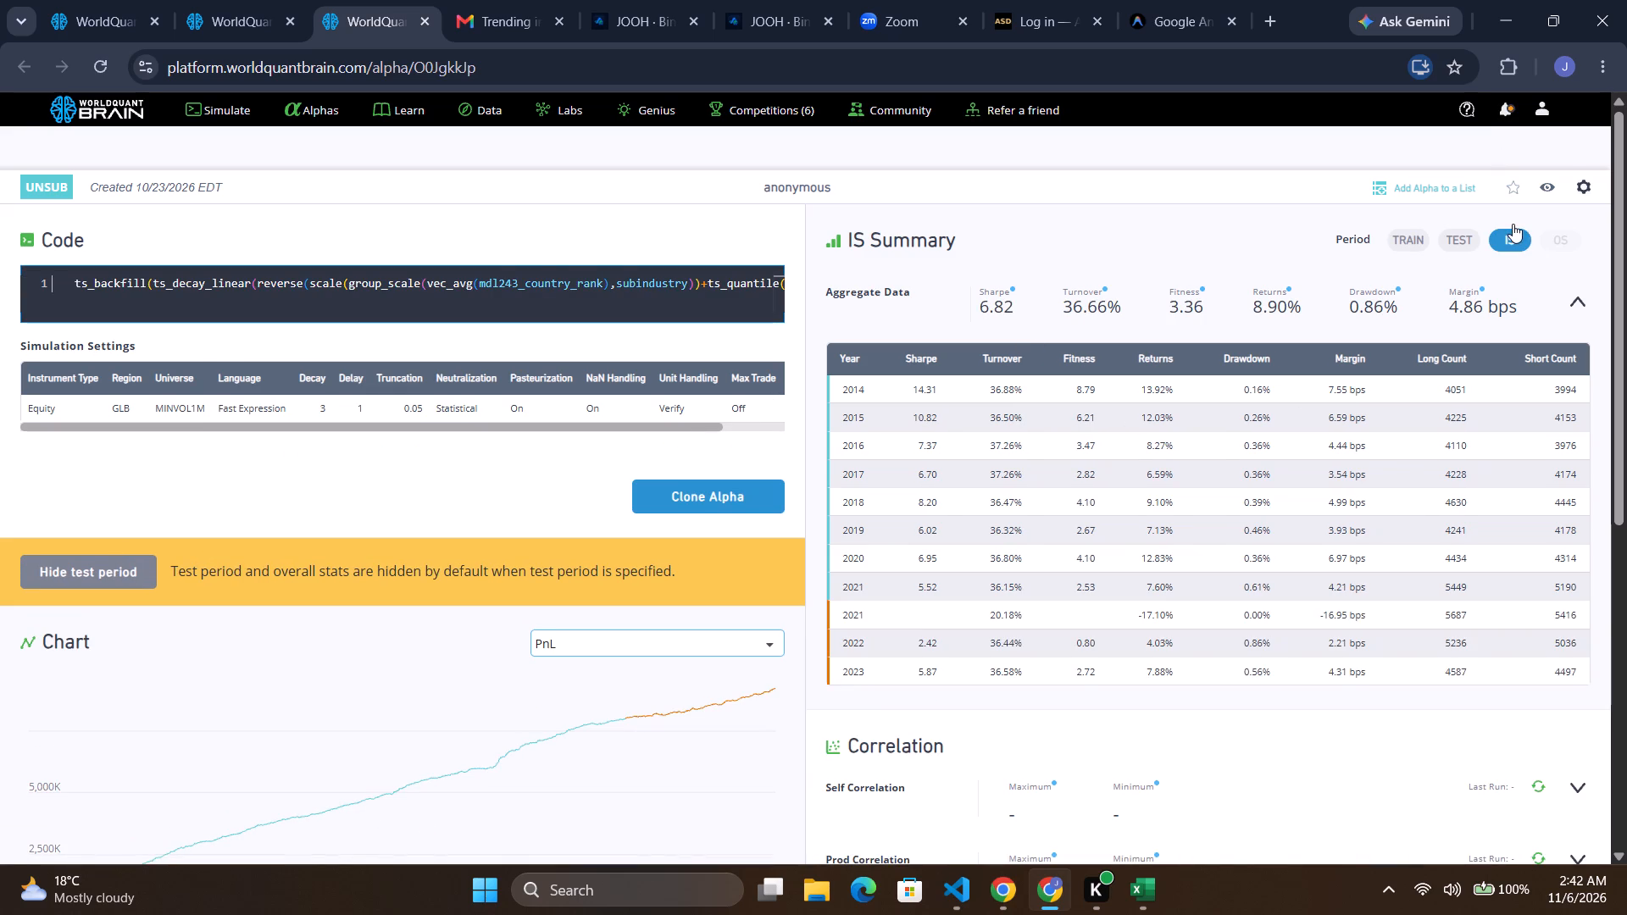
Review alpha O0JgkkJp's PnL chart, testing status and yearly IS summary, and clone the alpha into the simulator.
scroll(348, 663, "down", 8)
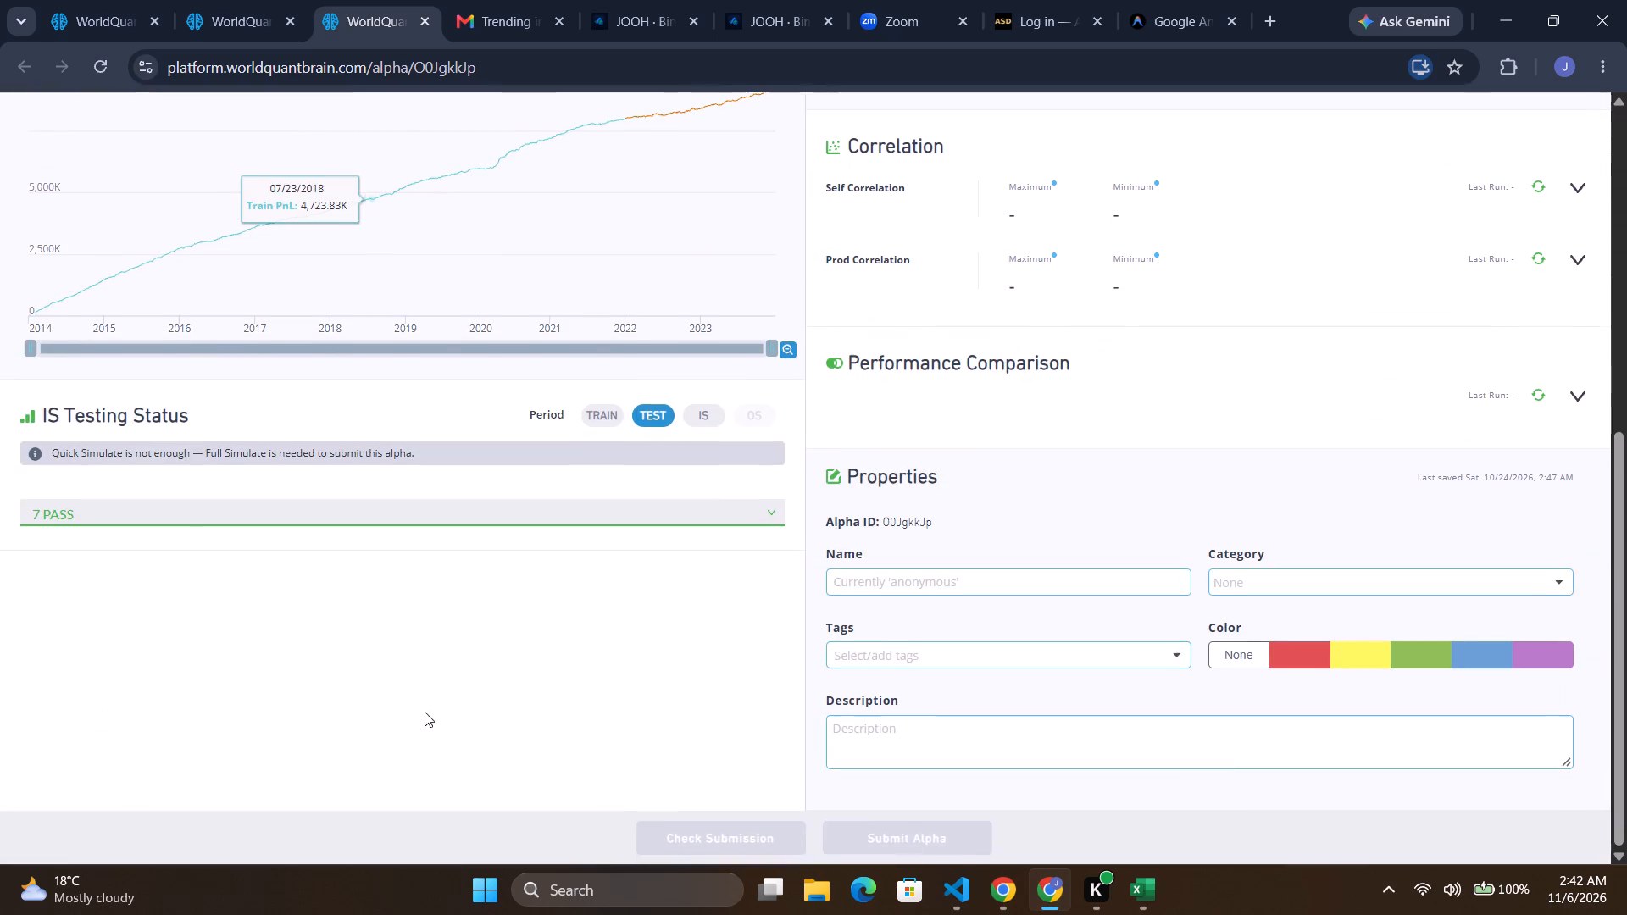
scroll(897, 646, "up", 9)
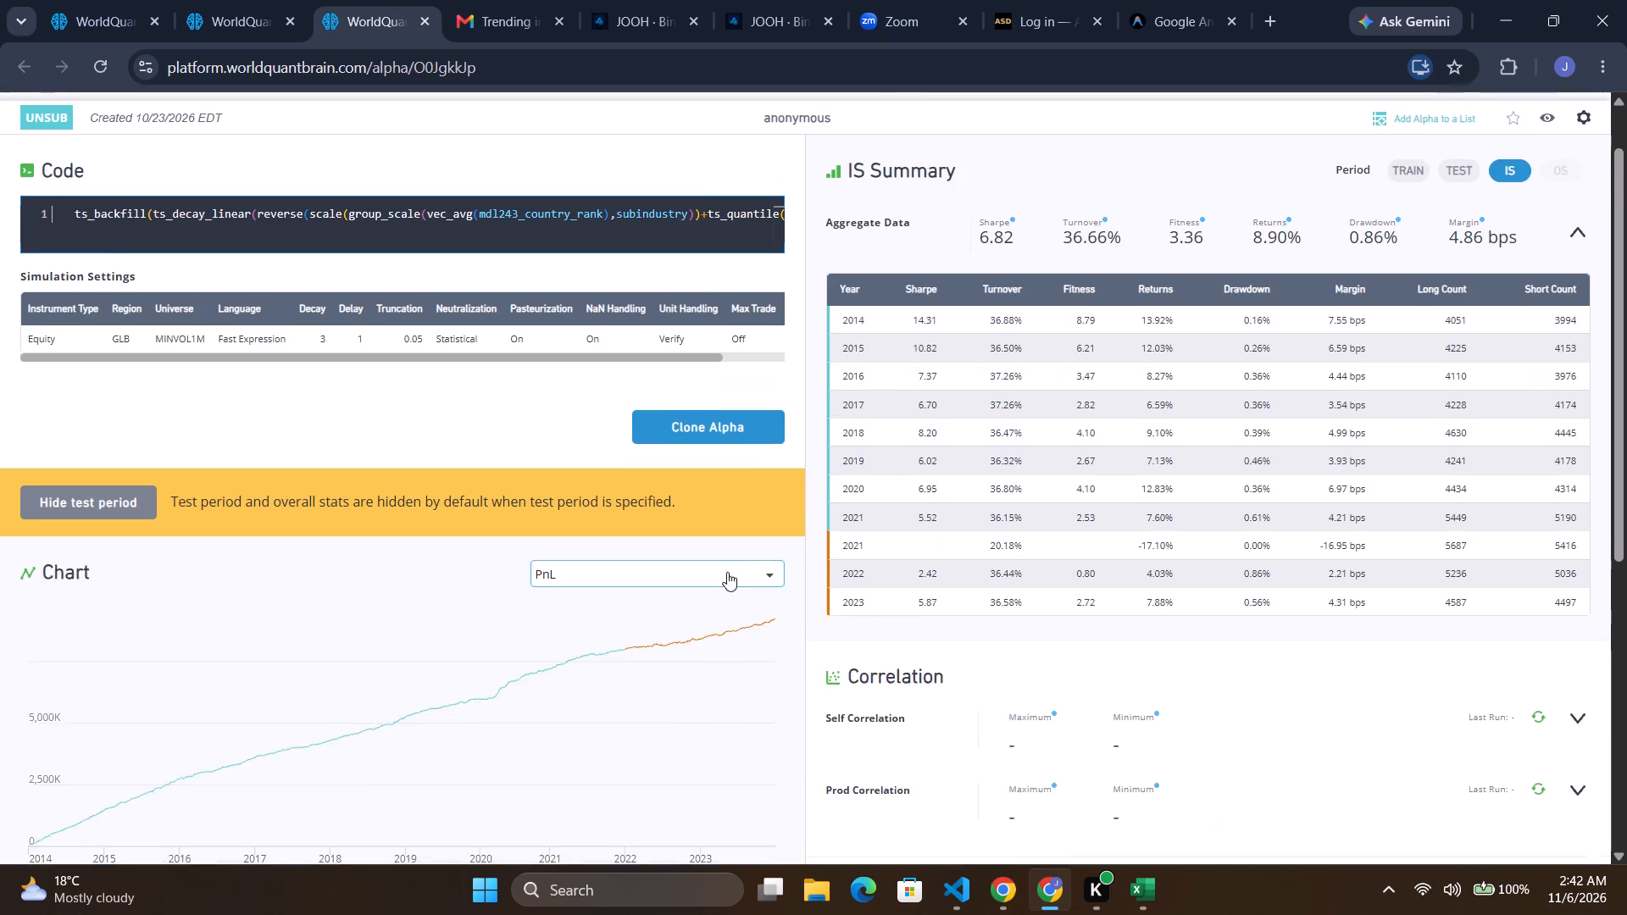
scroll(727, 572, "up", 2)
scroll(1454, 285, "up", 1)
scroll(1454, 297, "down", 1)
scroll(1450, 348, "up", 11)
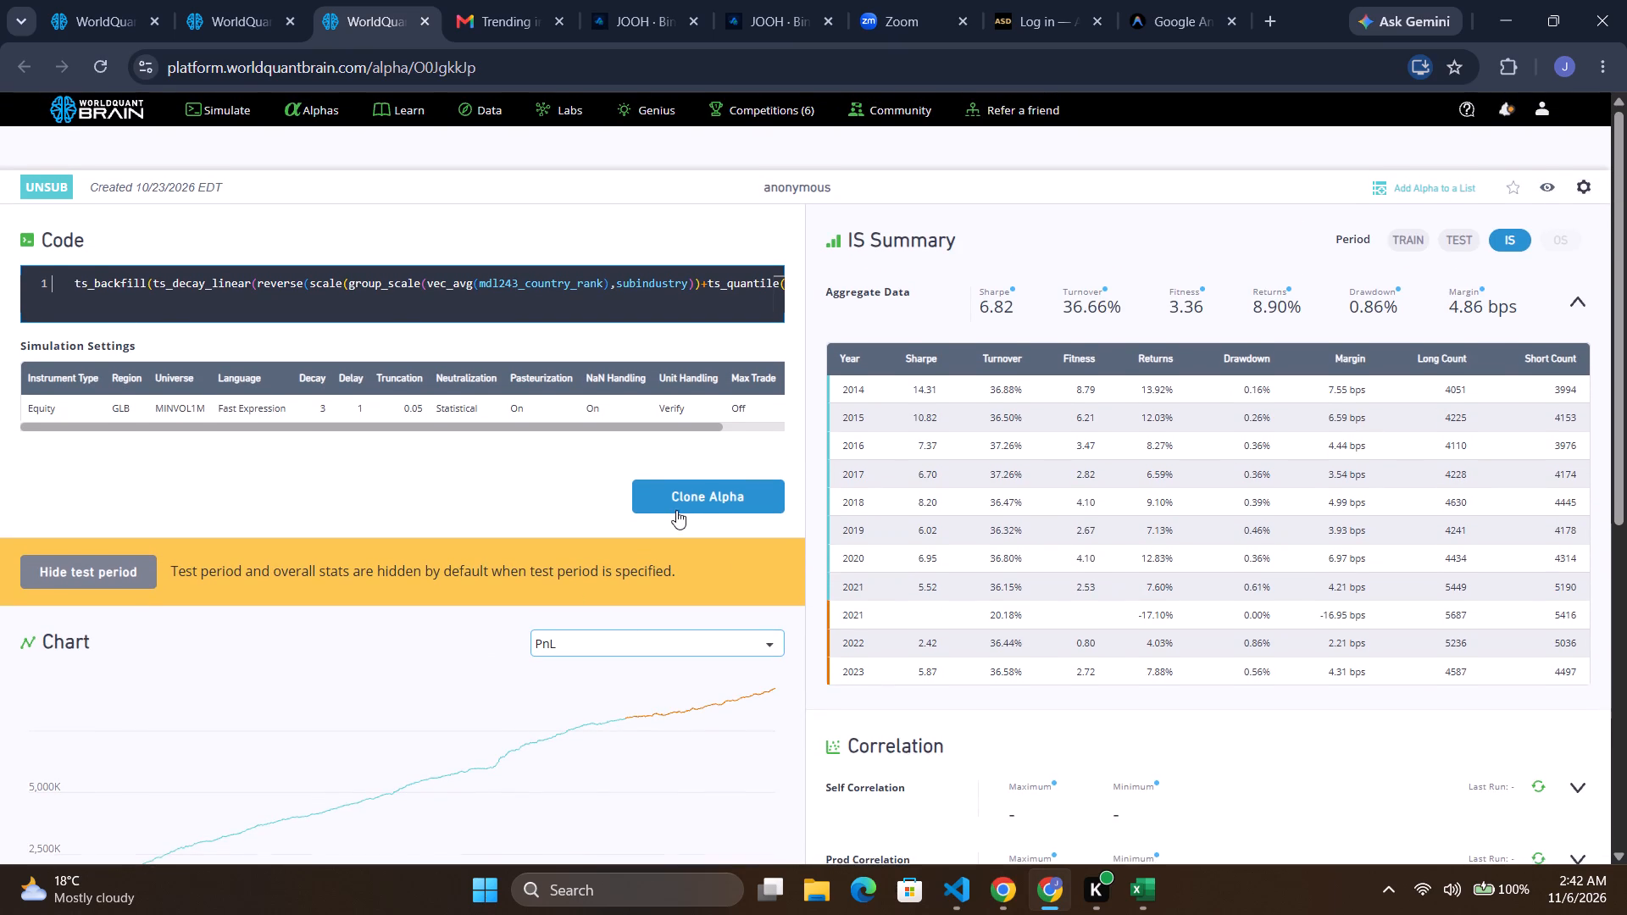
left_click(677, 509)
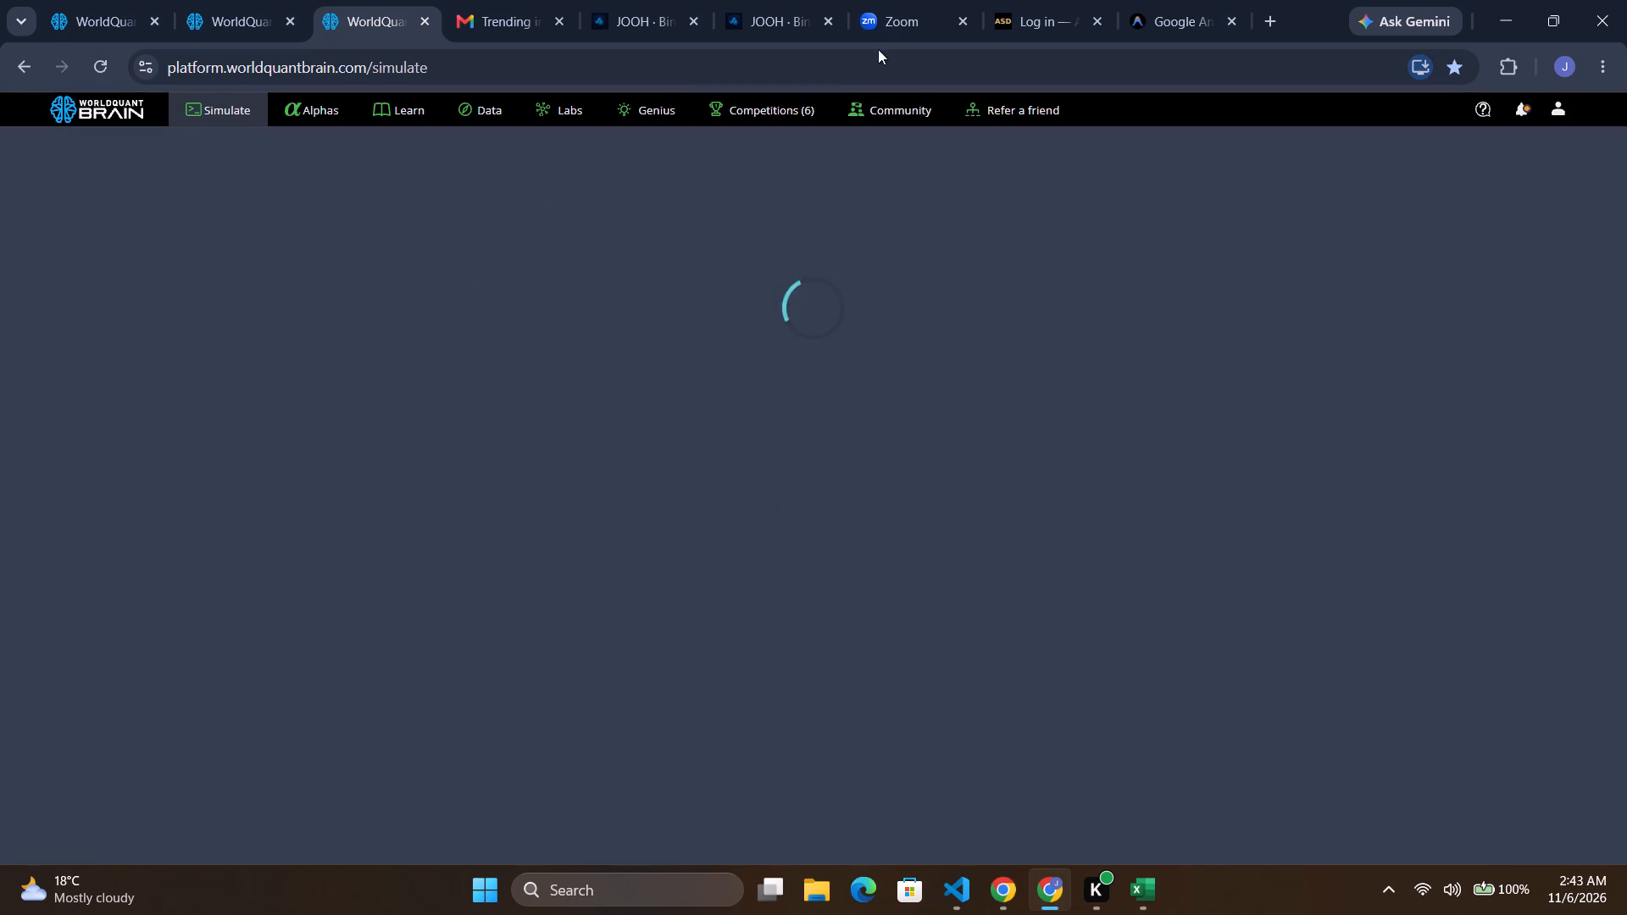
Switch to the second JOOH shop page and reload the storefront.
left_click(740, 14)
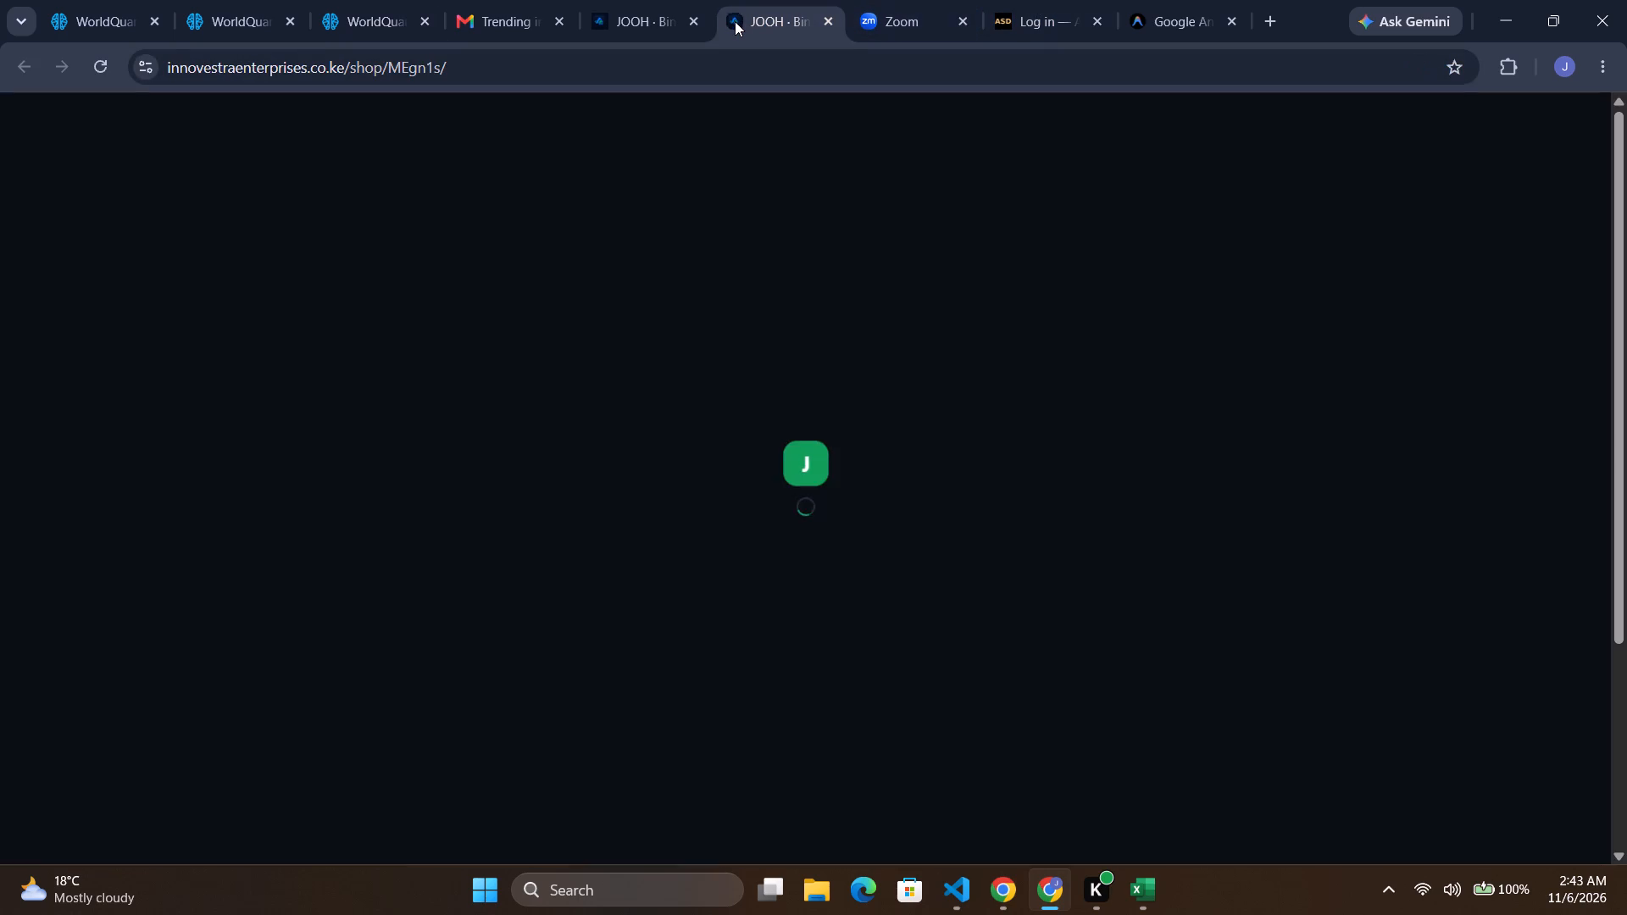
left_click(107, 57)
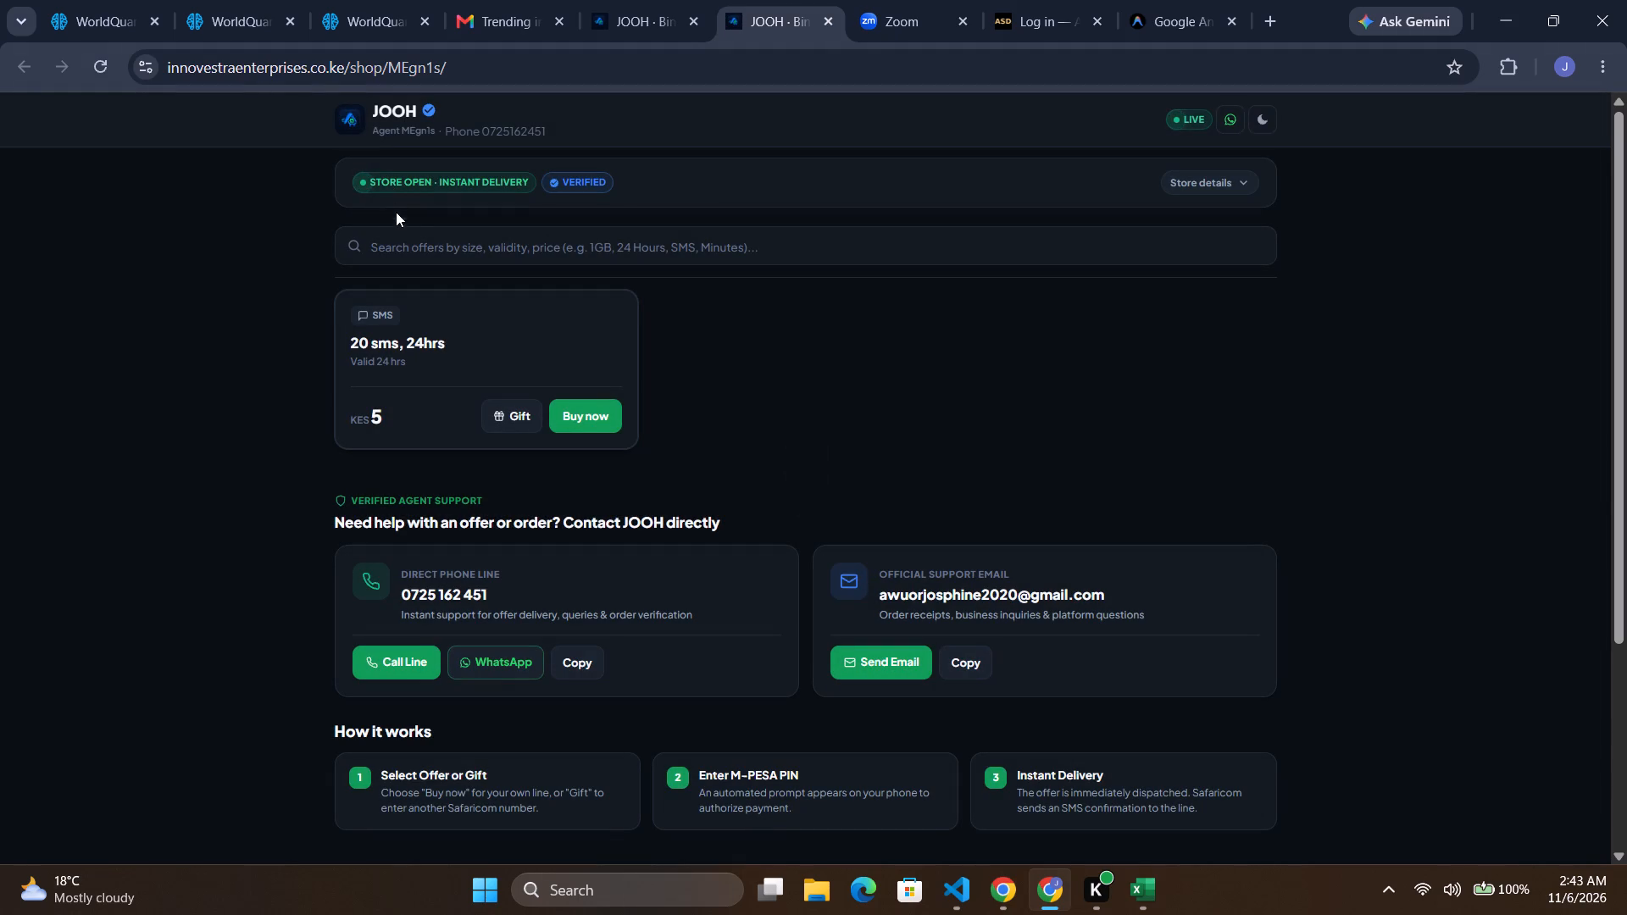
Return to the simulator page opened for the cloned alpha and reload it, agreeing to leave the site.
left_click(220, 25)
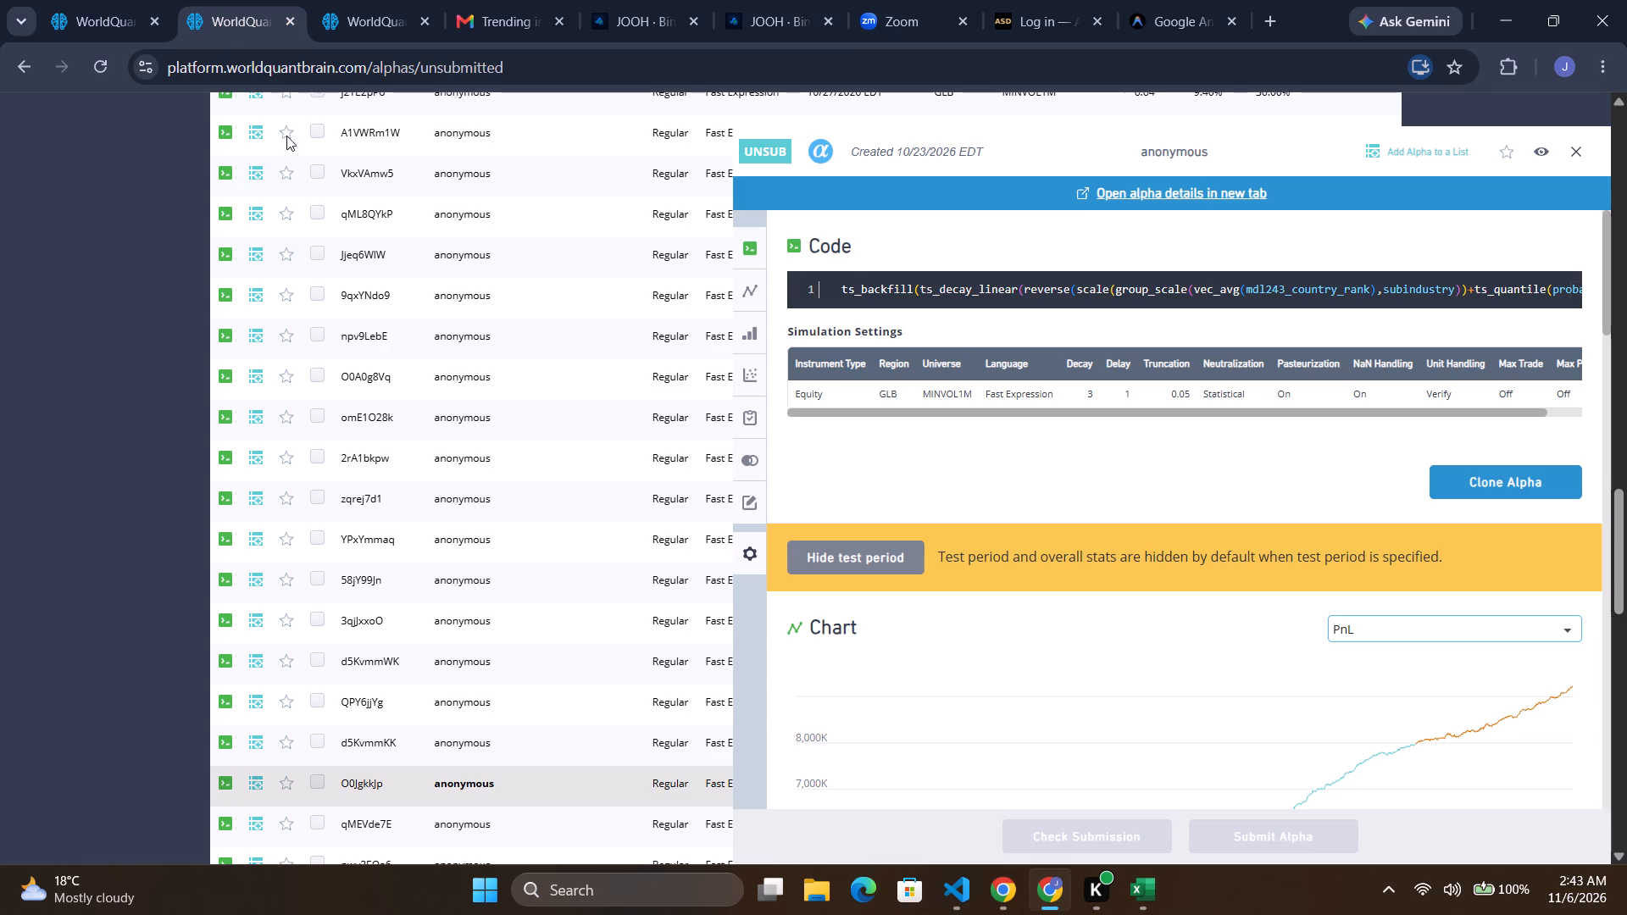
left_click(382, 18)
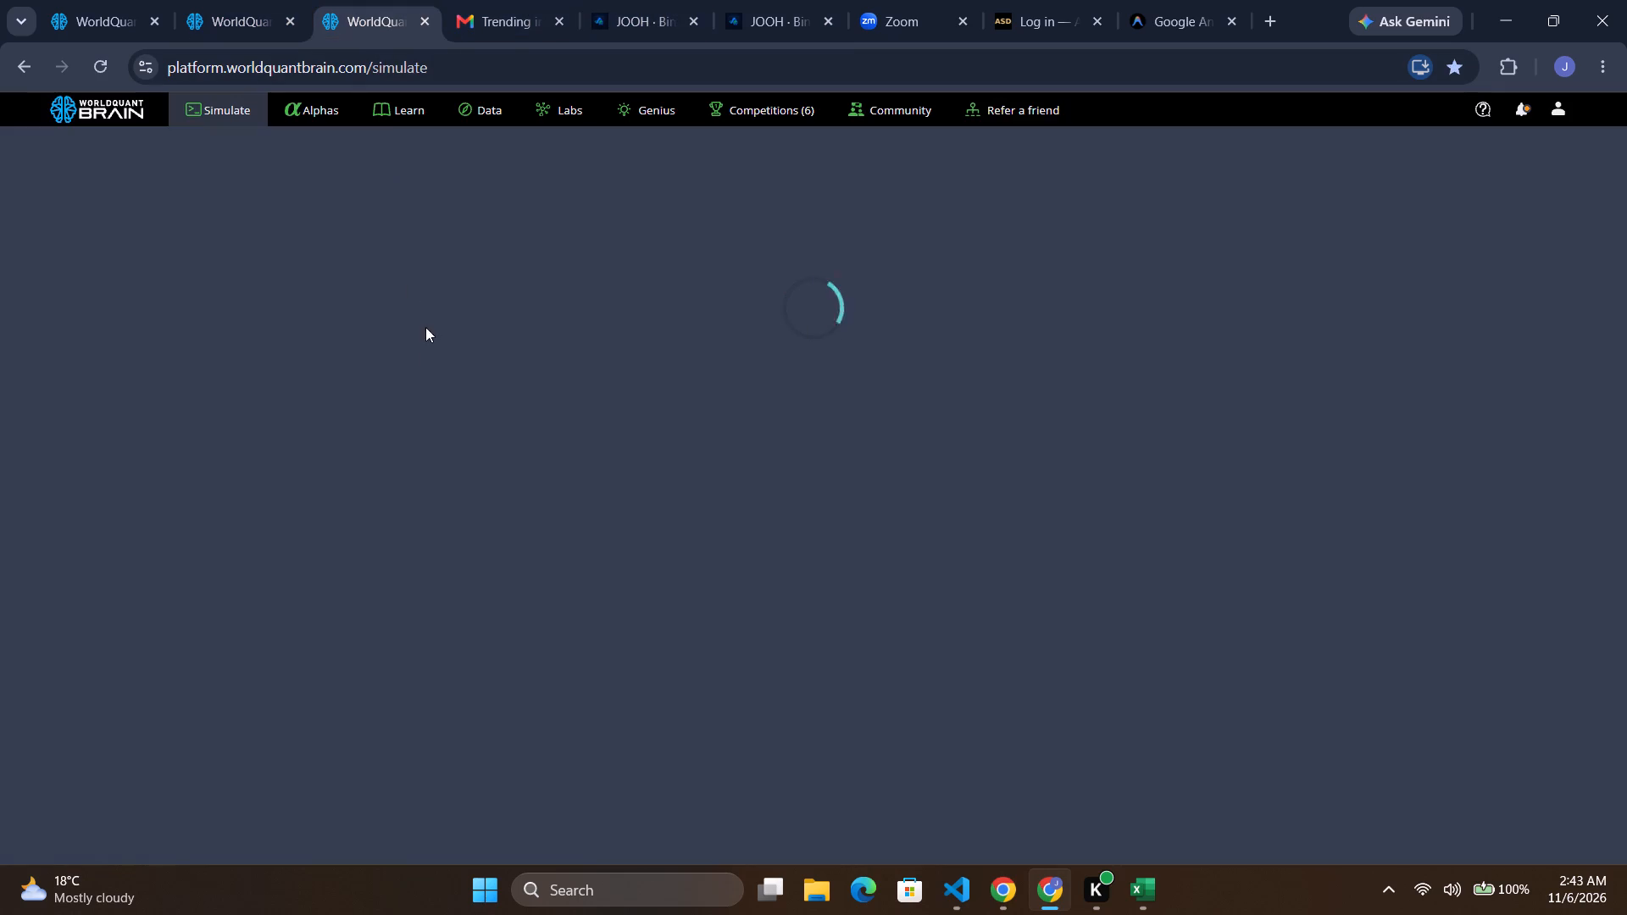
left_click(439, 68)
key("Return")
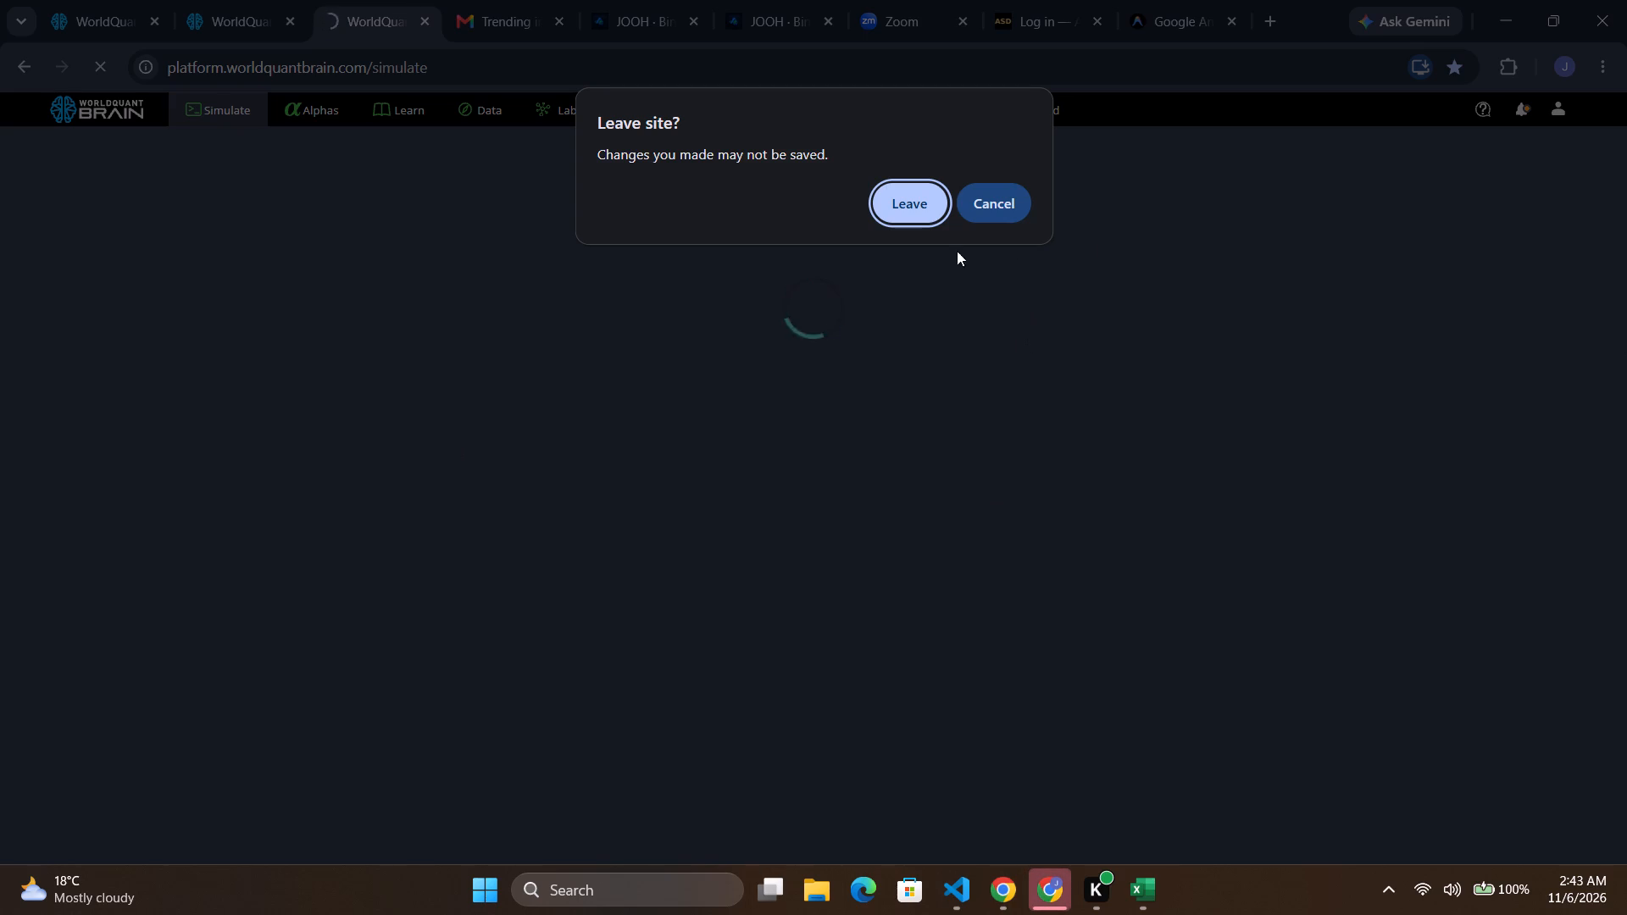
left_click(911, 193)
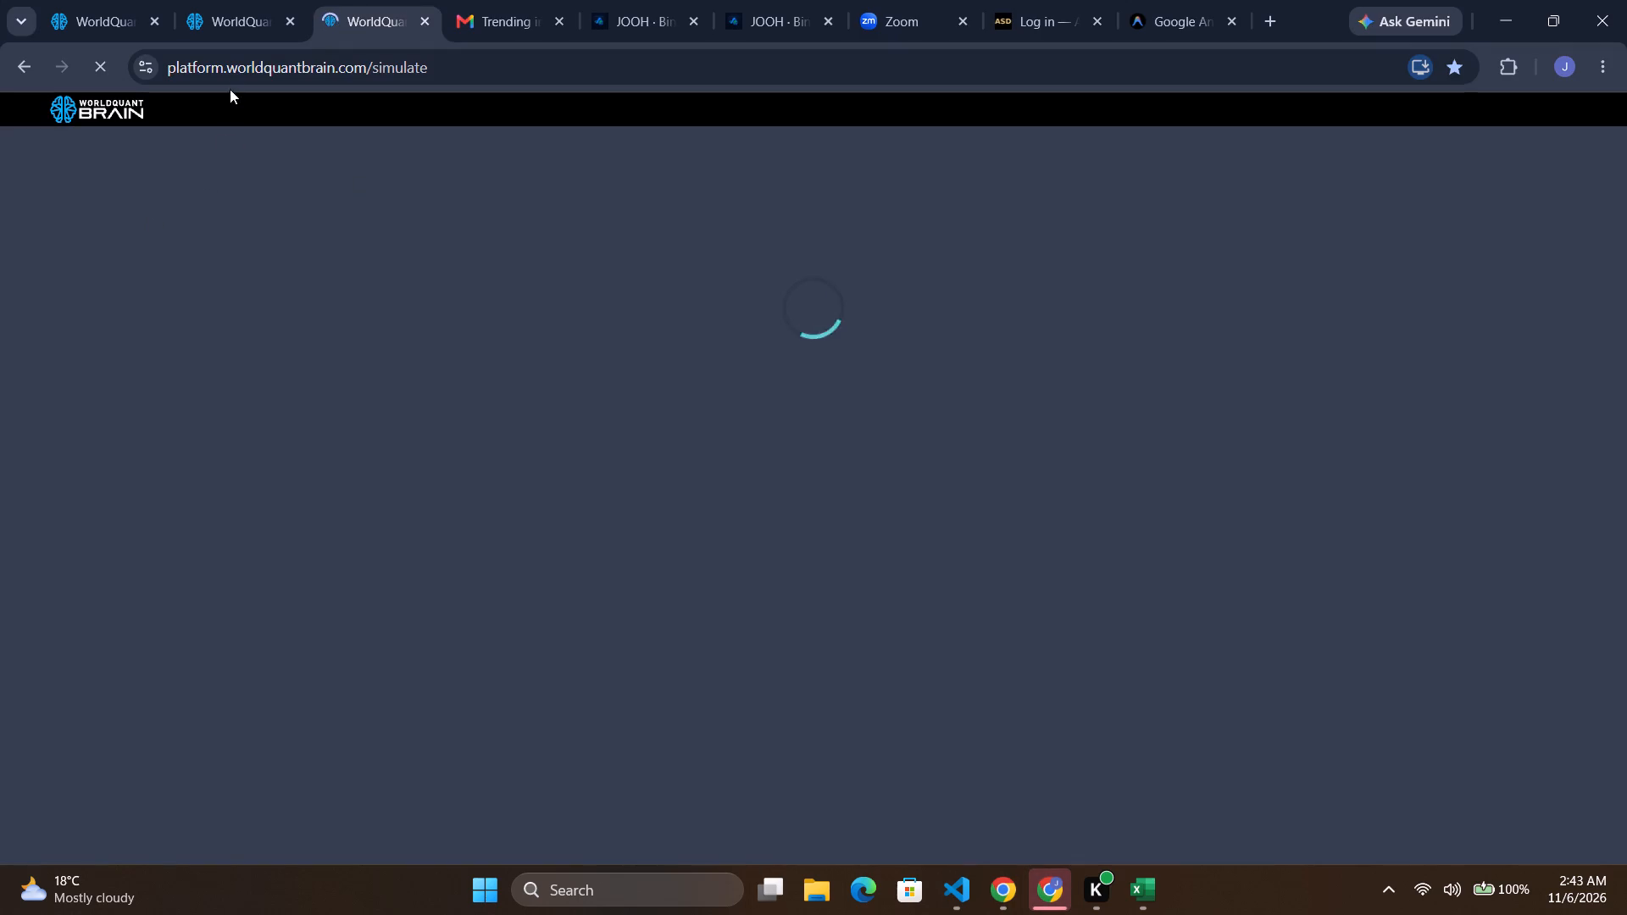
Rerun the full simulation of Simulation 15, the mdl139_score and star_eq_rank expression, in the original simulator page.
left_click(223, 12)
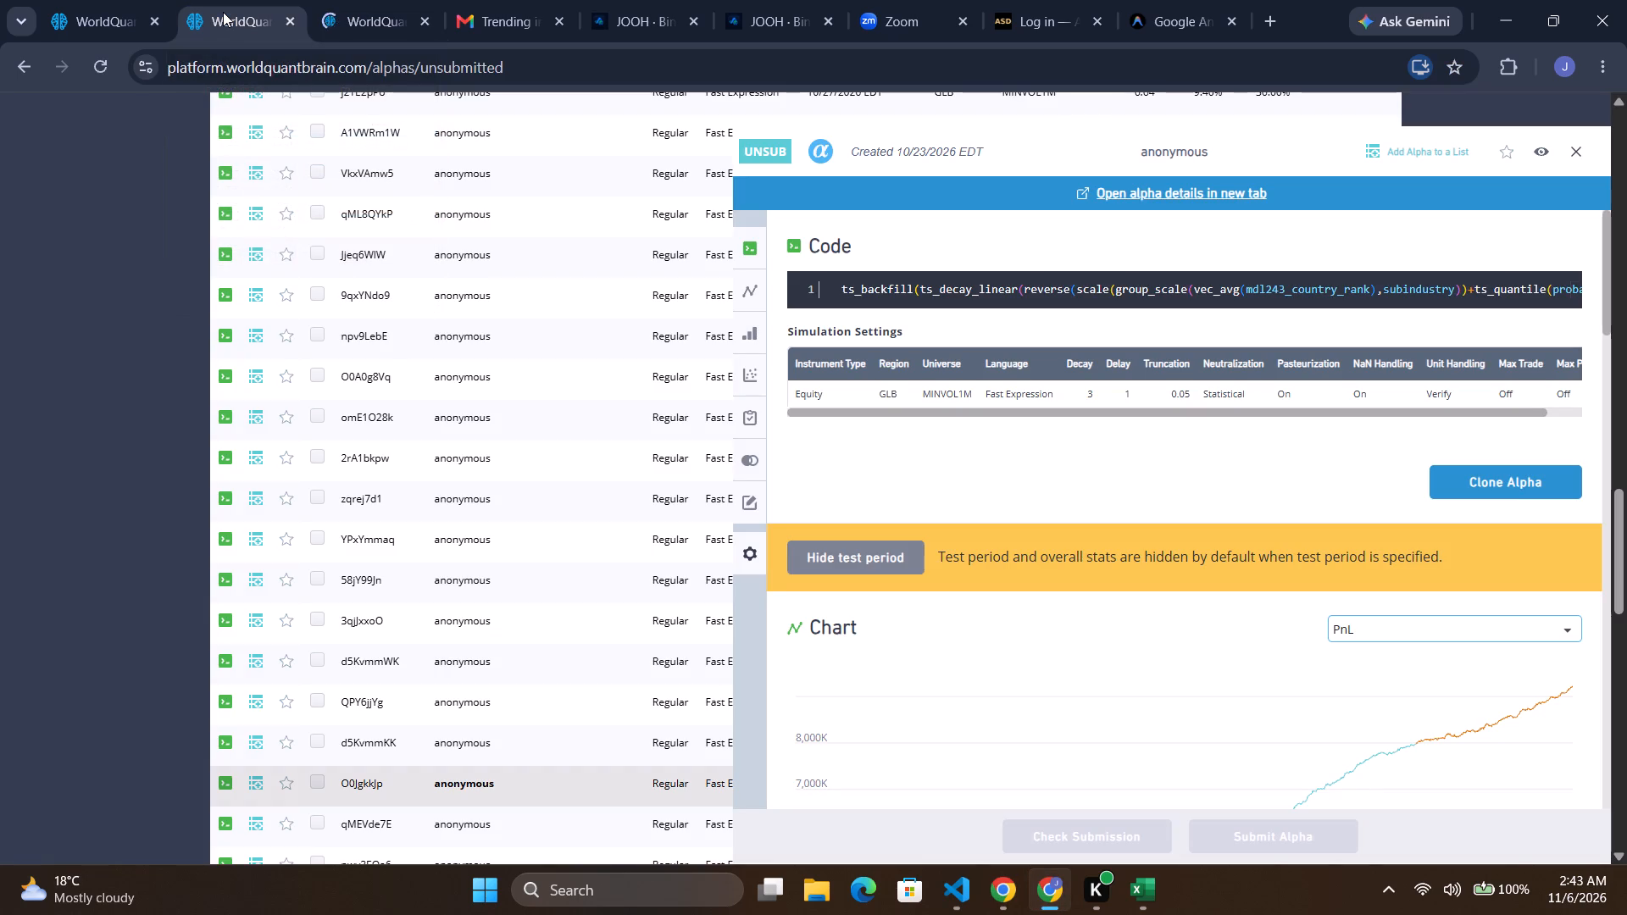
left_click(104, 18)
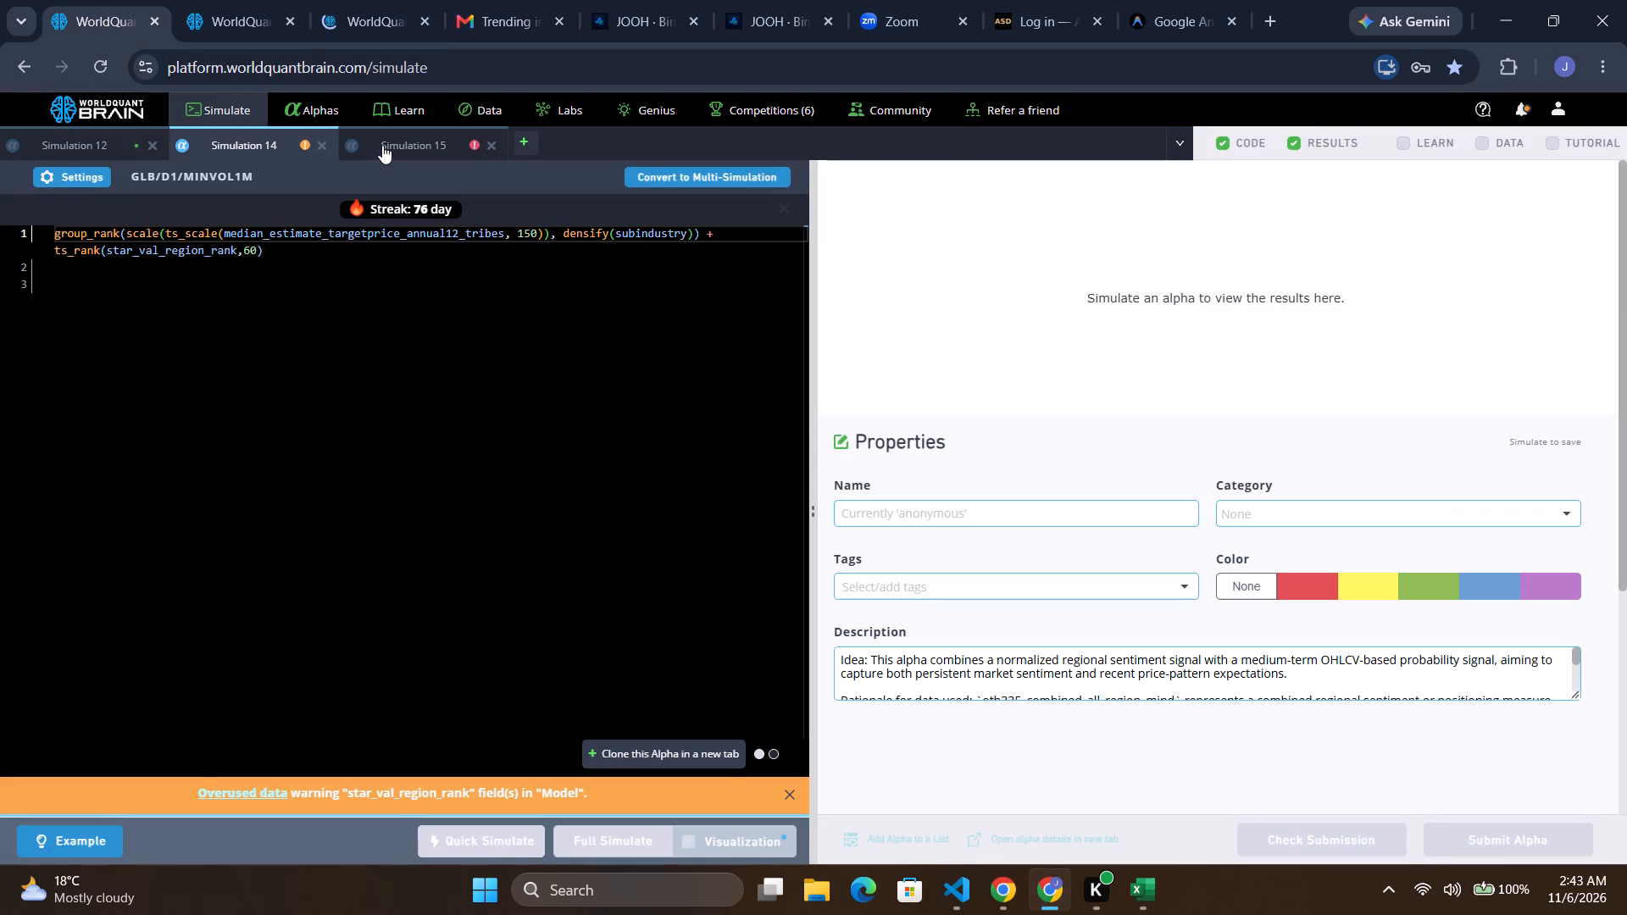
left_click(395, 134)
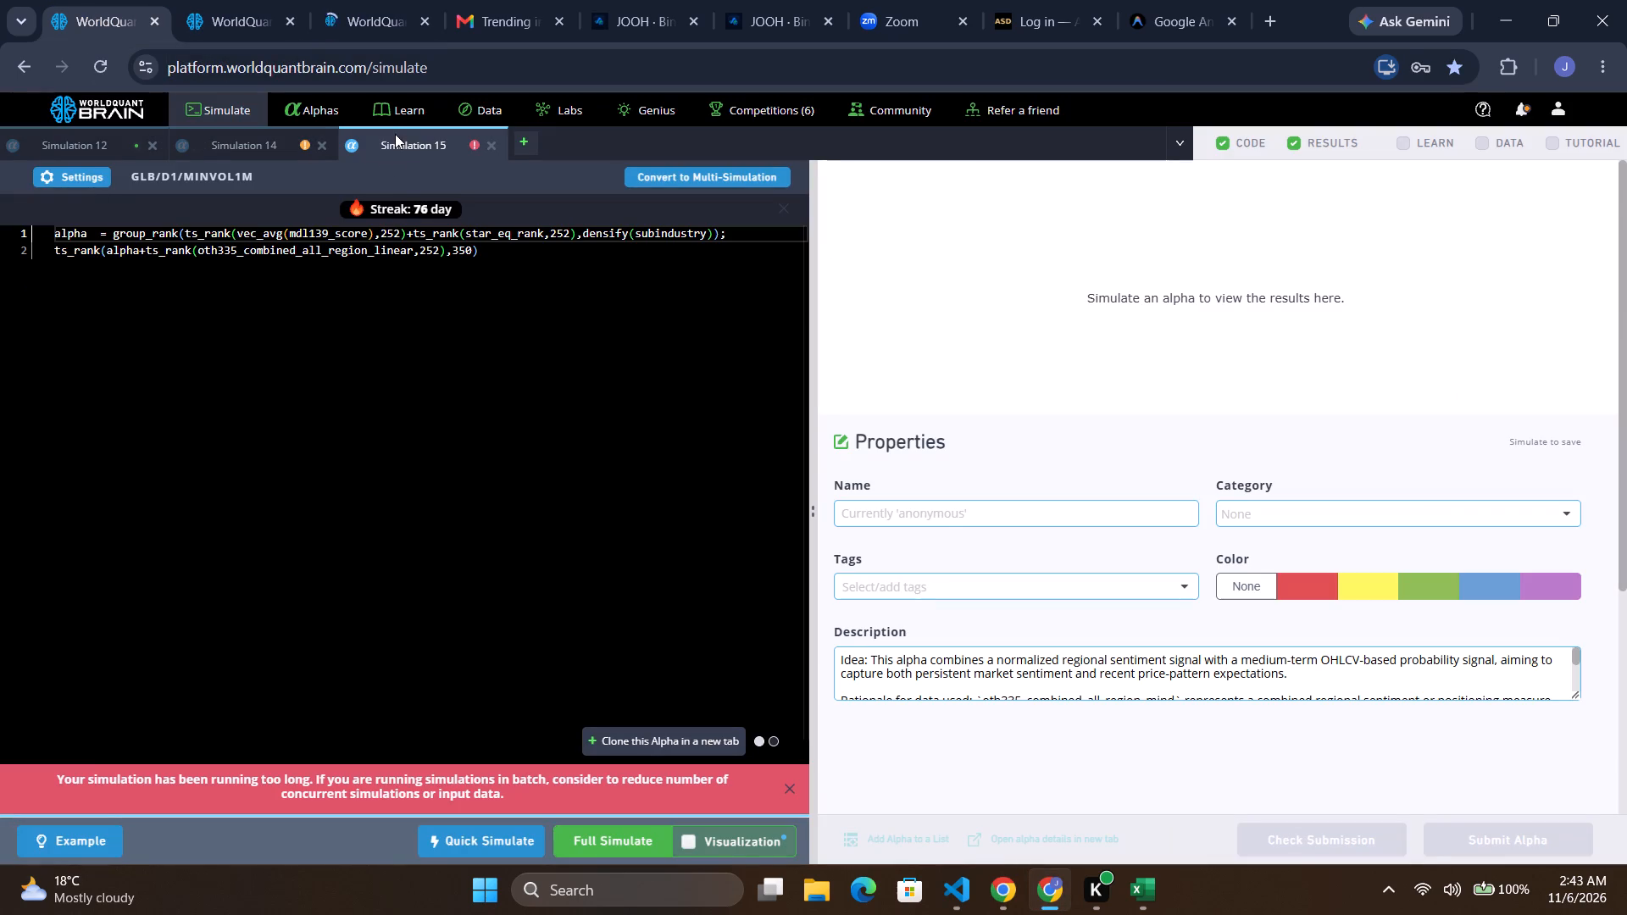
left_click(607, 832)
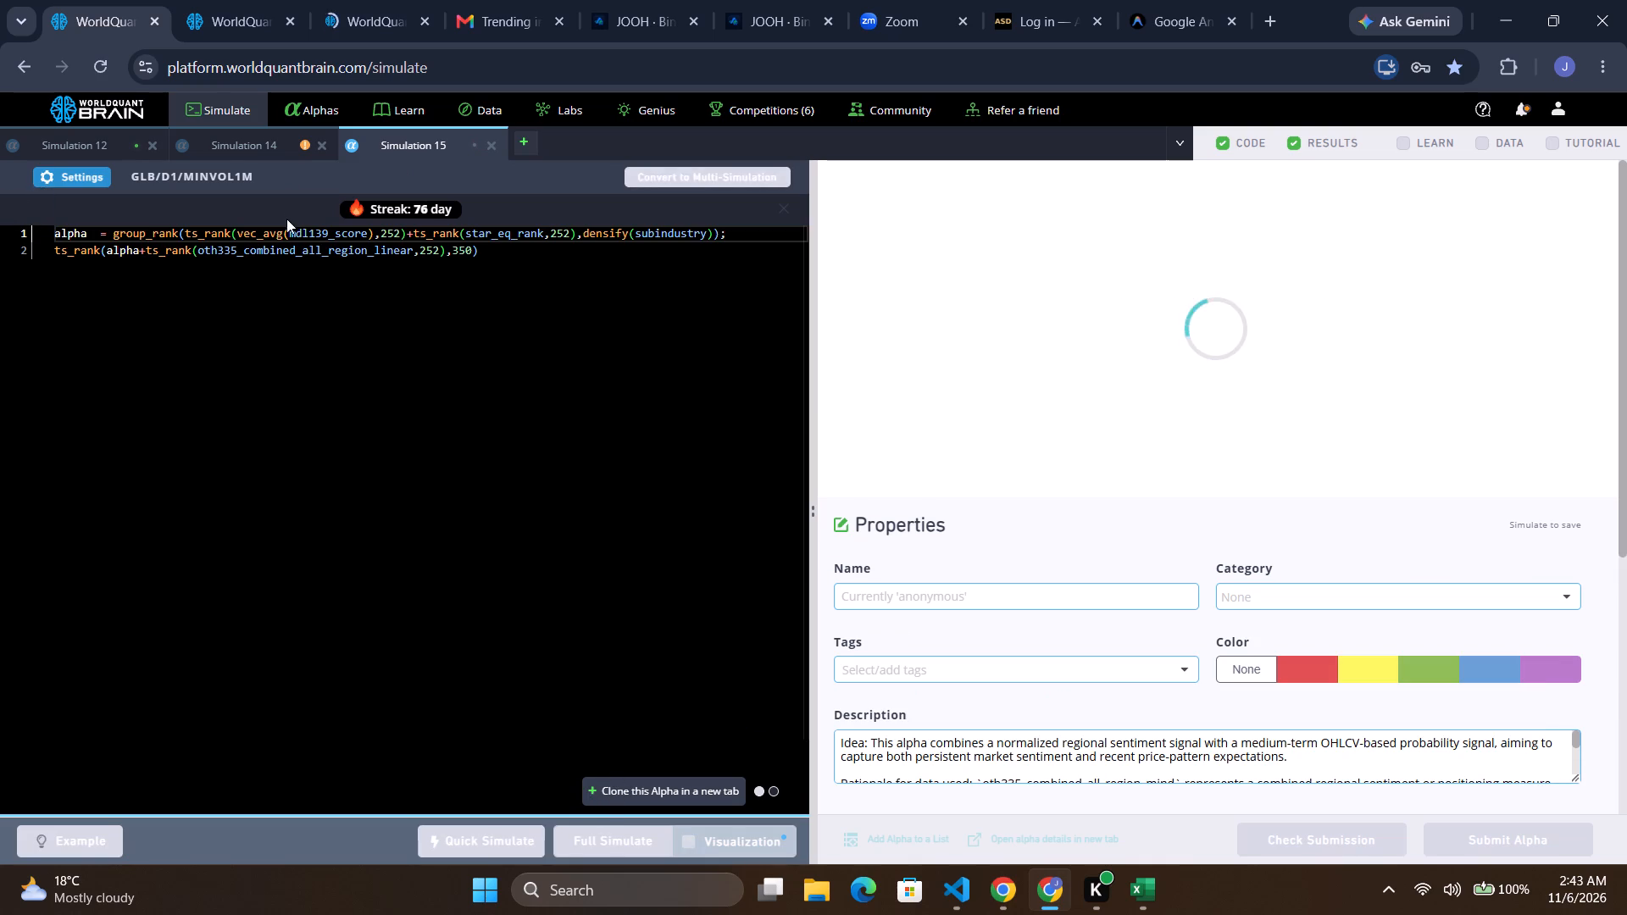
Run the submission check on Simulation 14's alpha, the median_estimate_targetprice_annual12_tribes plus star_val_region_rank expression.
left_click(239, 142)
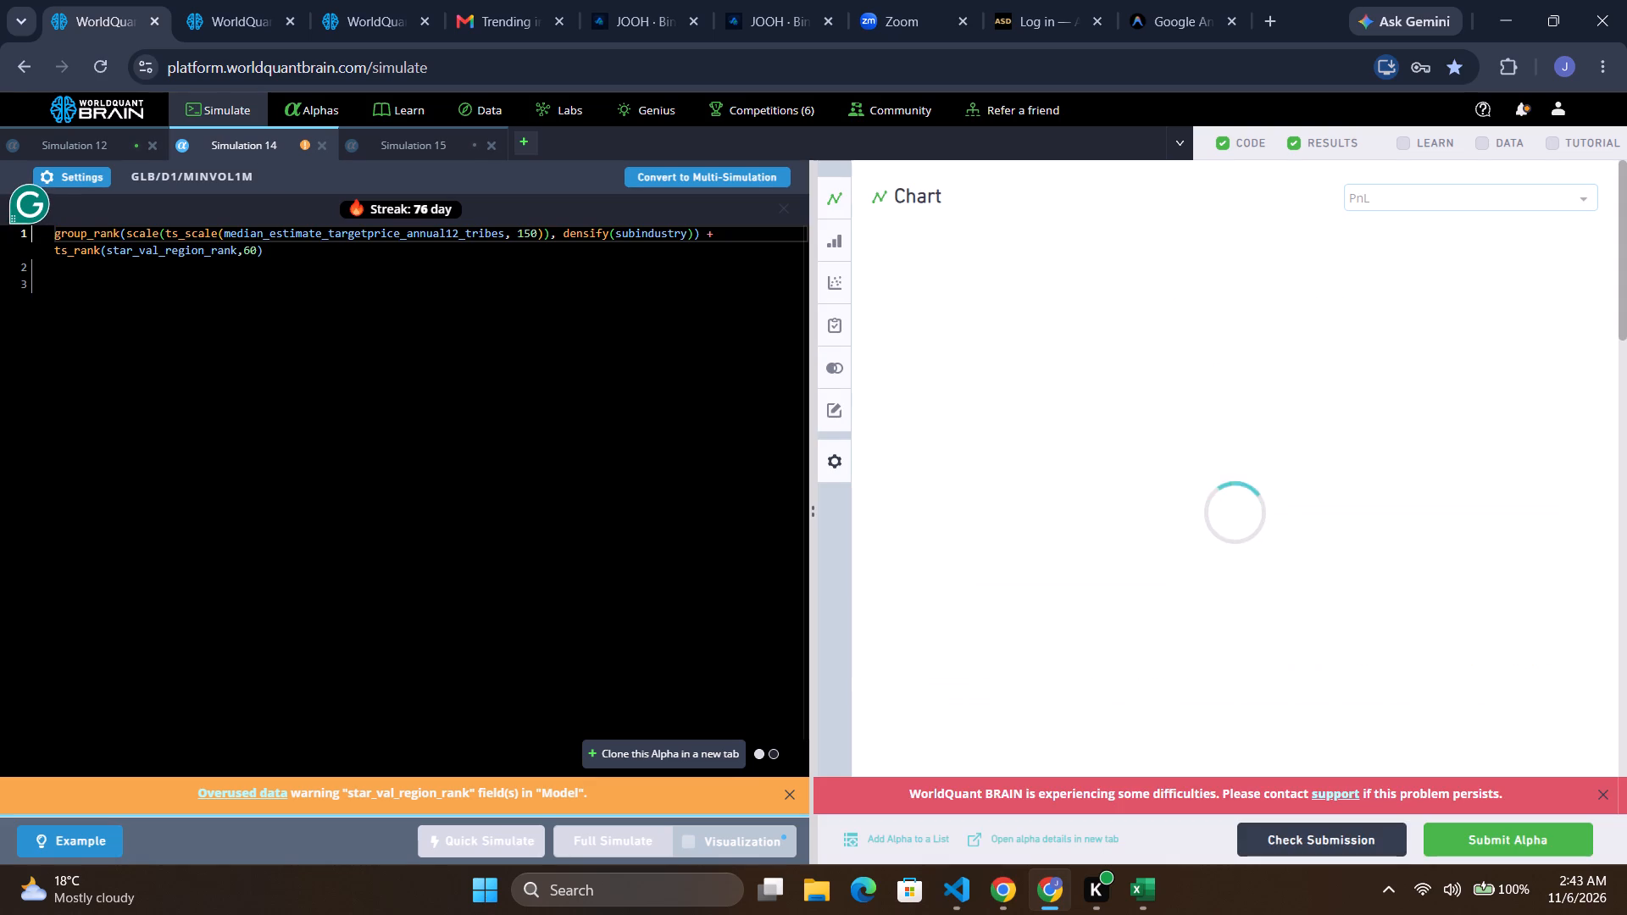
left_click(1303, 843)
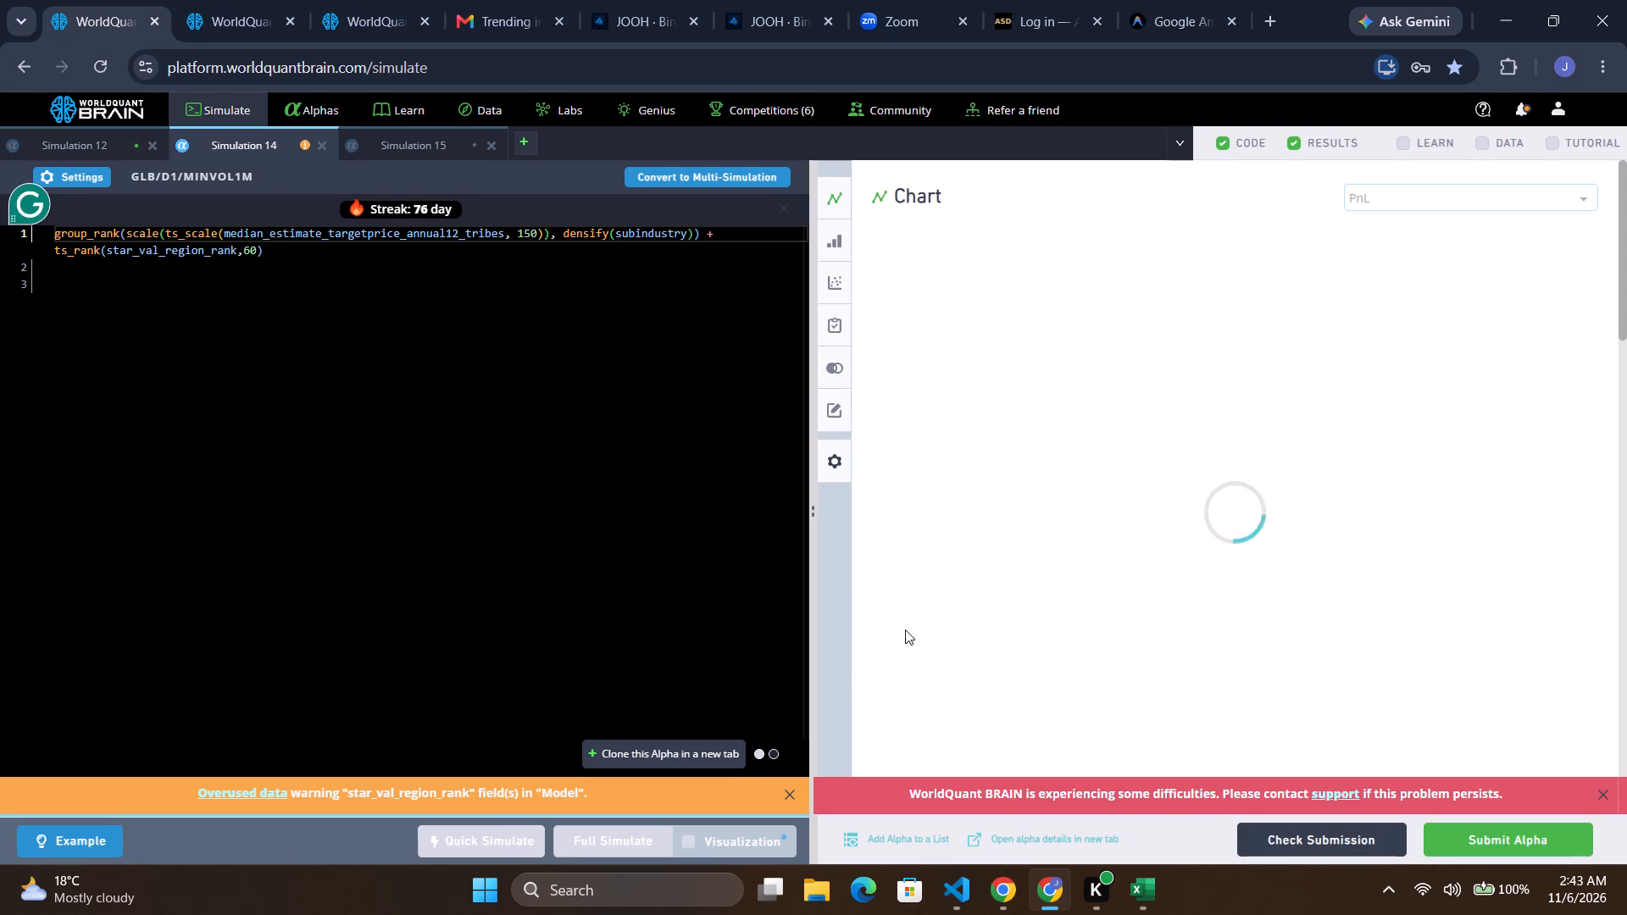
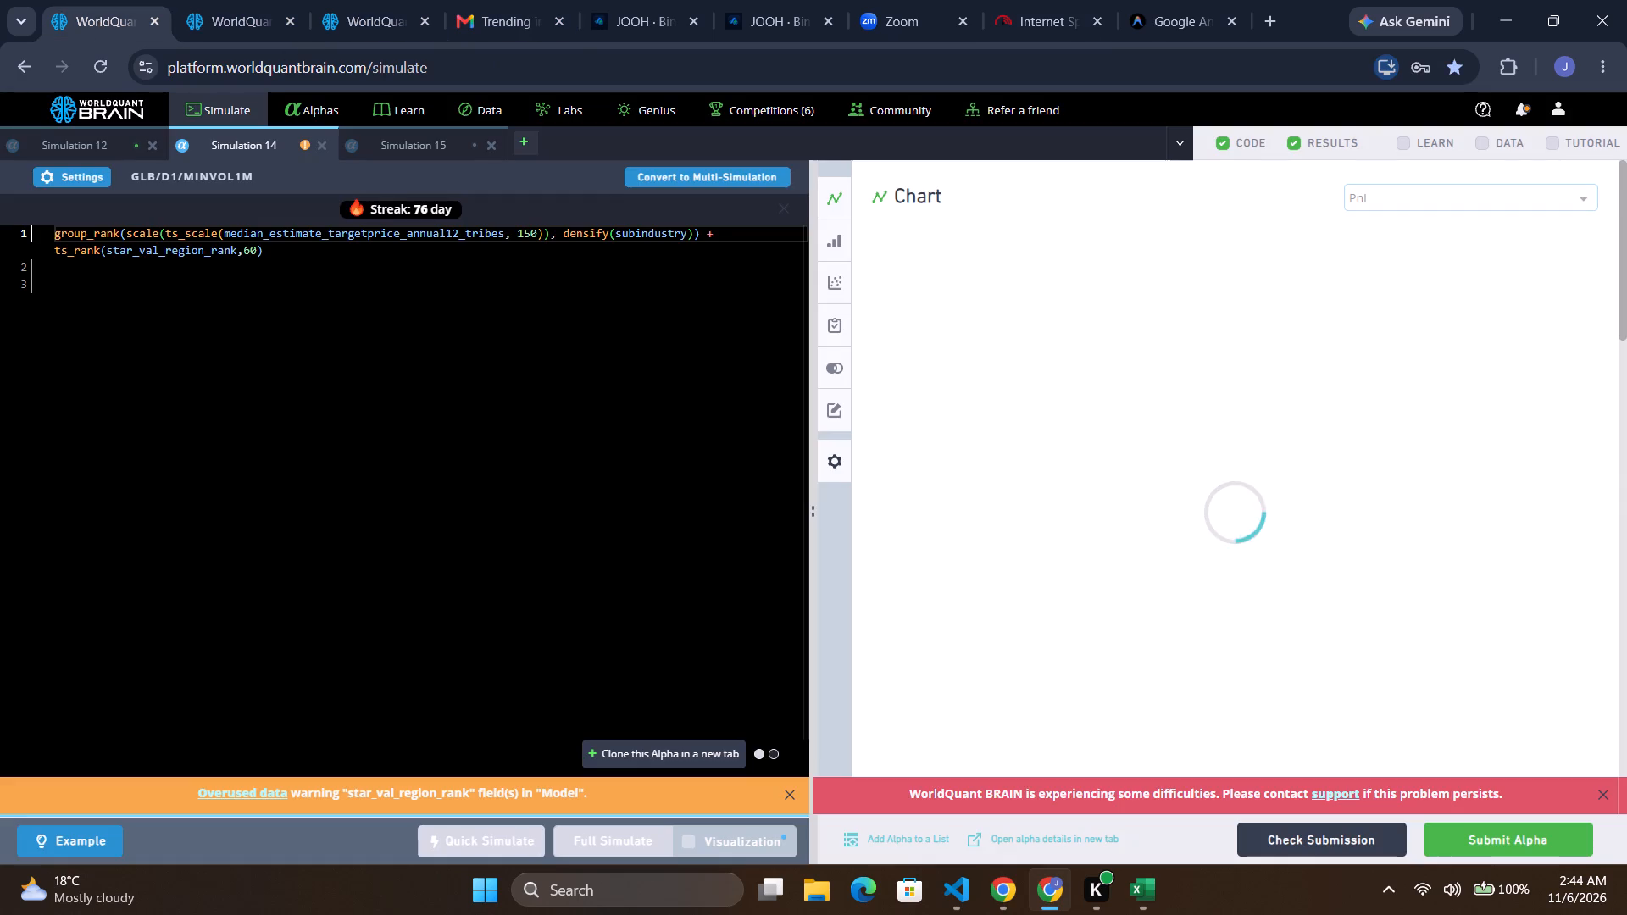
Check the progress of the mobile release build in the VS Code terminal, and return to the WorldQuant BRAIN browser window.
left_click(1006, 892)
left_click(952, 887)
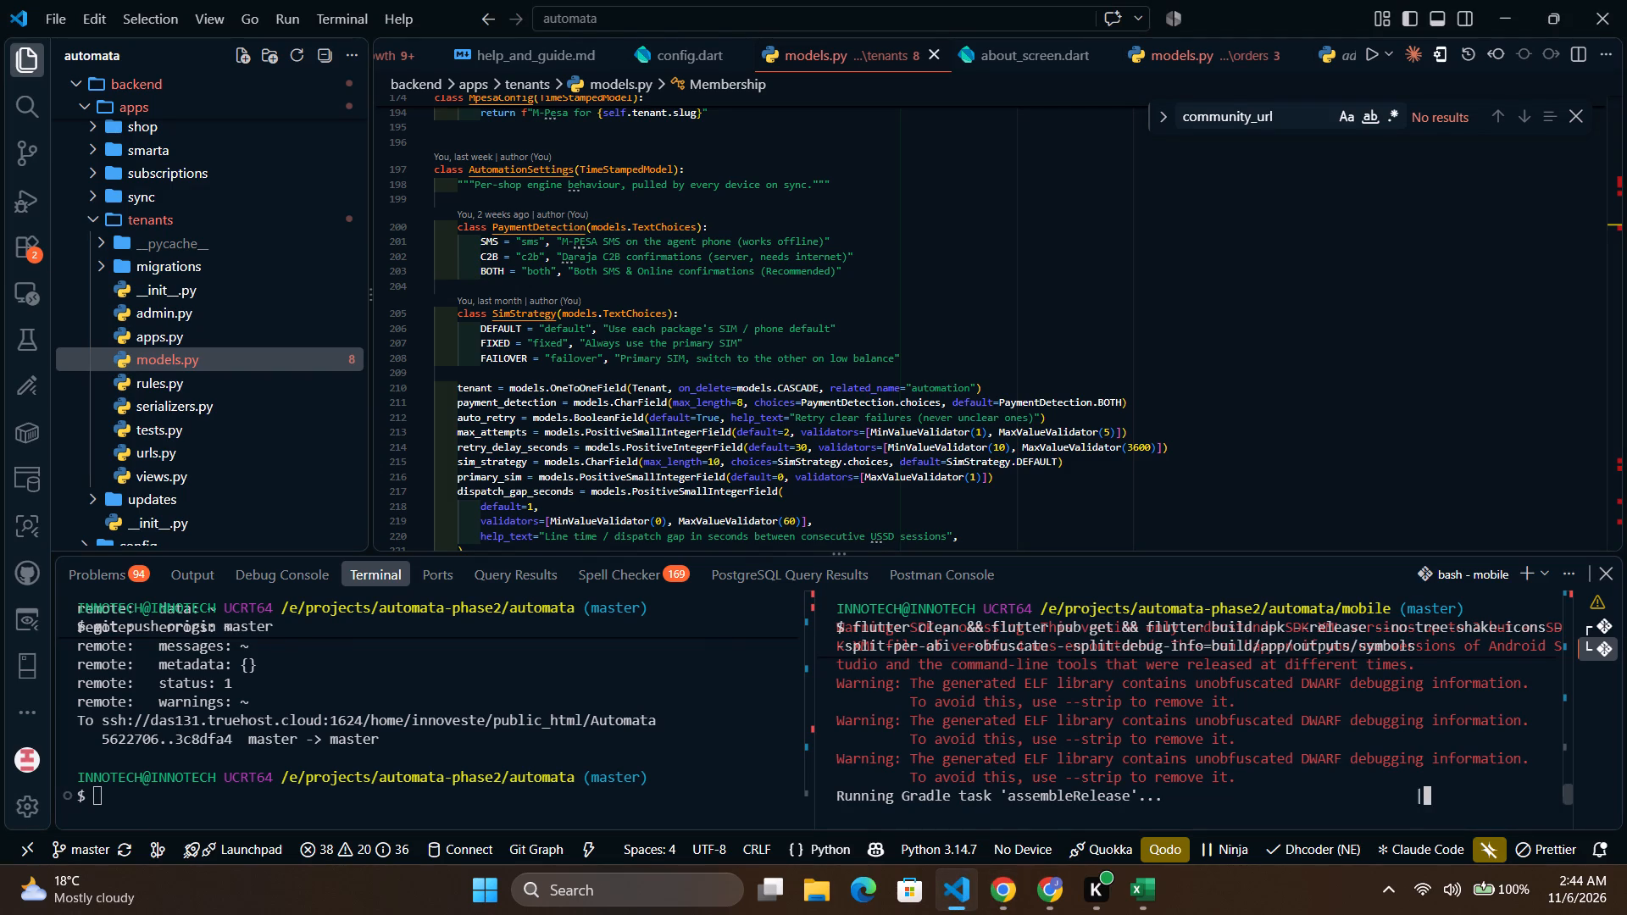
left_click(1051, 895)
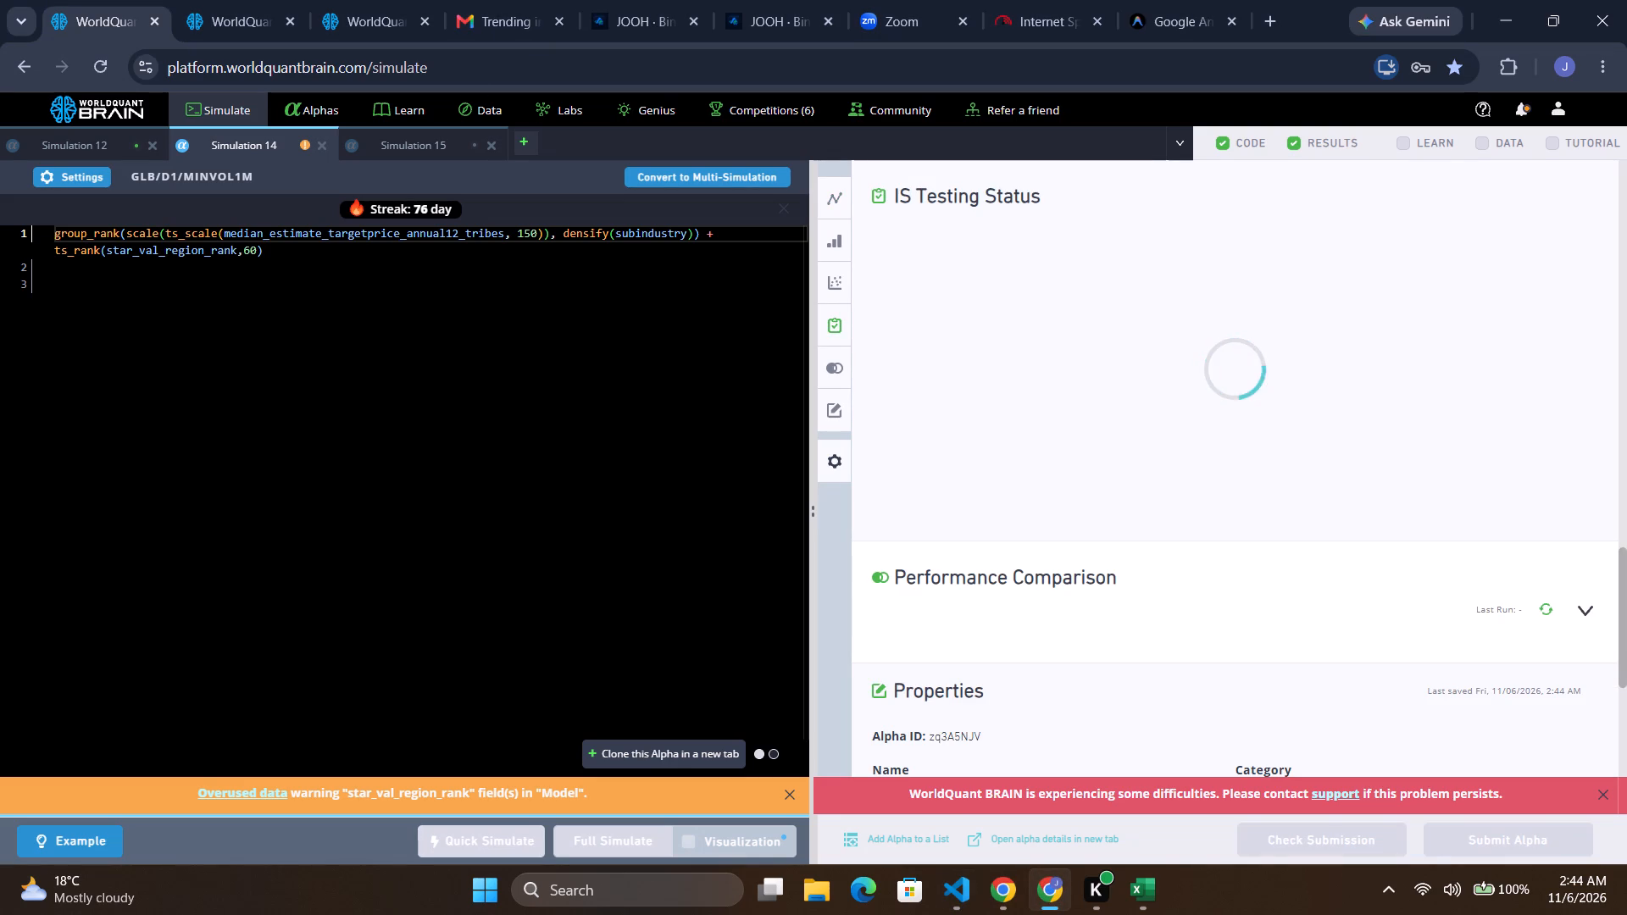
In the cloned alpha's Simulation 16, replace vec_avg with vec_sum around mdl243_country_rank and run a full simulation.
left_click(368, 15)
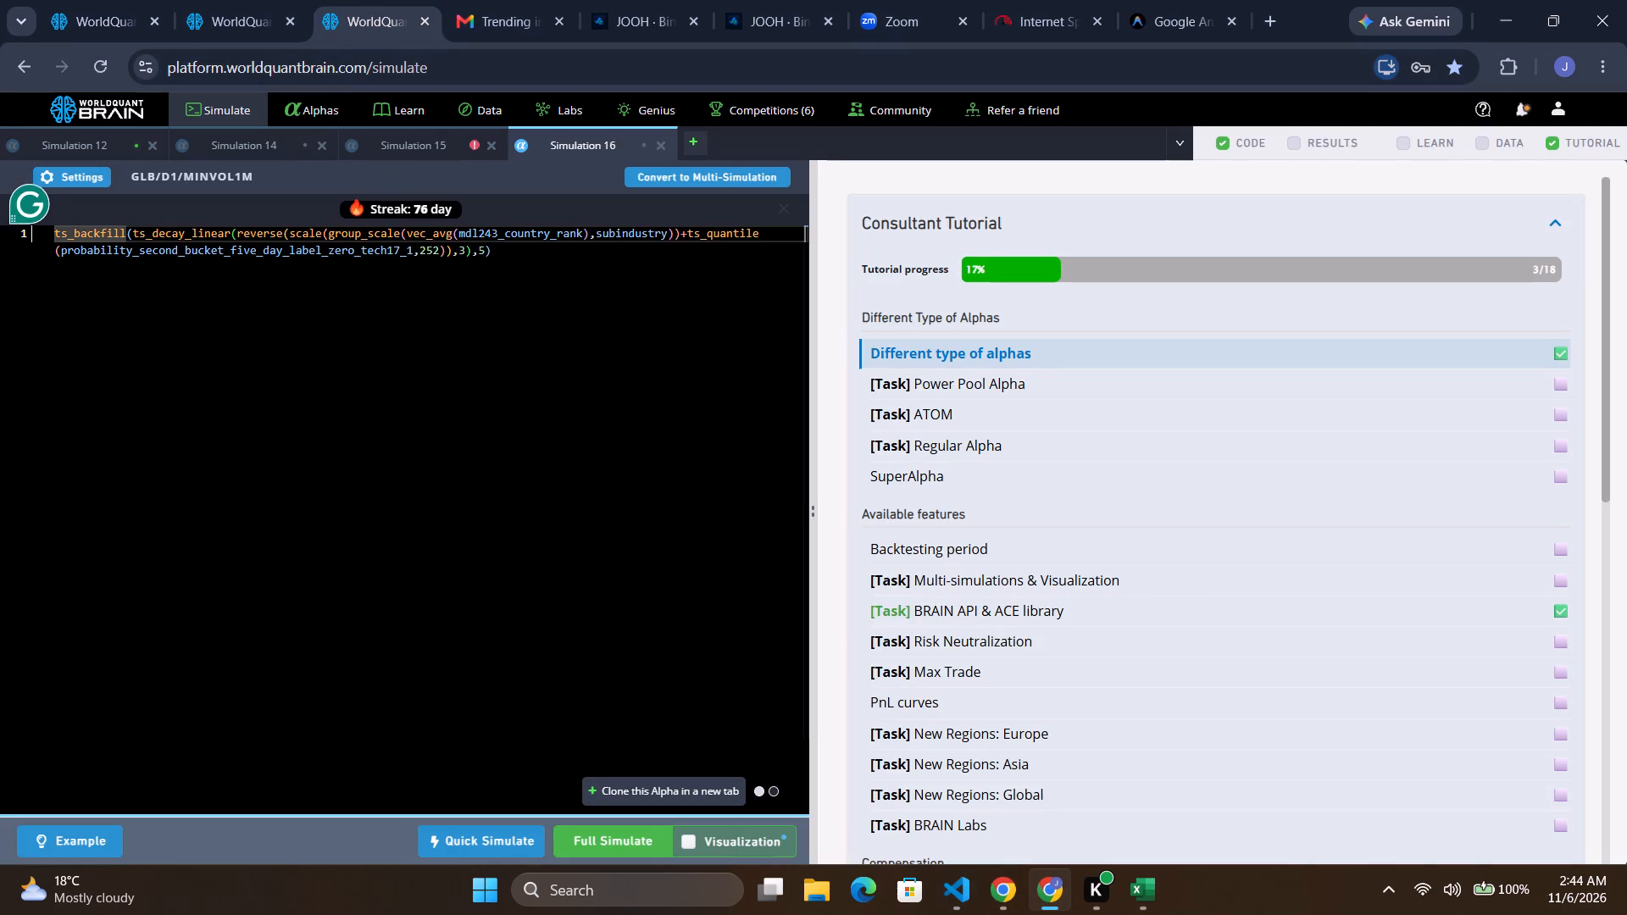
left_click(452, 231)
key("BackSpace")
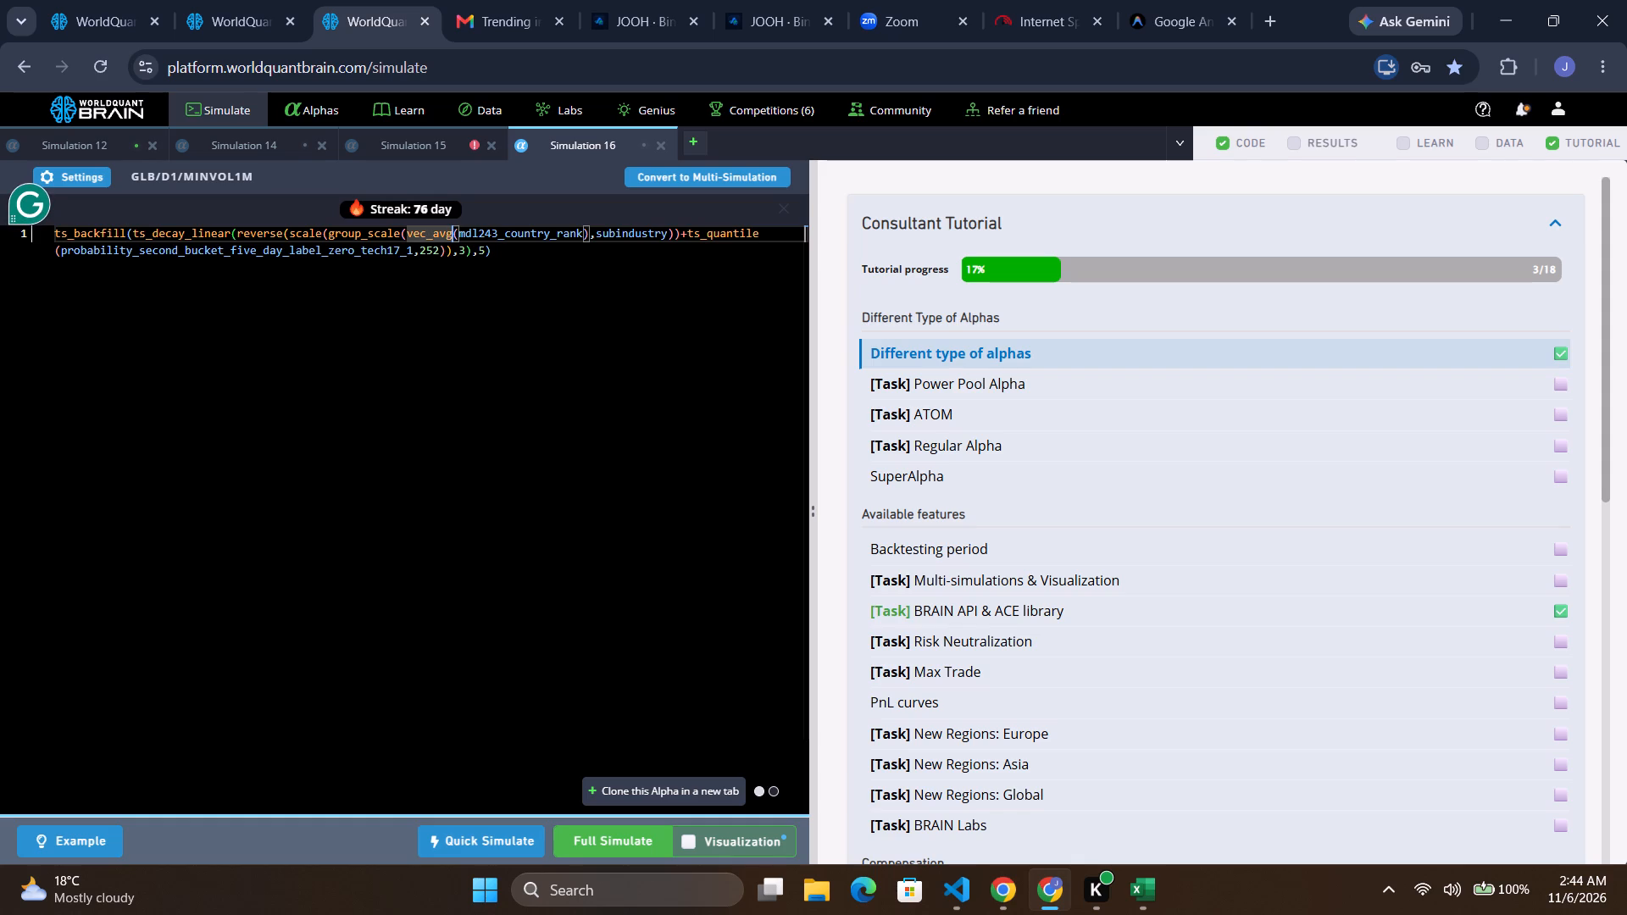
key("BackSpace")
key("BackSpace")
type("sum")
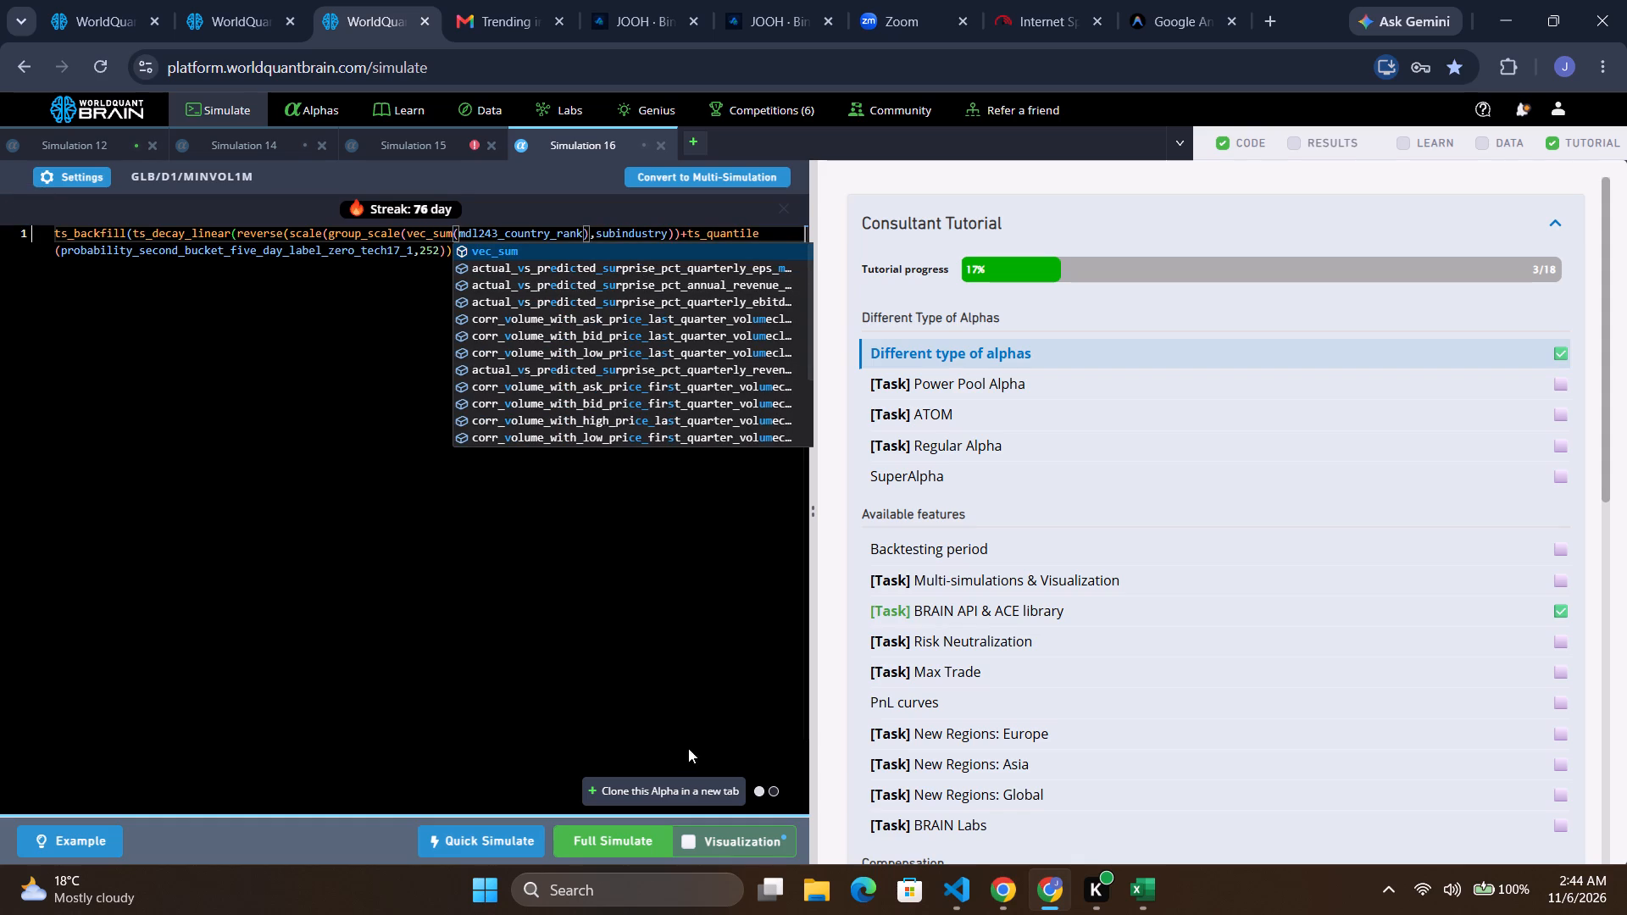
left_click(706, 843)
left_click(685, 841)
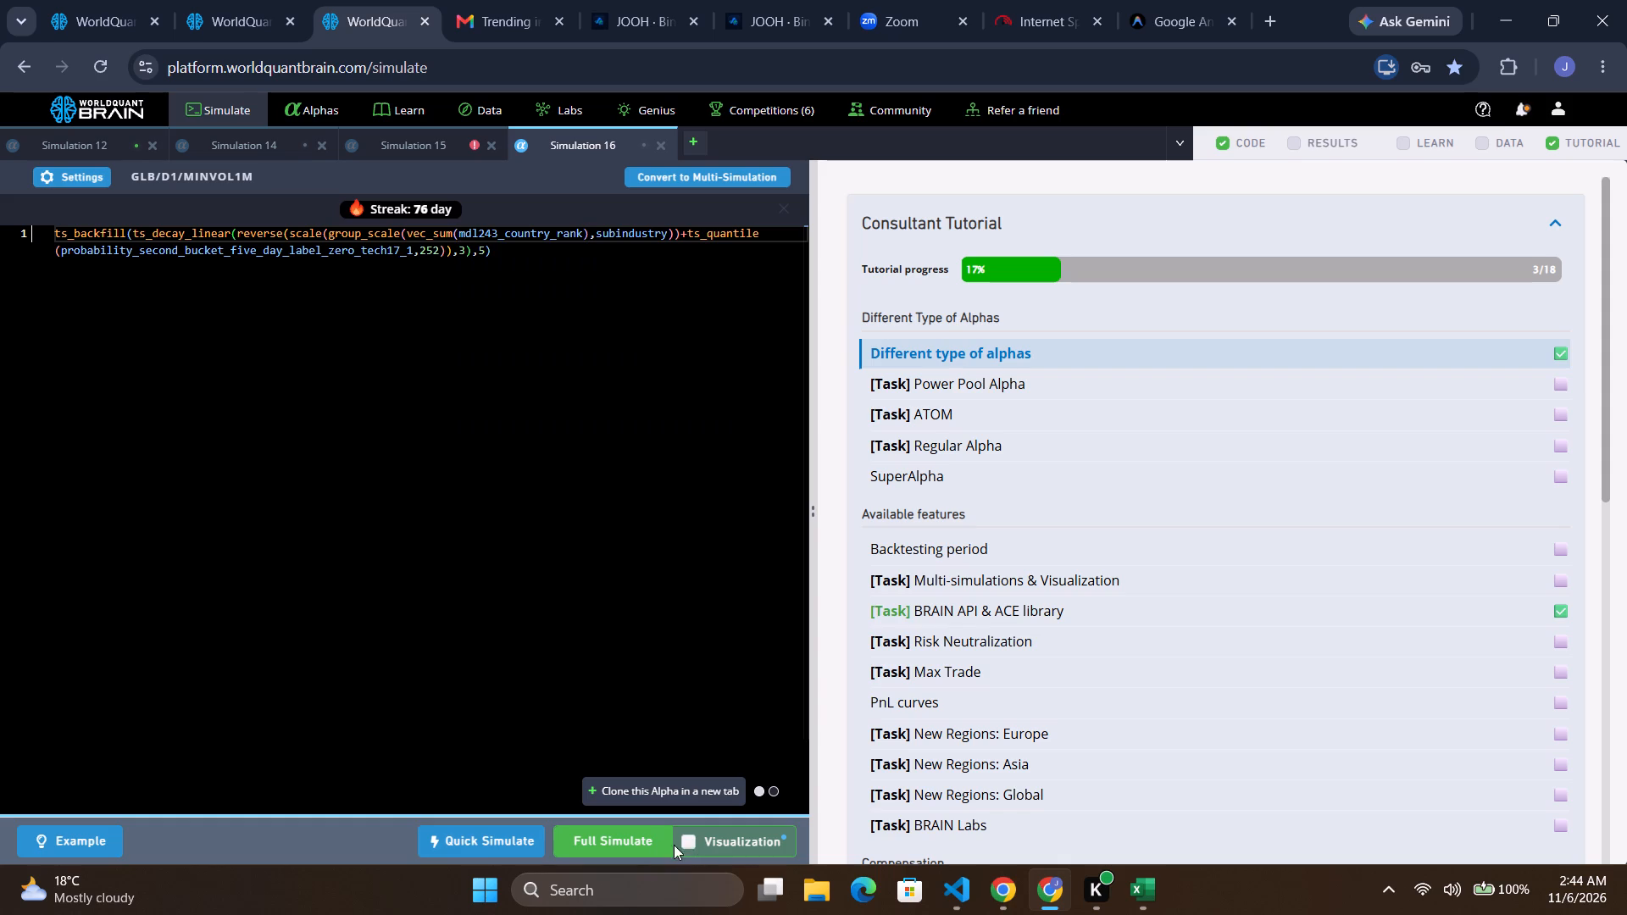
left_click(636, 846)
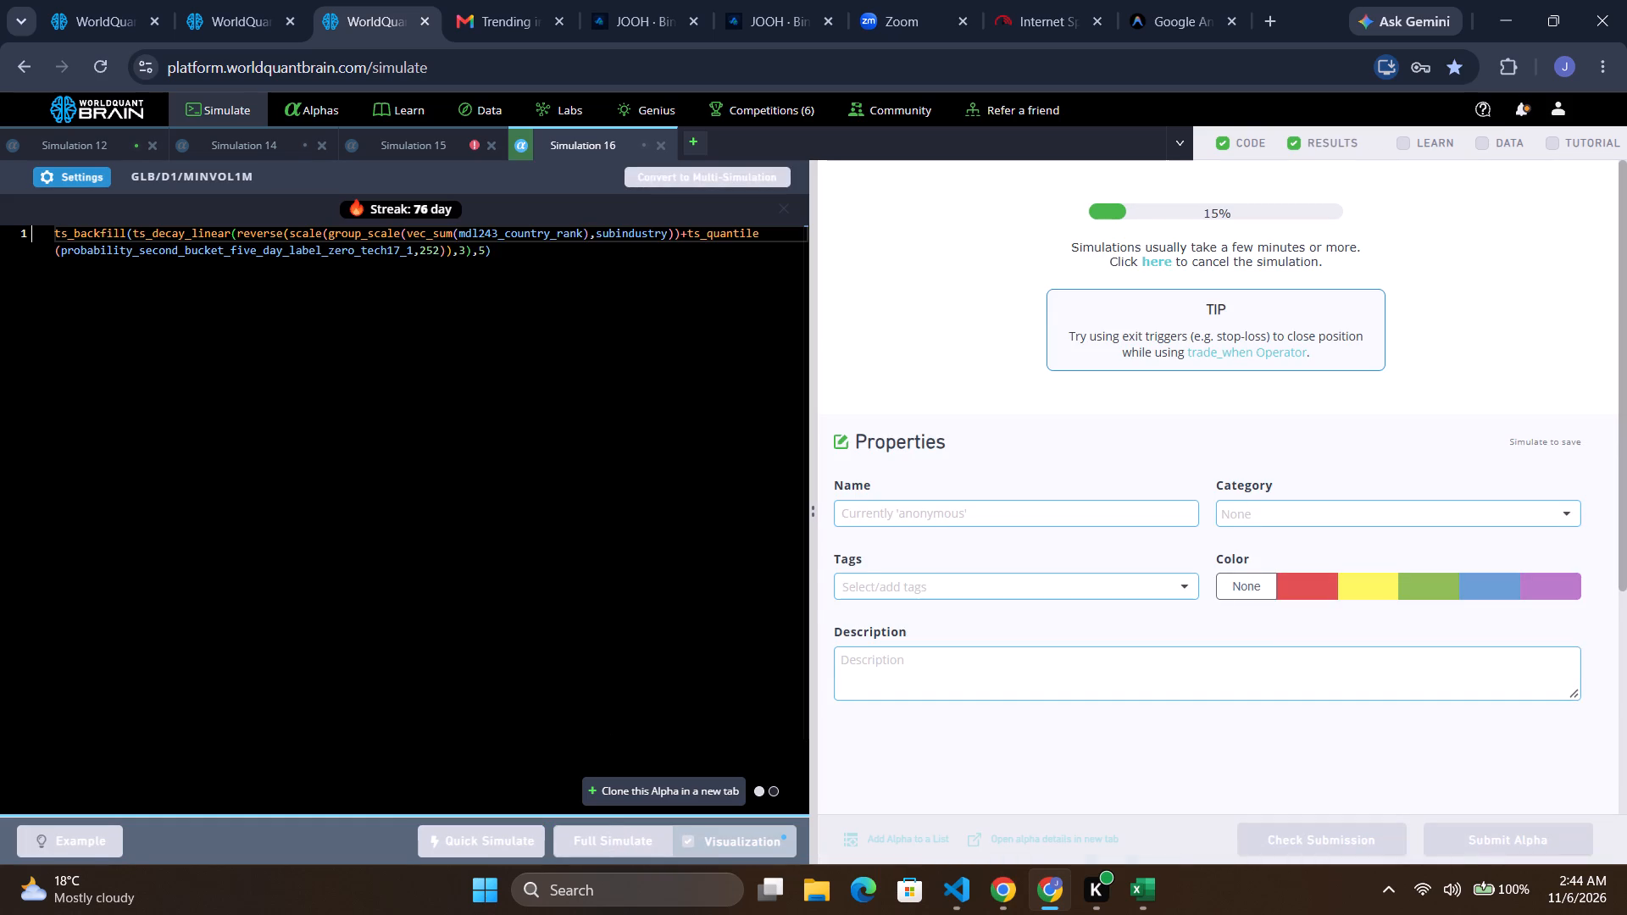
Review the IS summary, correlation and testing status of the mdl243_country_rank source alpha in the unsubmitted alphas list.
left_click(229, 13)
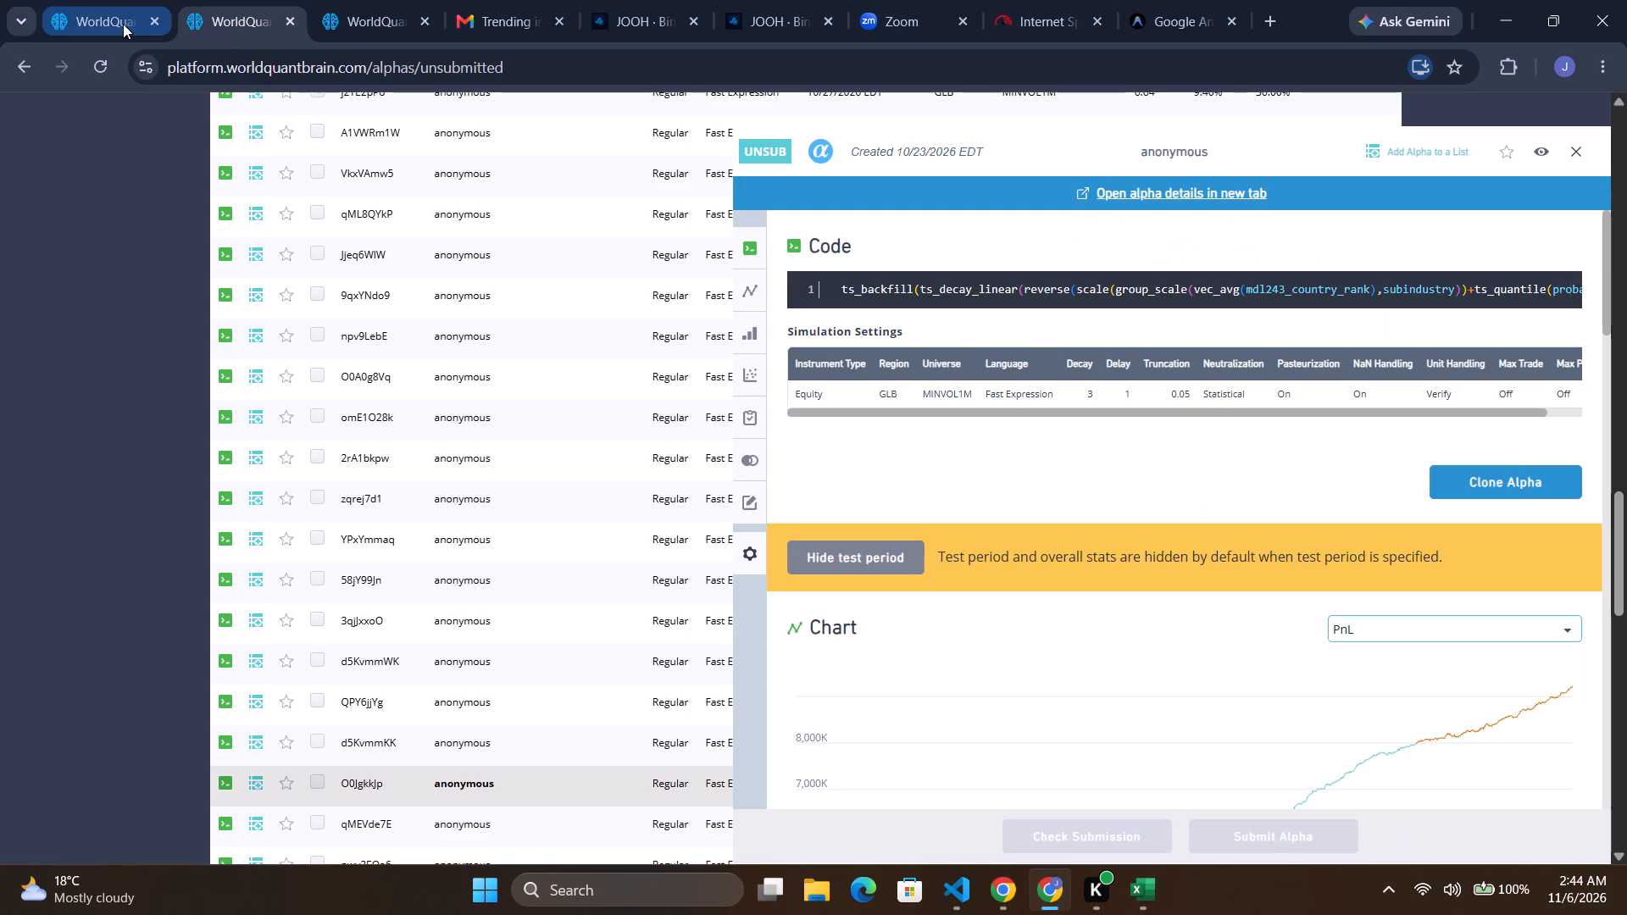
scroll(1272, 668, "down", 7)
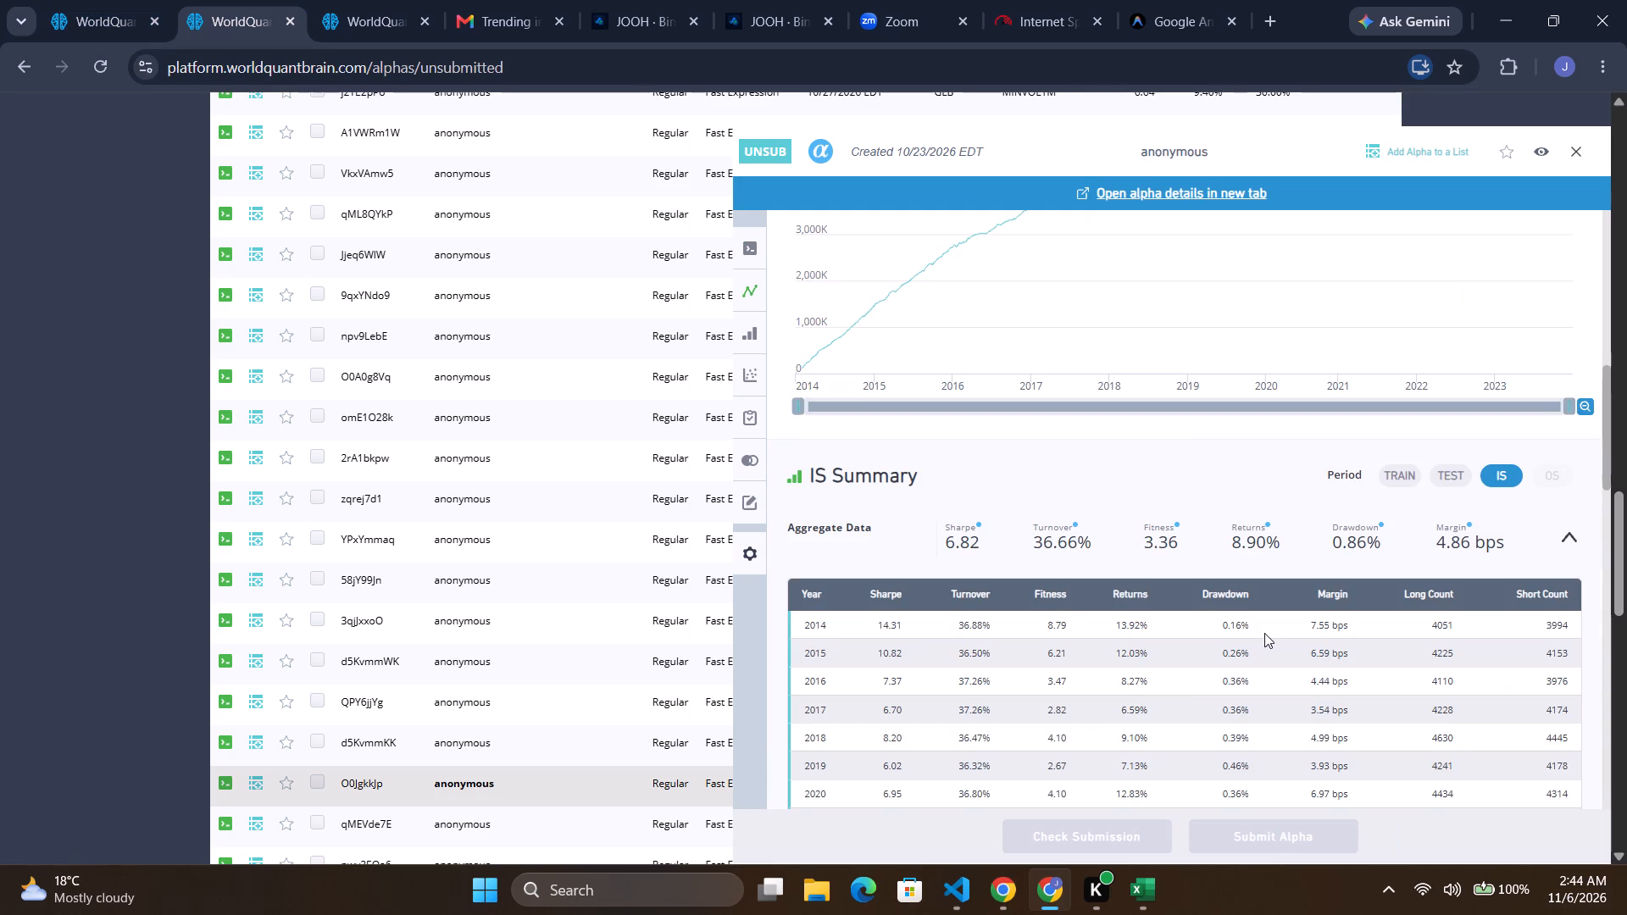
scroll(1234, 541, "down", 8)
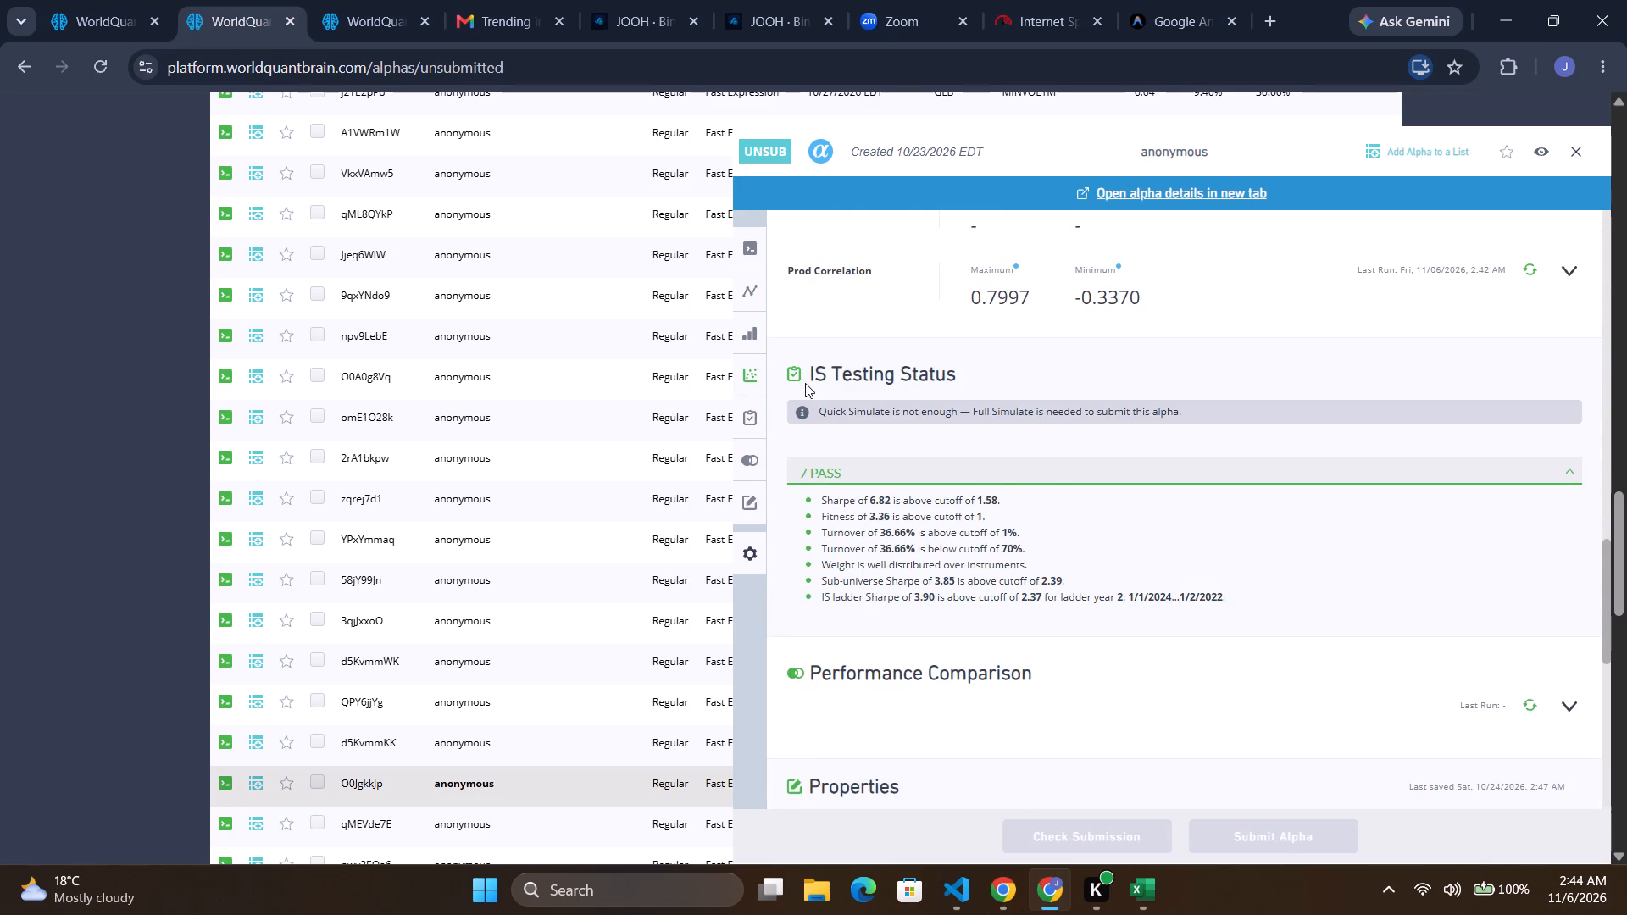
scroll(648, 575, "up", 3)
scroll(648, 576, "down", 1)
scroll(648, 571, "up", 1)
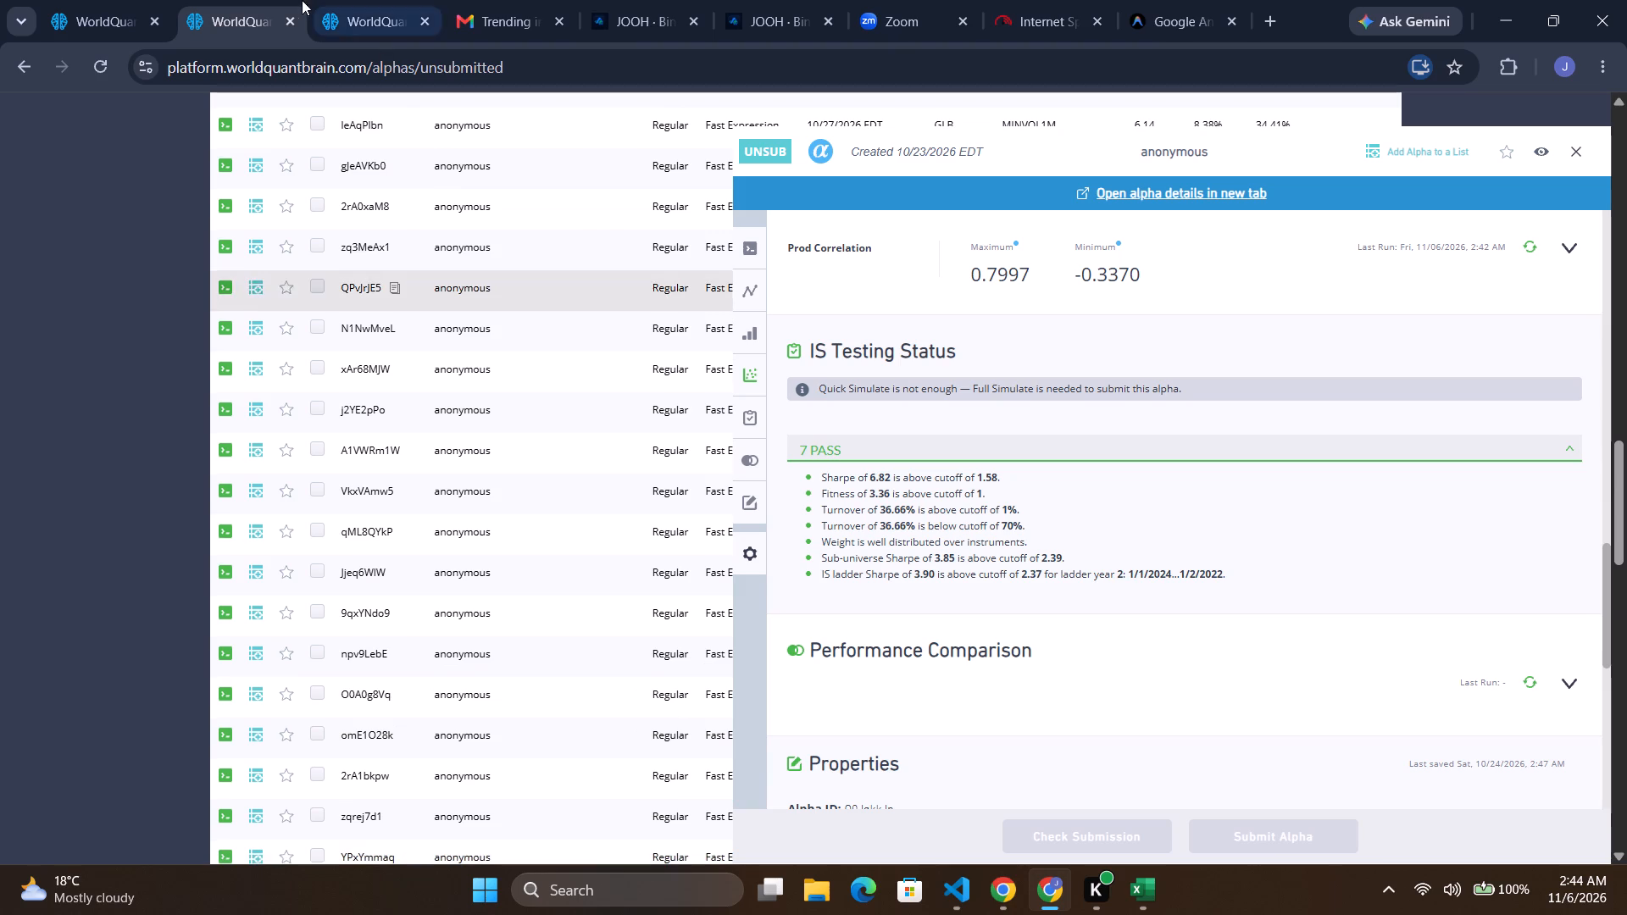
Return to Simulation 14 in the original simulator page and expand its failed and warning submission checks.
left_click(111, 17)
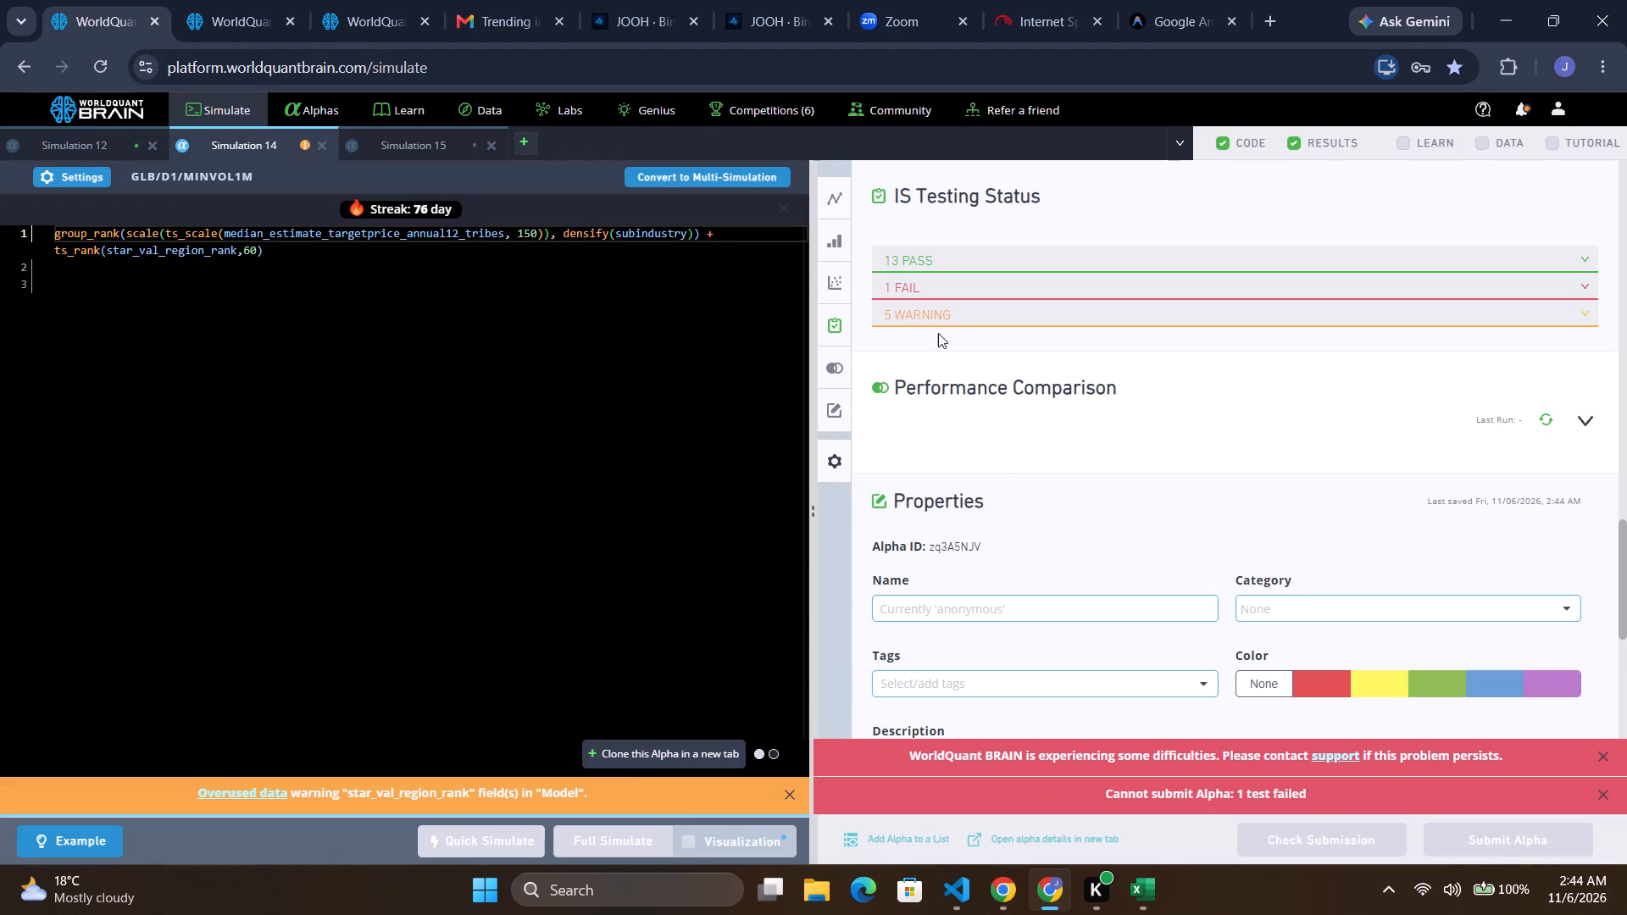
left_click(909, 291)
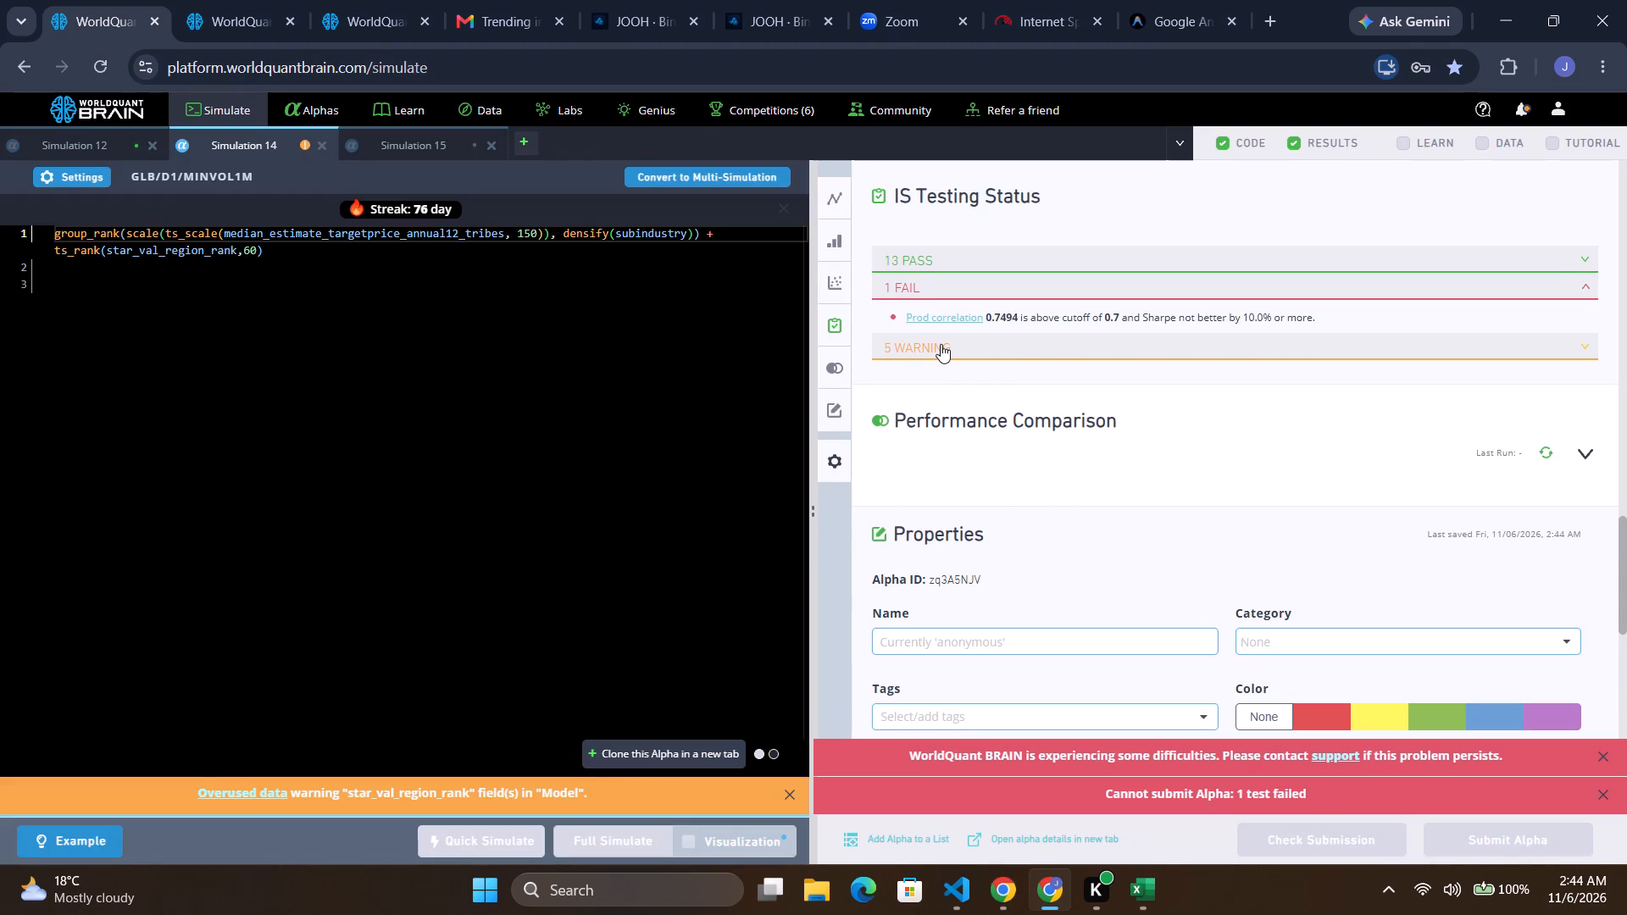
left_click(941, 344)
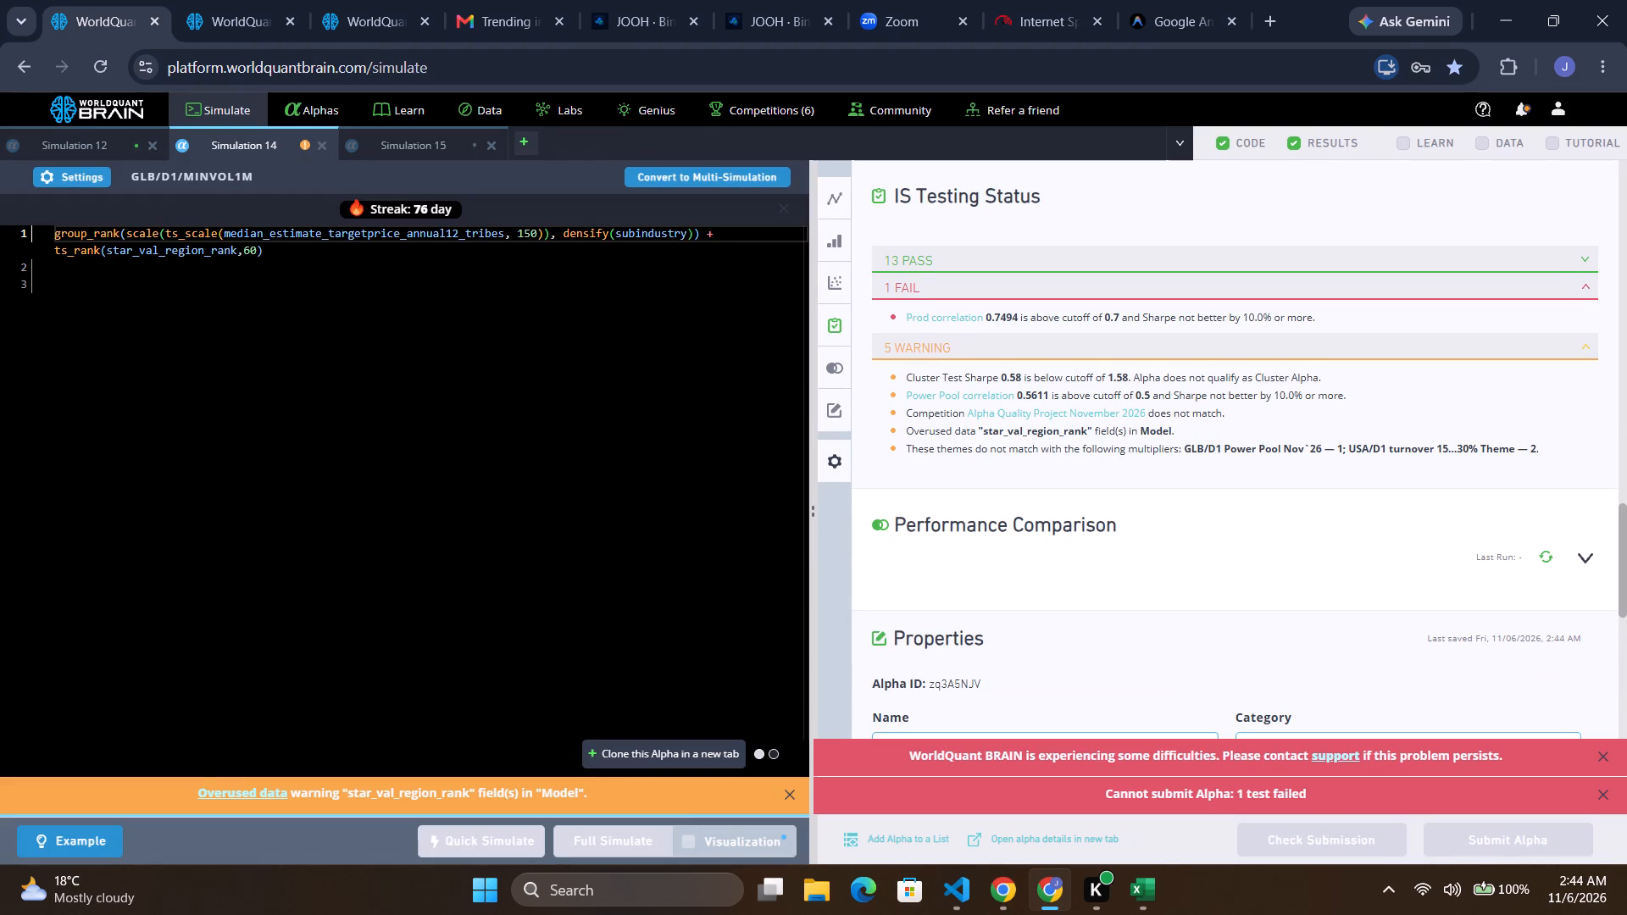
Set Simulation 14's truncation to 0.08 and rerun its full simulation.
left_click(93, 168)
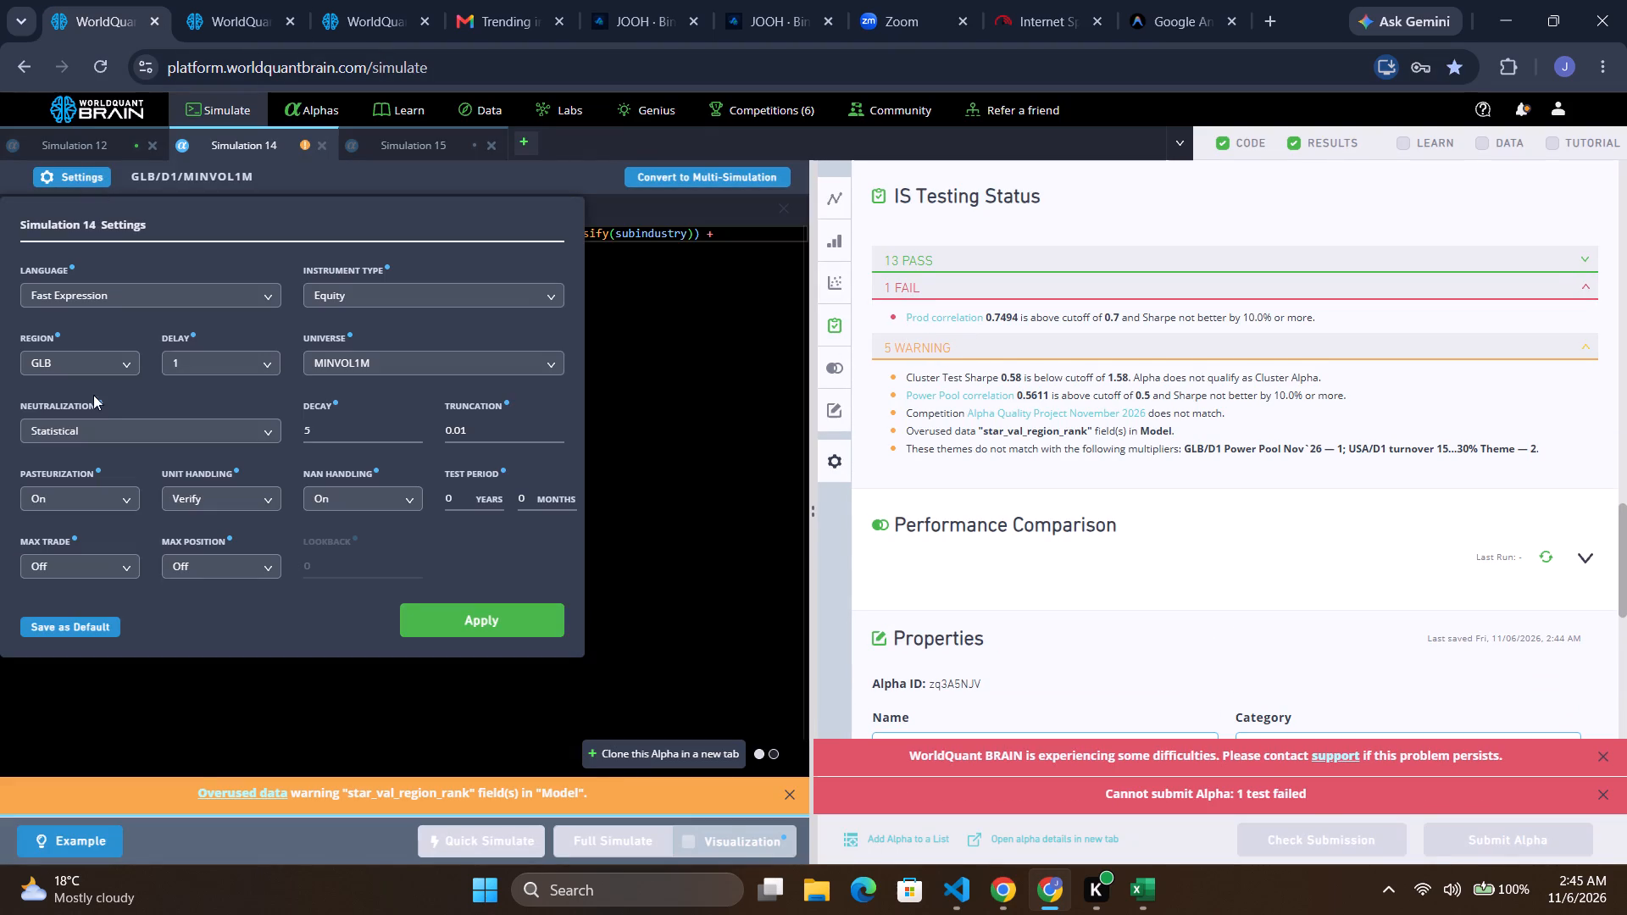
left_click(508, 430)
key("BackSpace")
key("8")
left_click(470, 620)
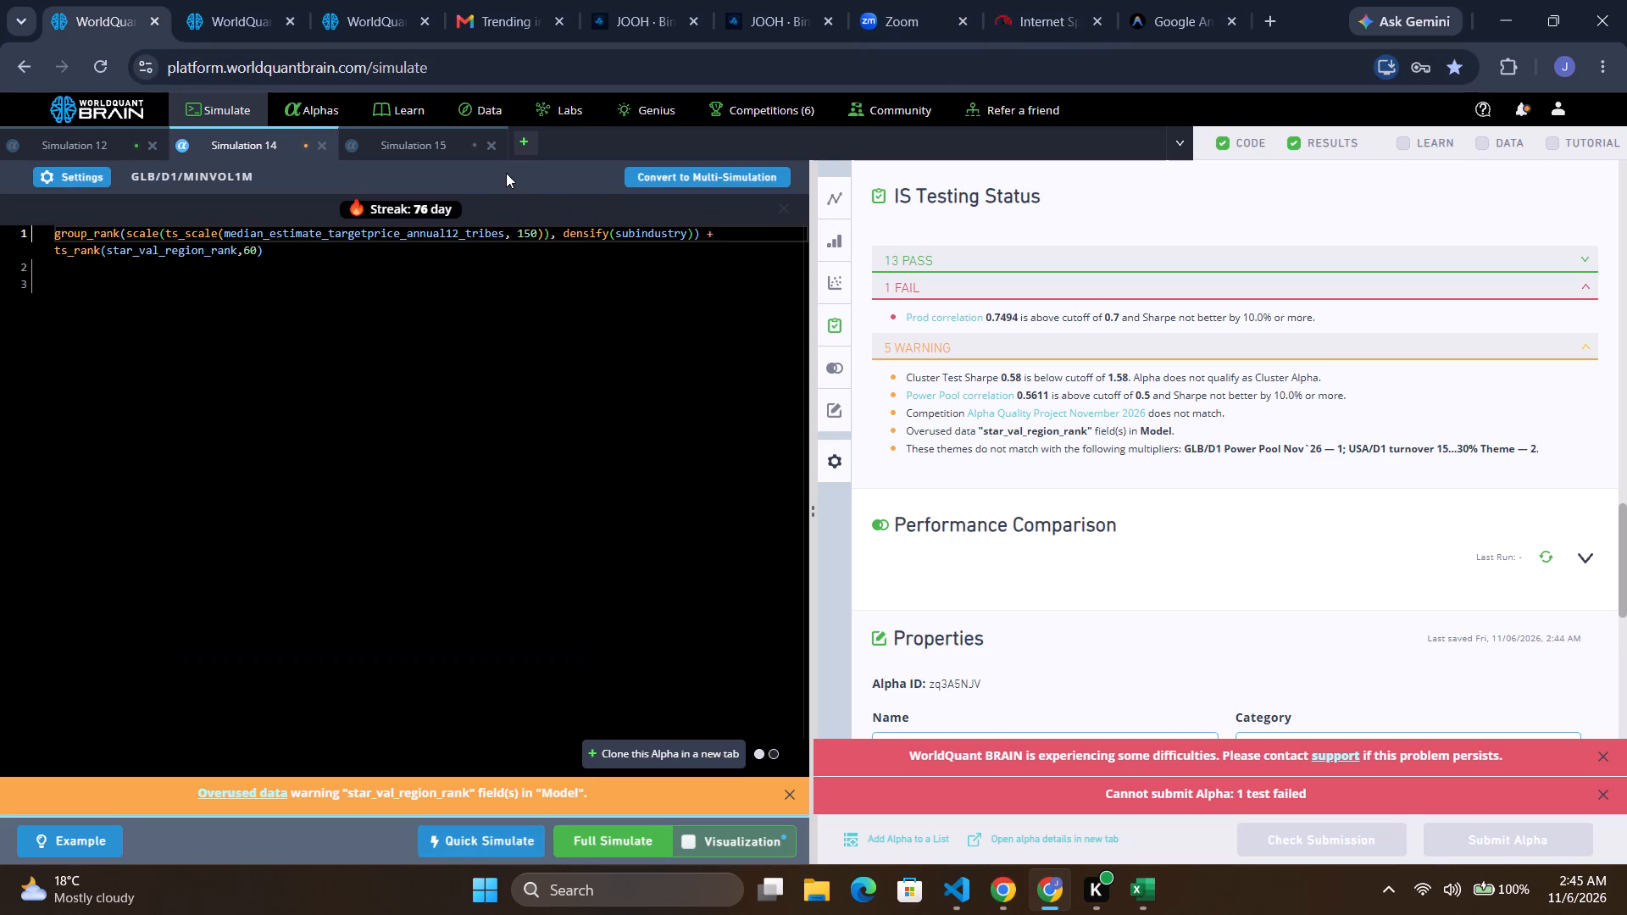
left_click(632, 830)
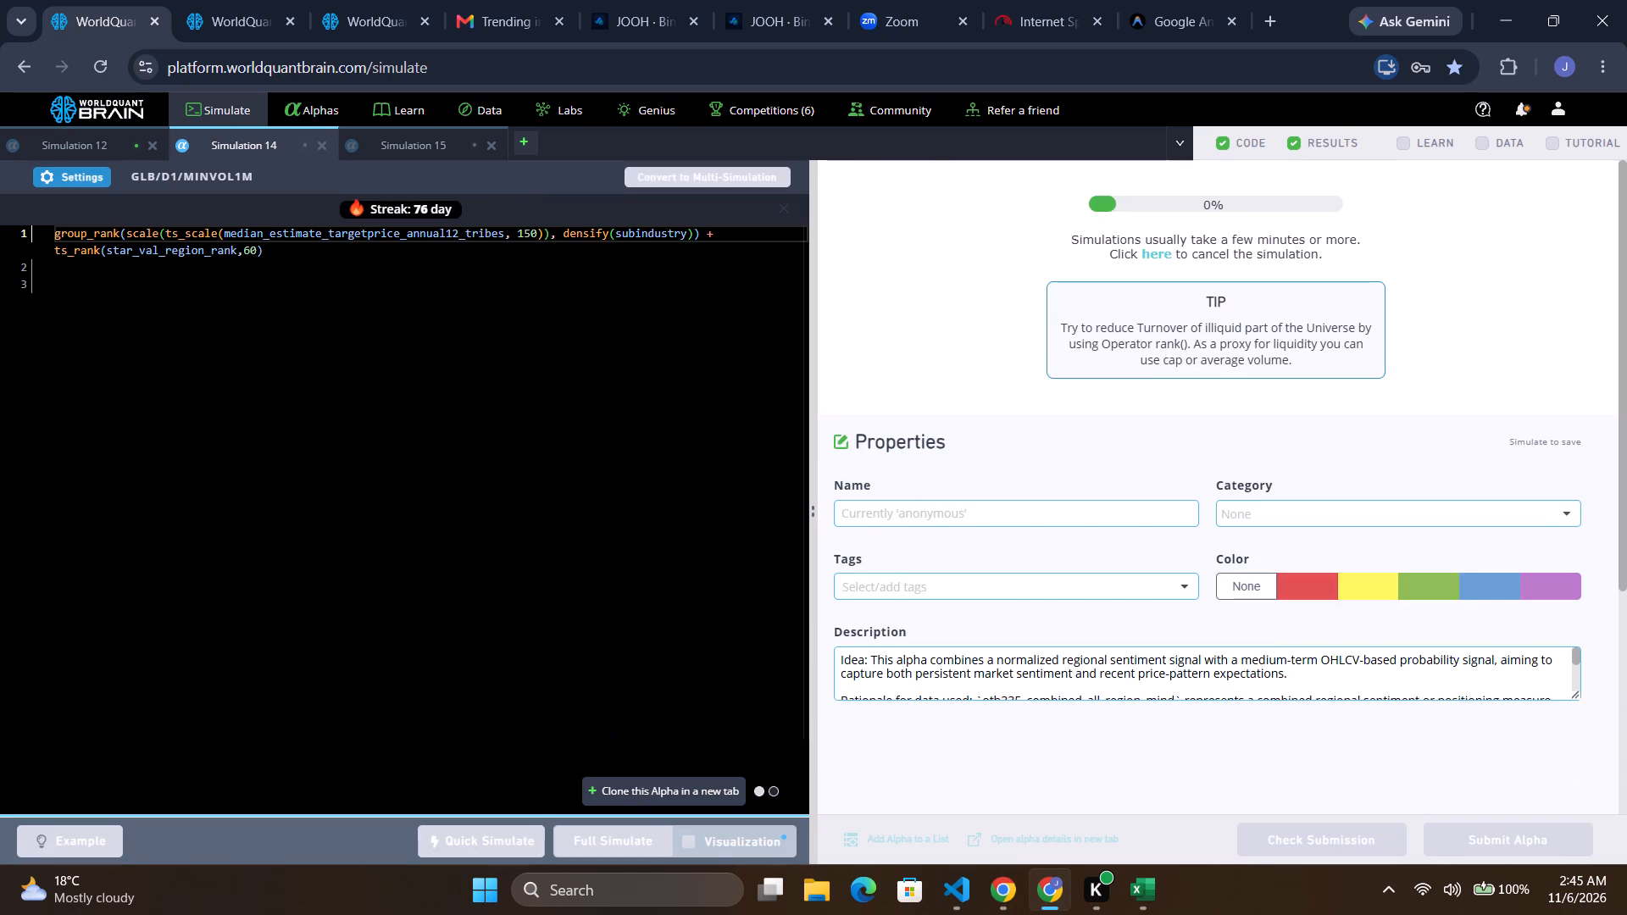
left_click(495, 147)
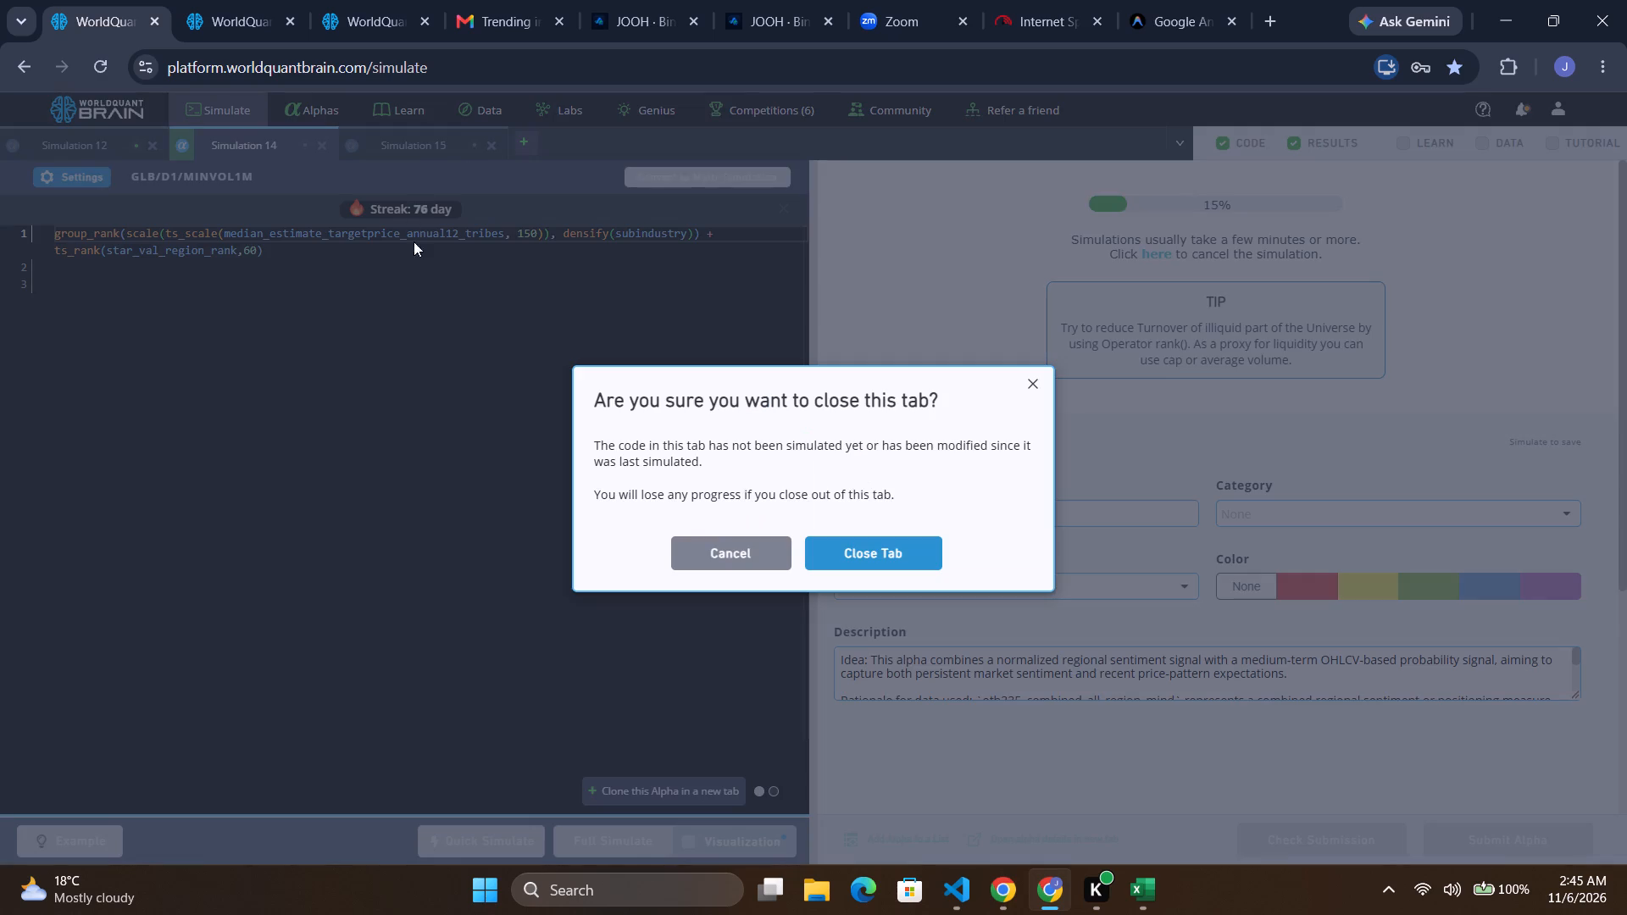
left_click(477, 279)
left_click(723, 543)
Rerun the full simulation of Simulation 15, the mdl139_score and star_eq_rank expression.
left_click(436, 140)
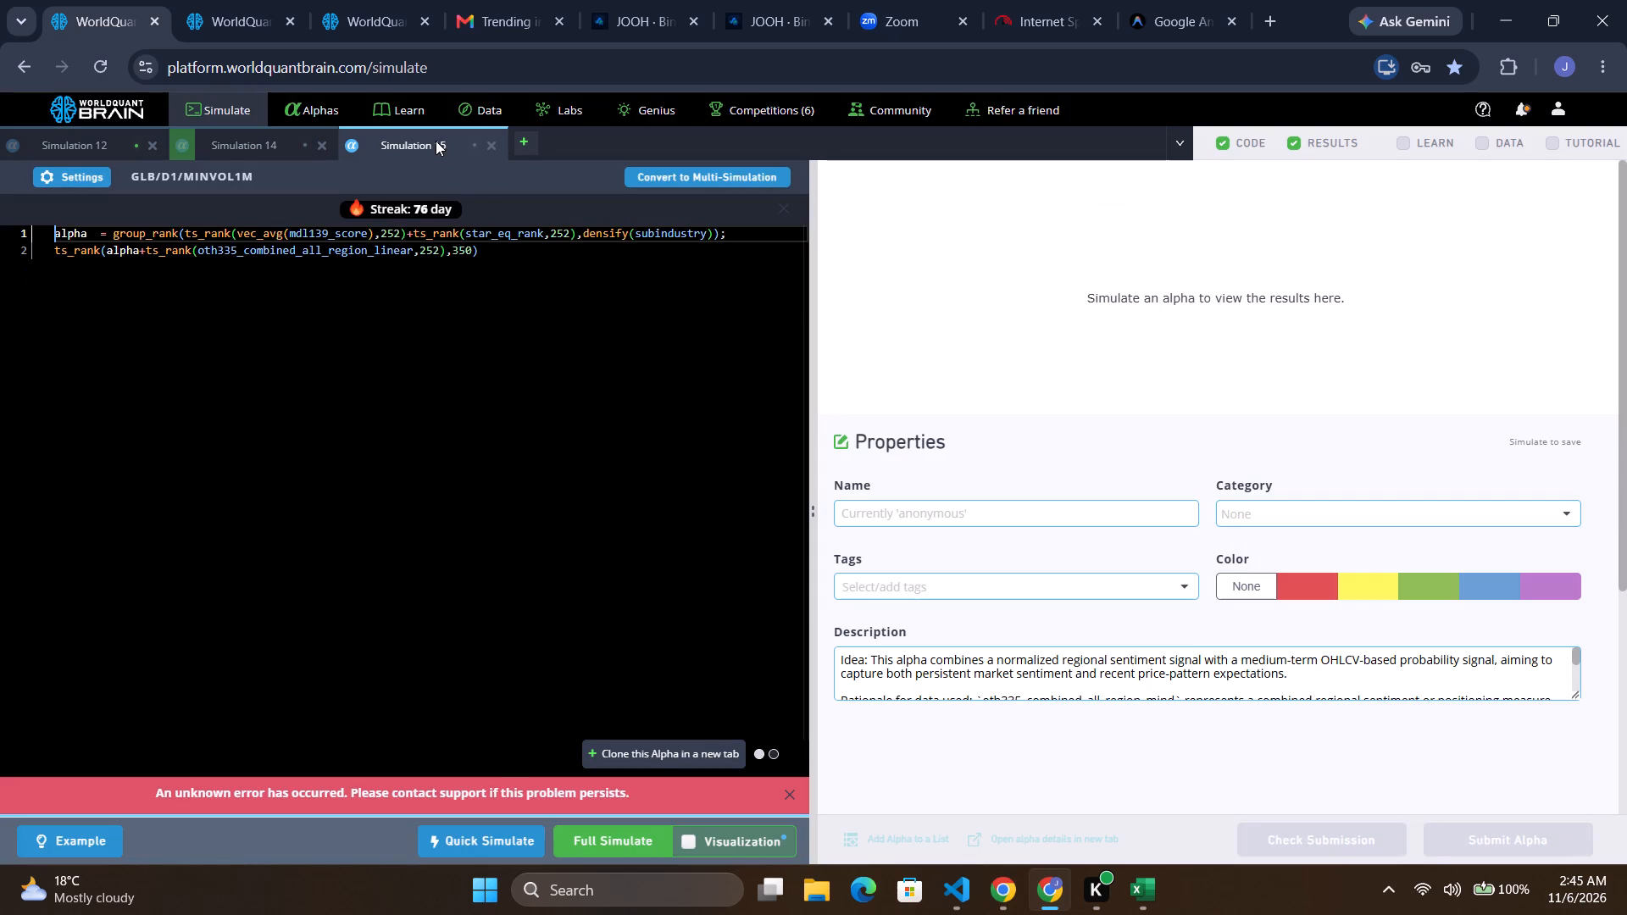
left_click(606, 840)
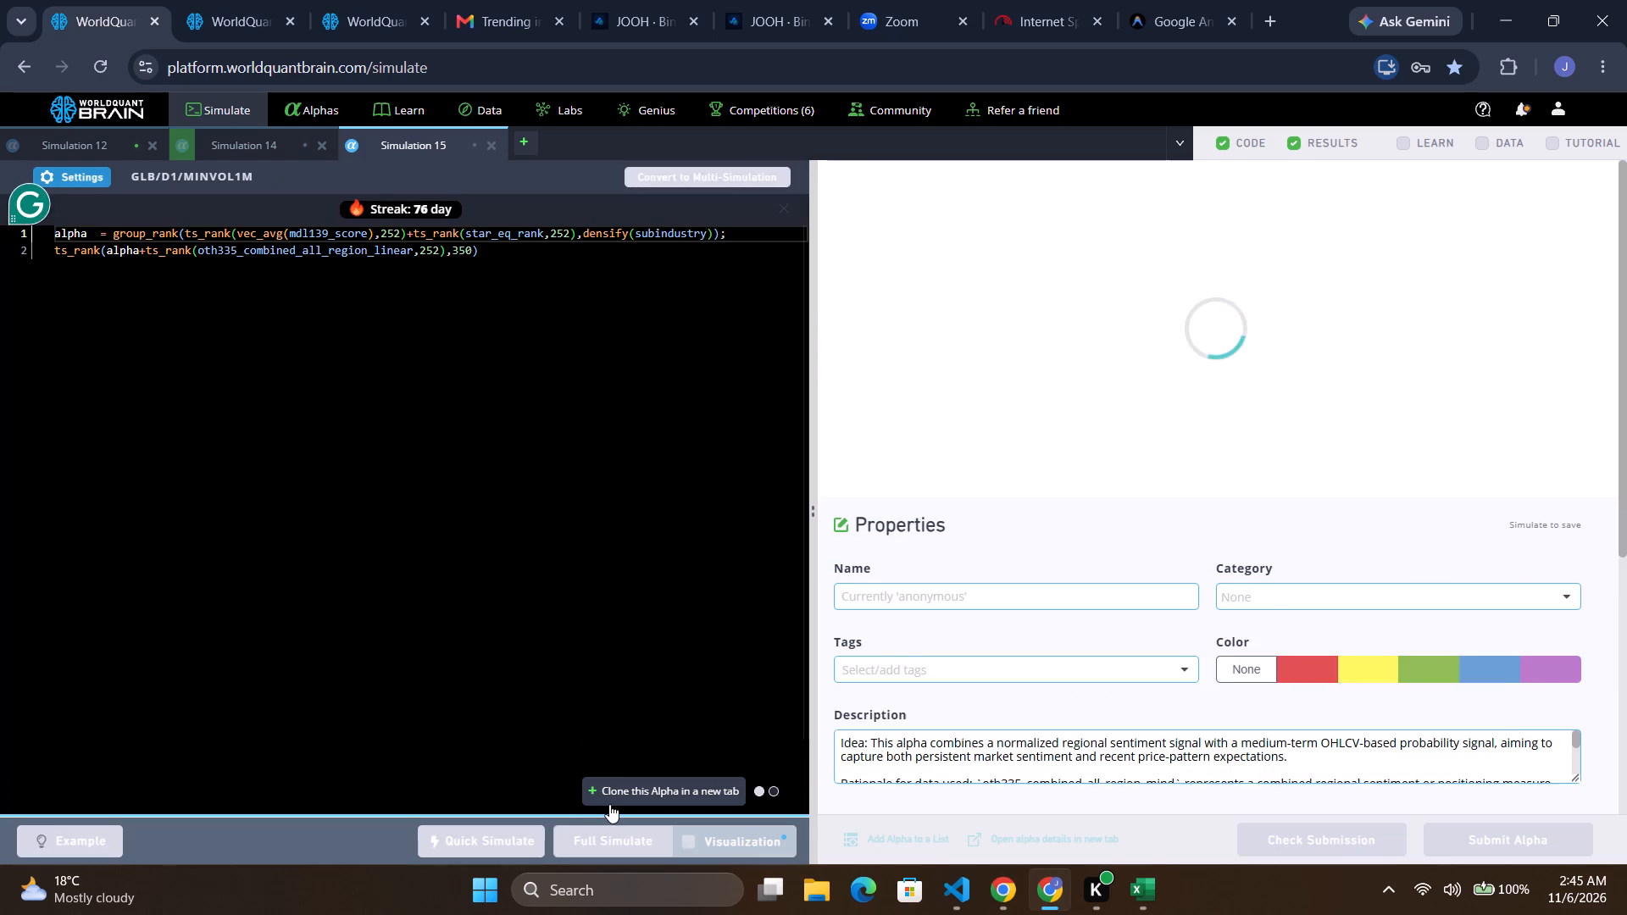
Clone Simulation 14's median_estimate_targetprice_annual12_tribes alpha into a new simulation tab.
left_click(234, 147)
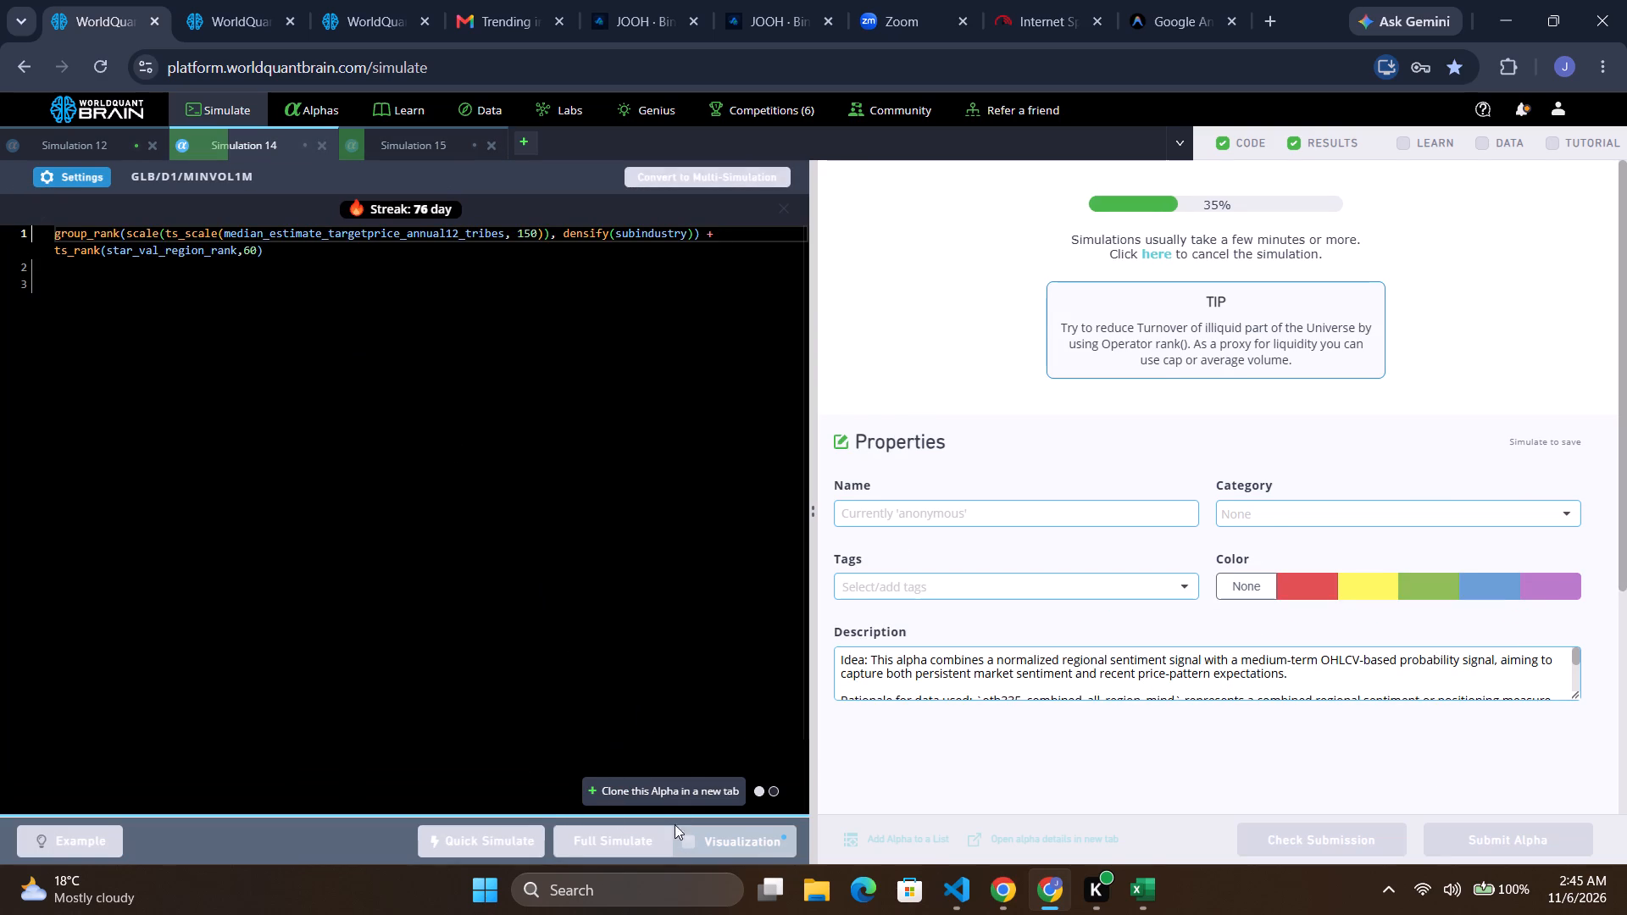
left_click(665, 791)
Set the cloned simulation's neutralization to Crowding Factors and run its full simulation.
left_click(88, 178)
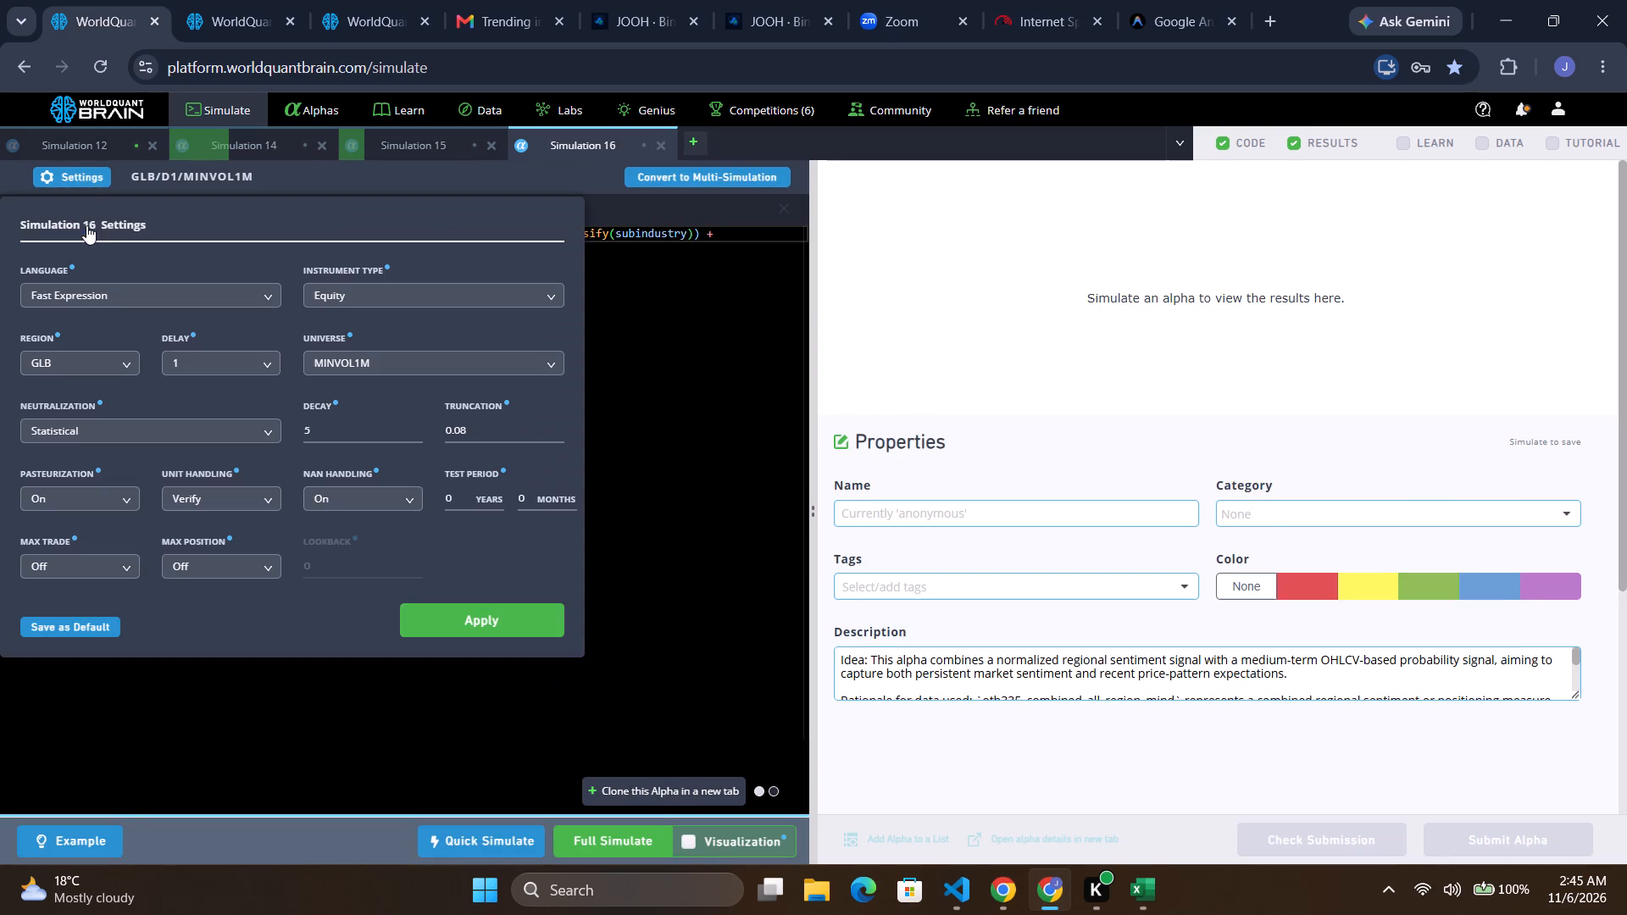
left_click(105, 435)
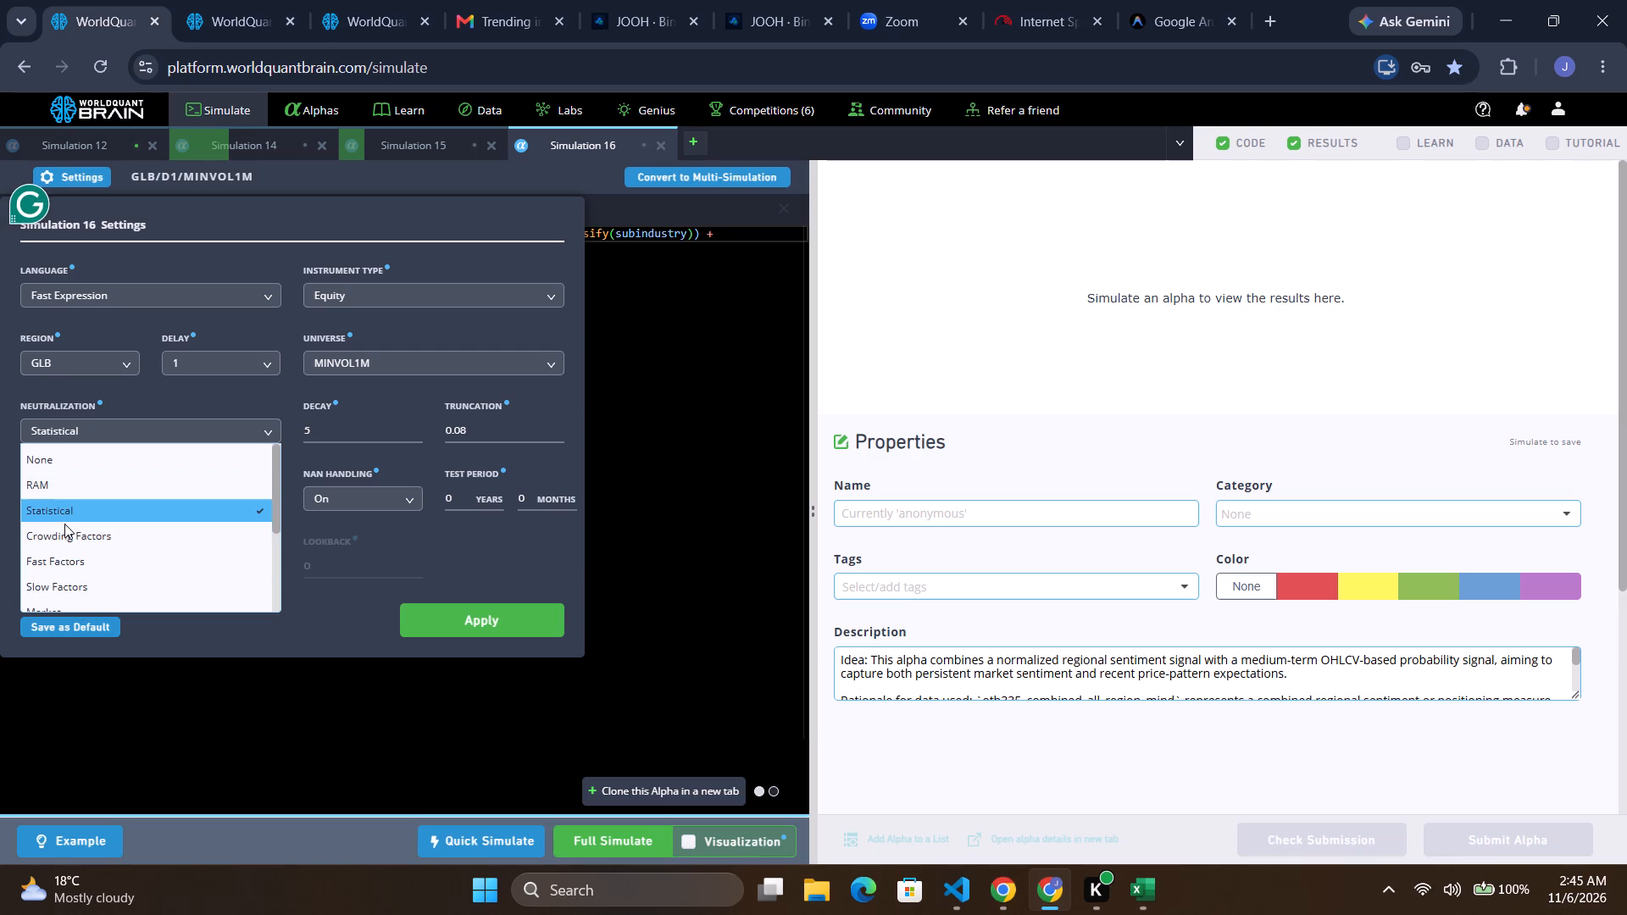
left_click(64, 524)
left_click(62, 538)
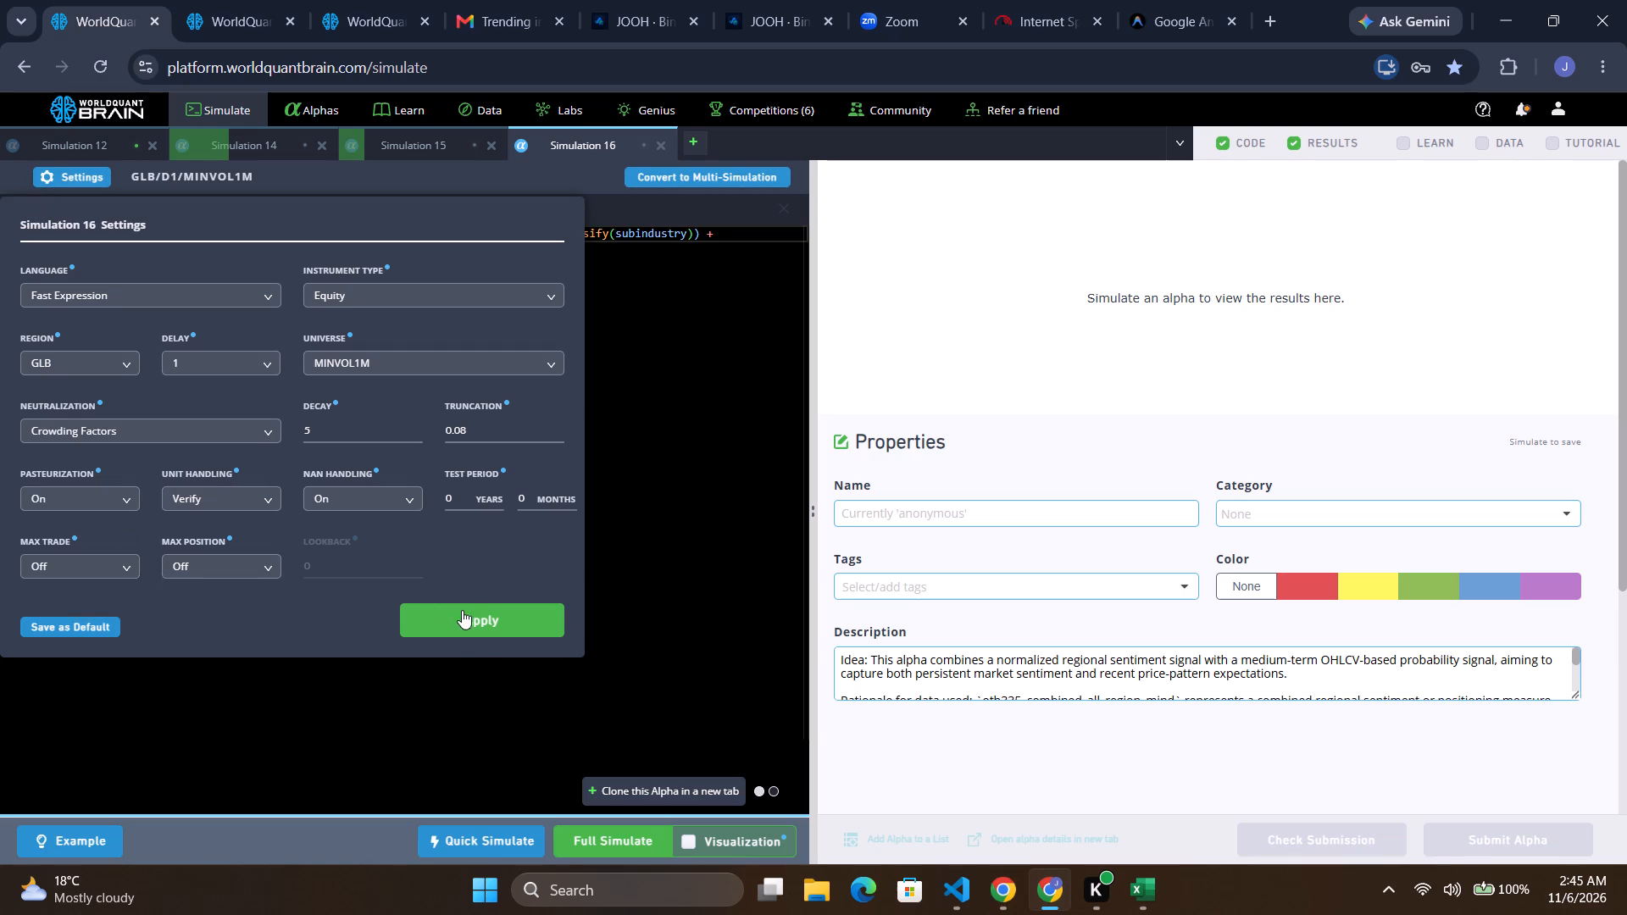
left_click(467, 624)
left_click(616, 835)
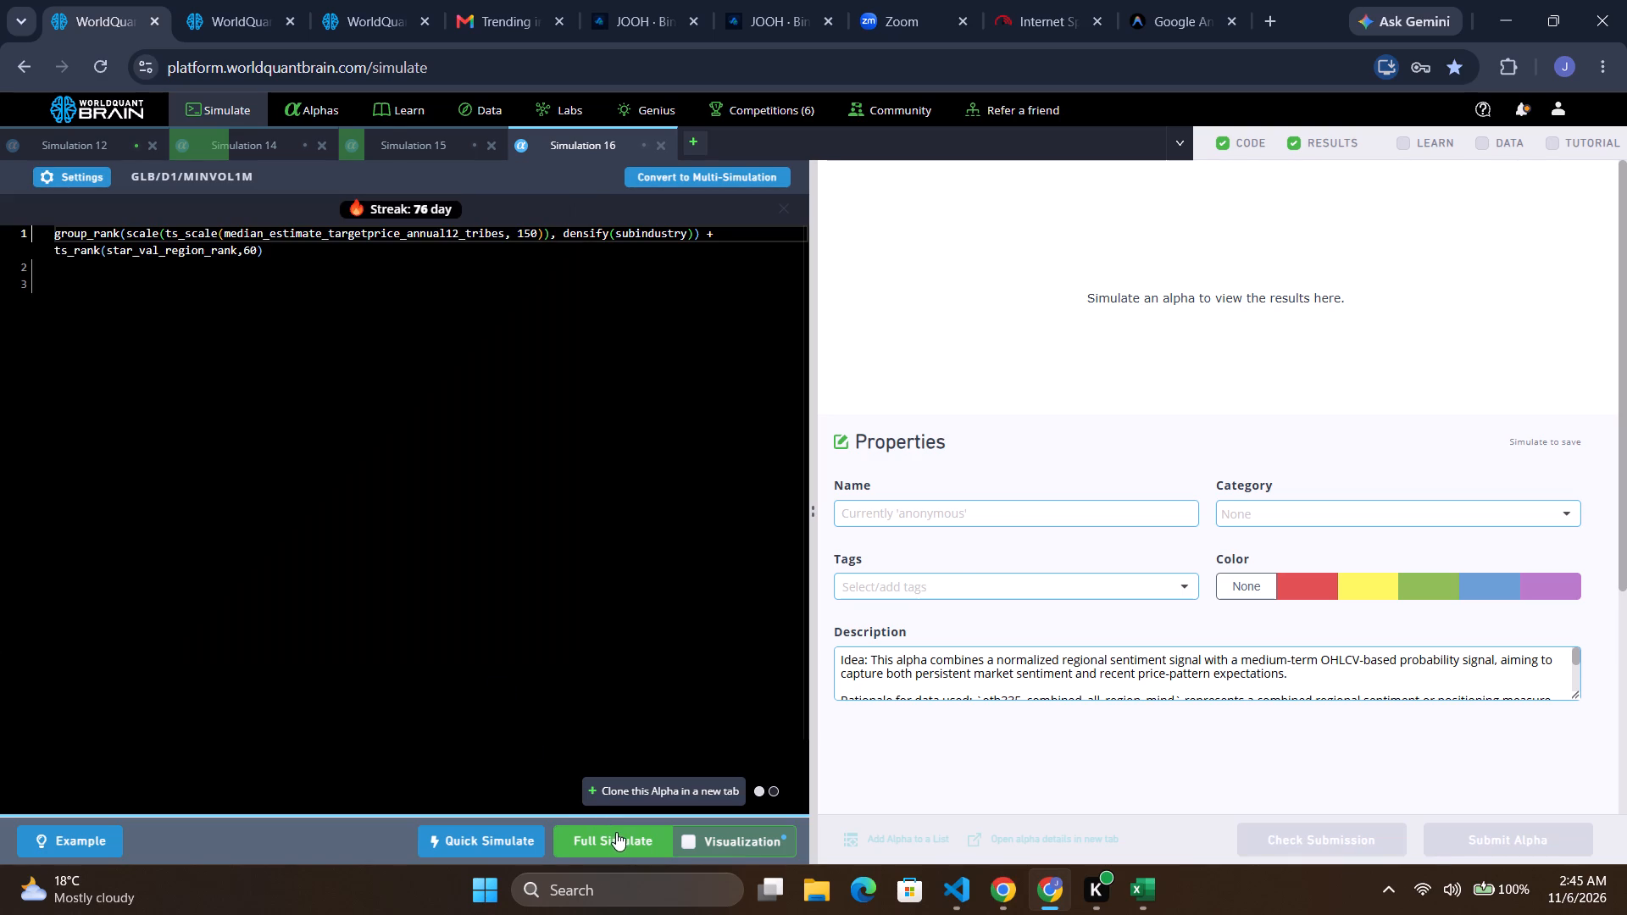